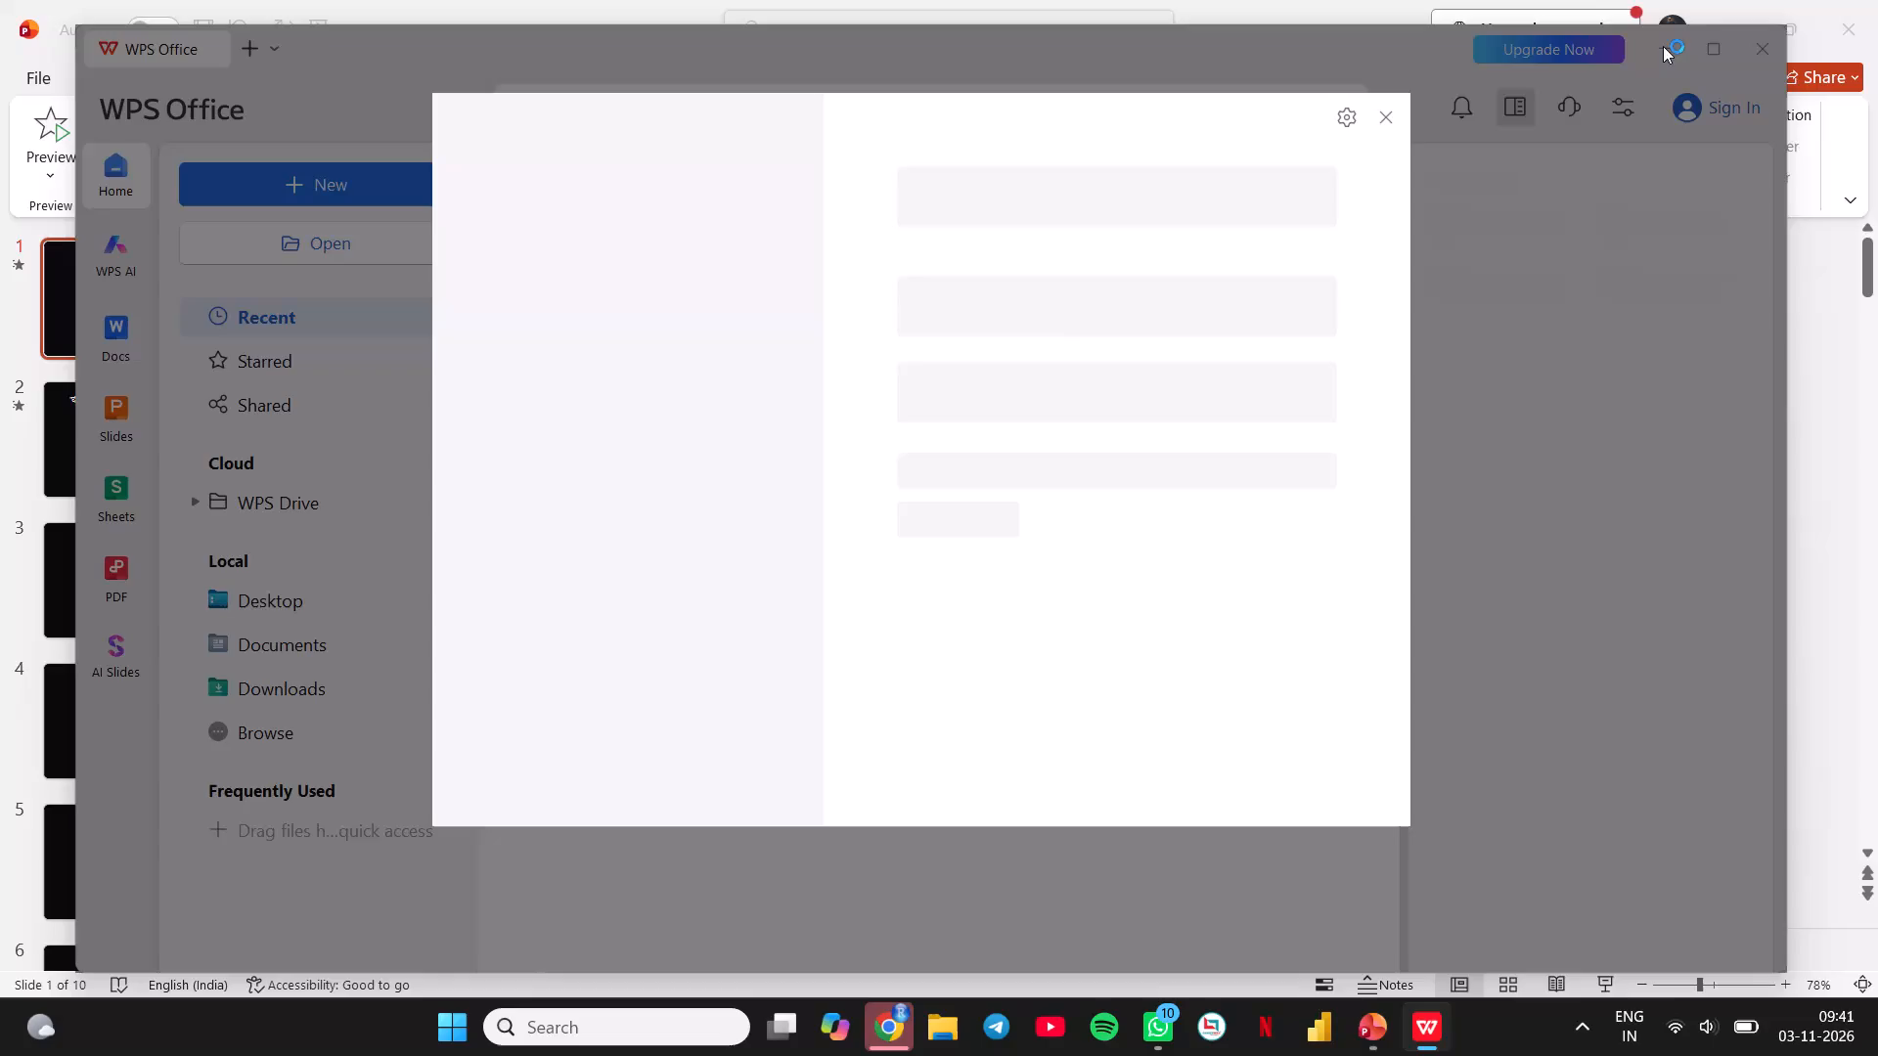
Switch to the open presentation in PowerPoint.
{"action": "left_click", "coordinate": [1837, 340]}
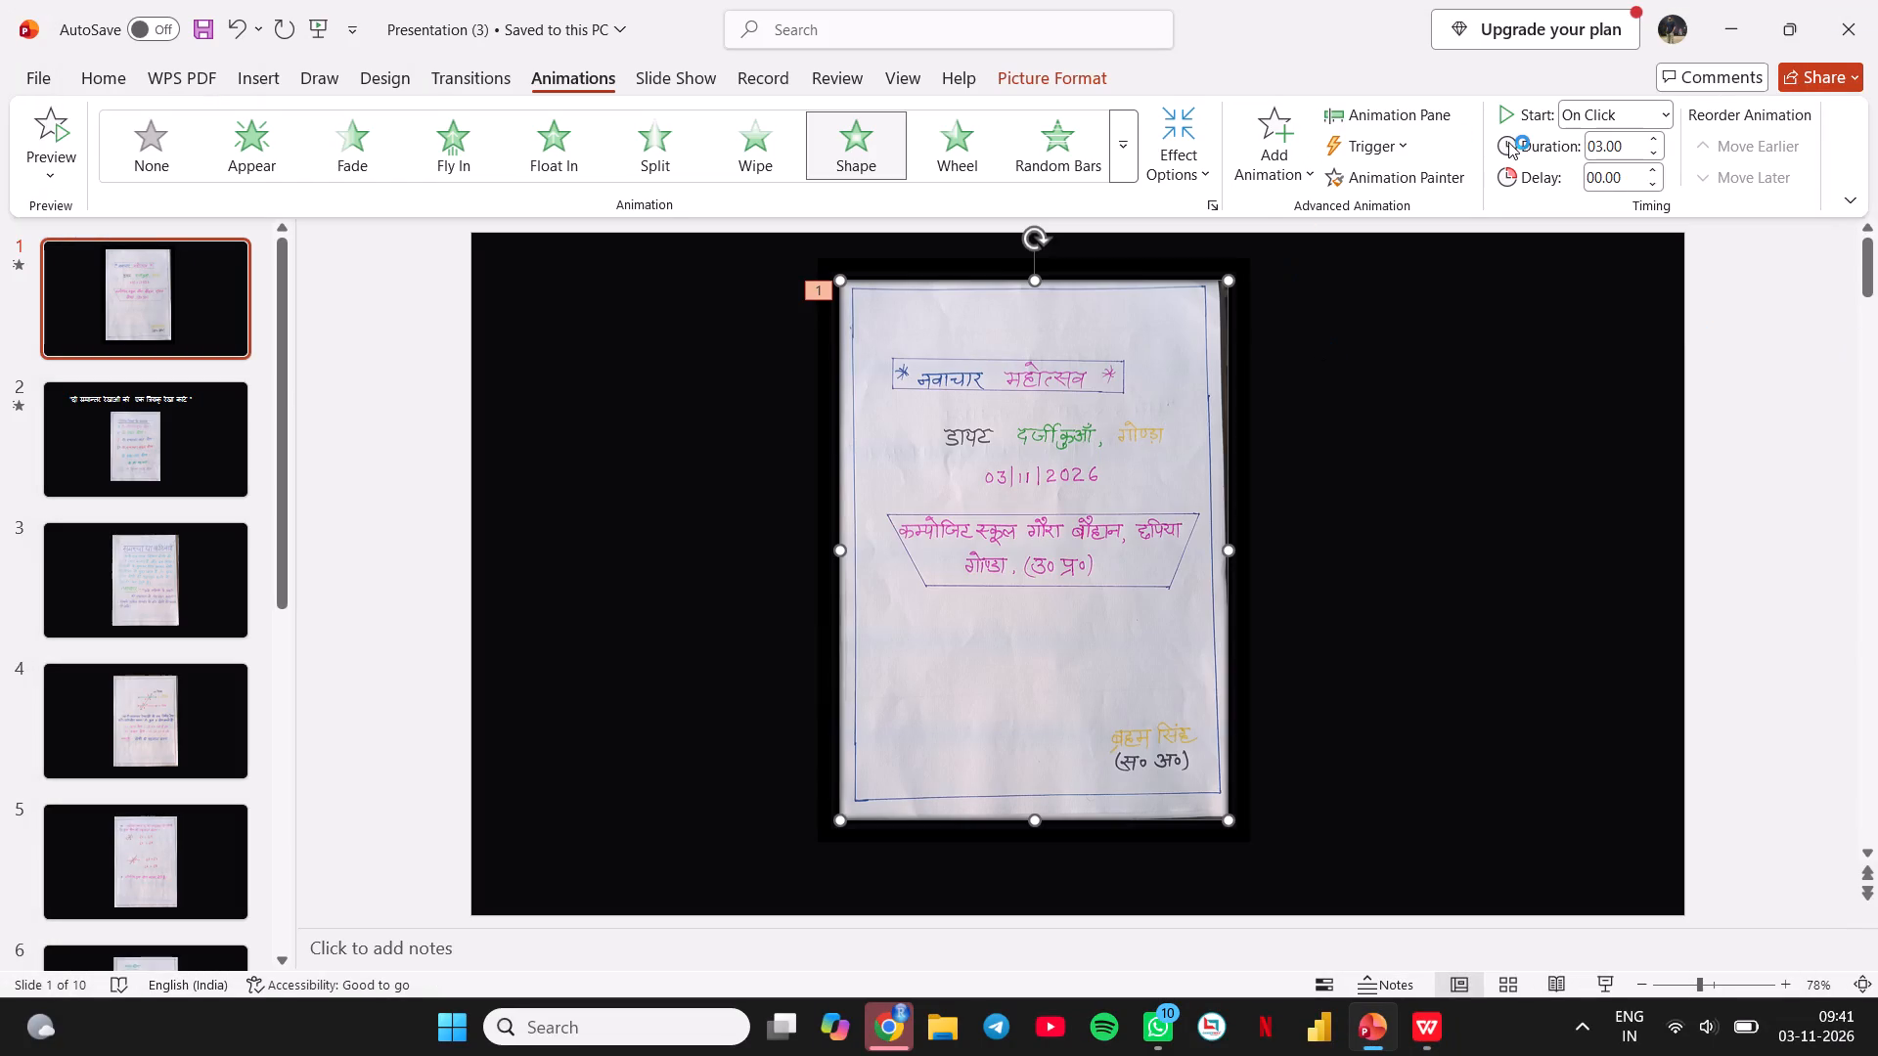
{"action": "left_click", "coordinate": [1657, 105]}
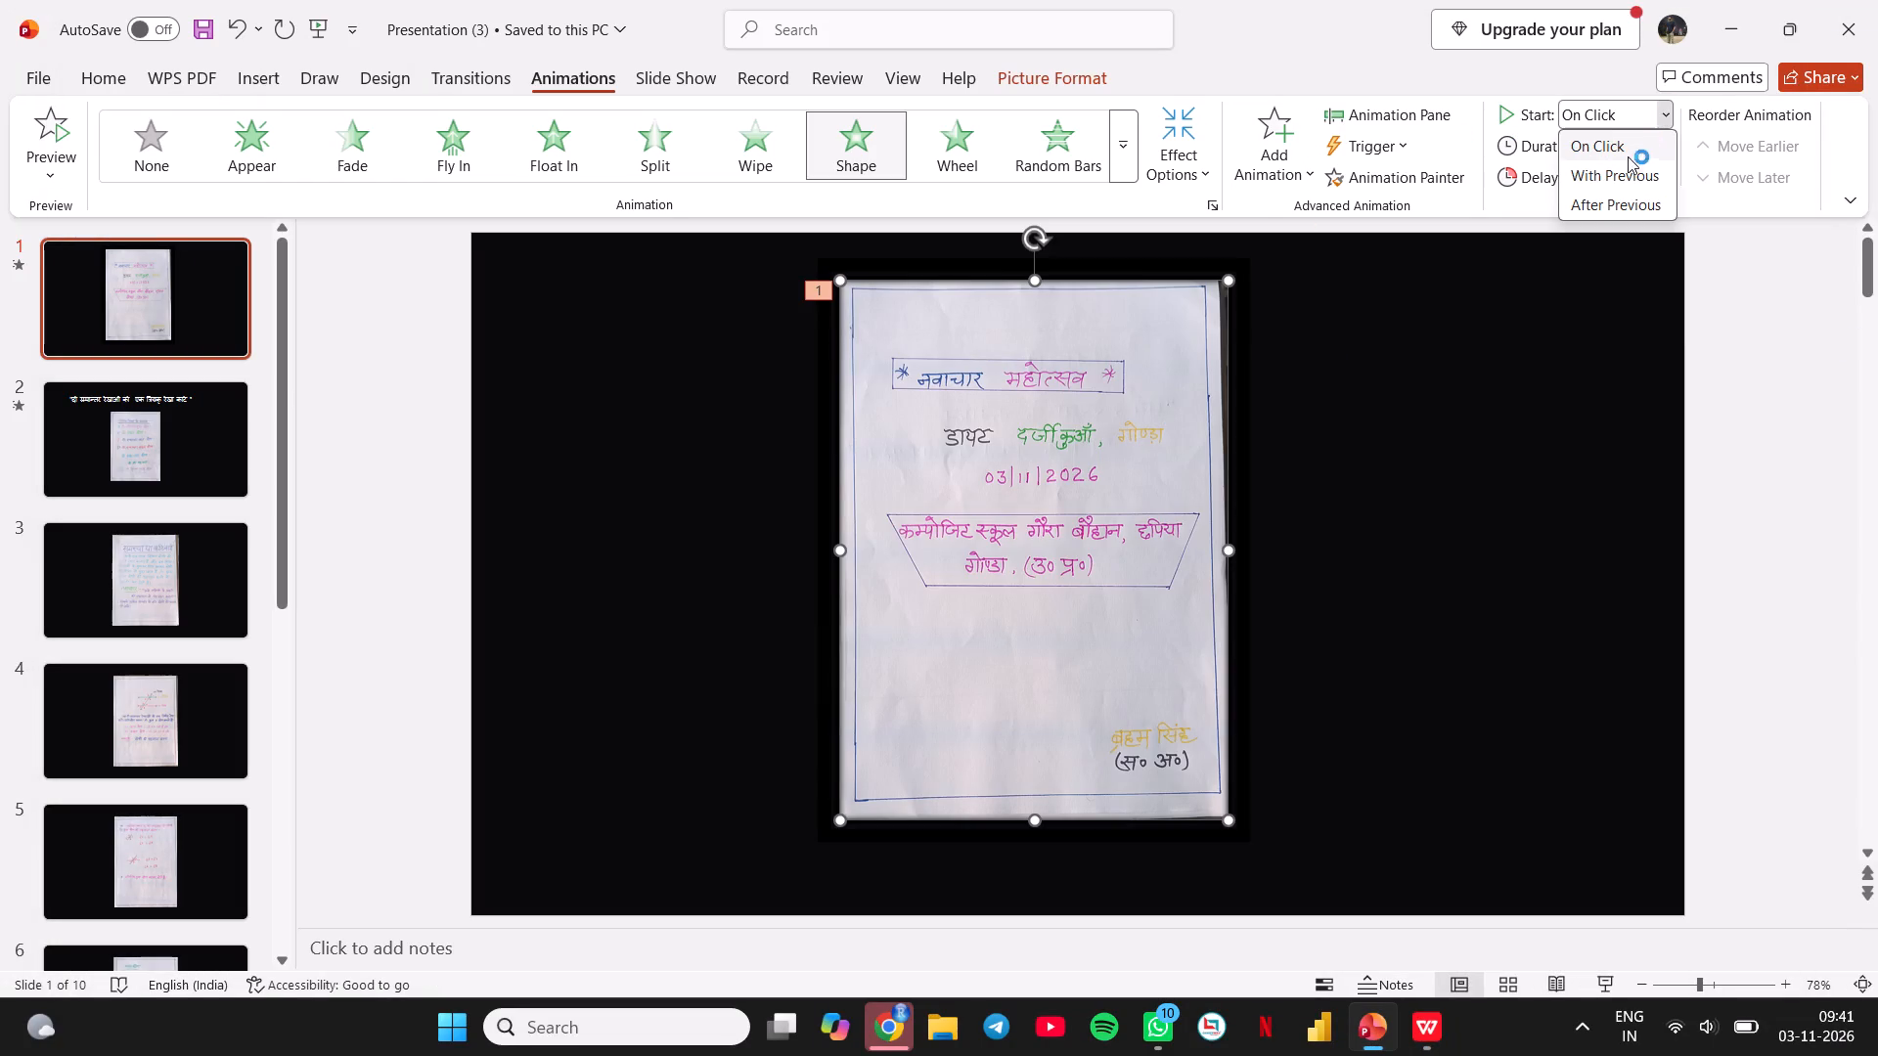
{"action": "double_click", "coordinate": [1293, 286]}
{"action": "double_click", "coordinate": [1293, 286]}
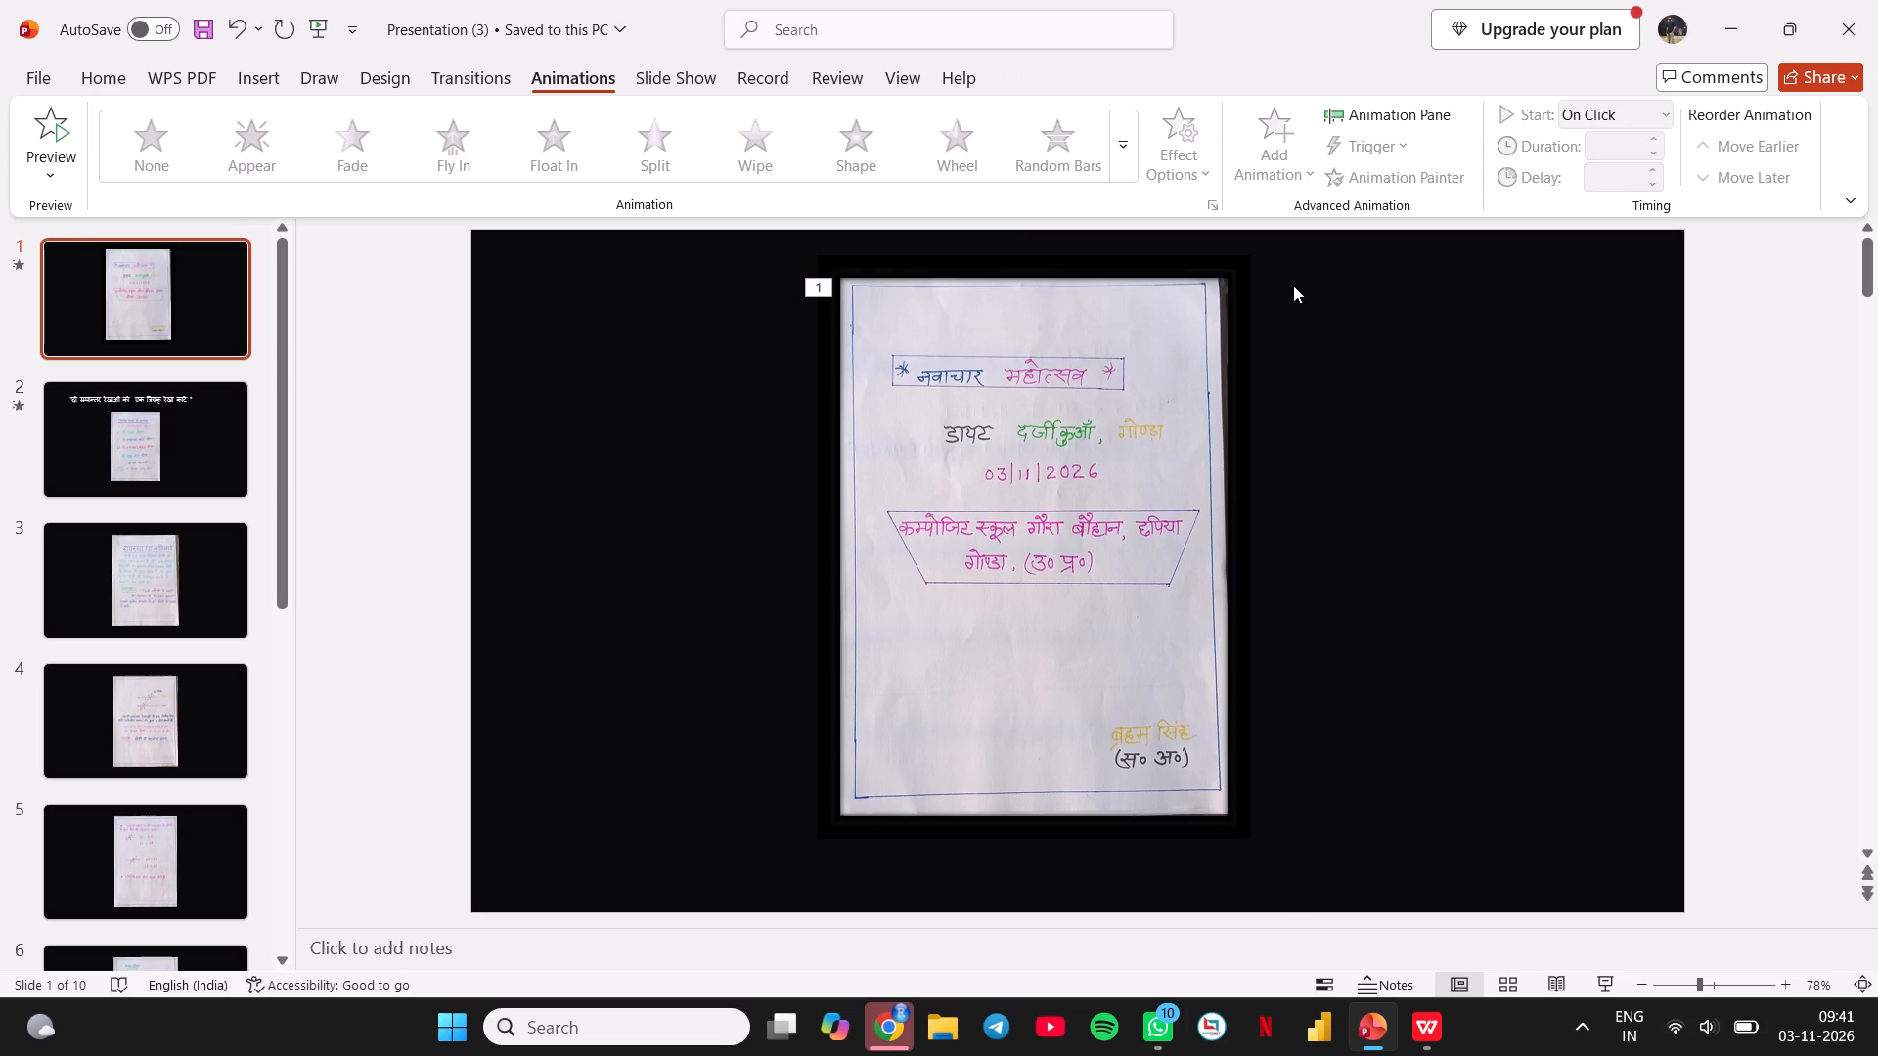
Set the animation of slide 1's picture to start On Click with a 1.00-second delay, and preview it.
{"action": "left_click", "coordinate": [1106, 412]}
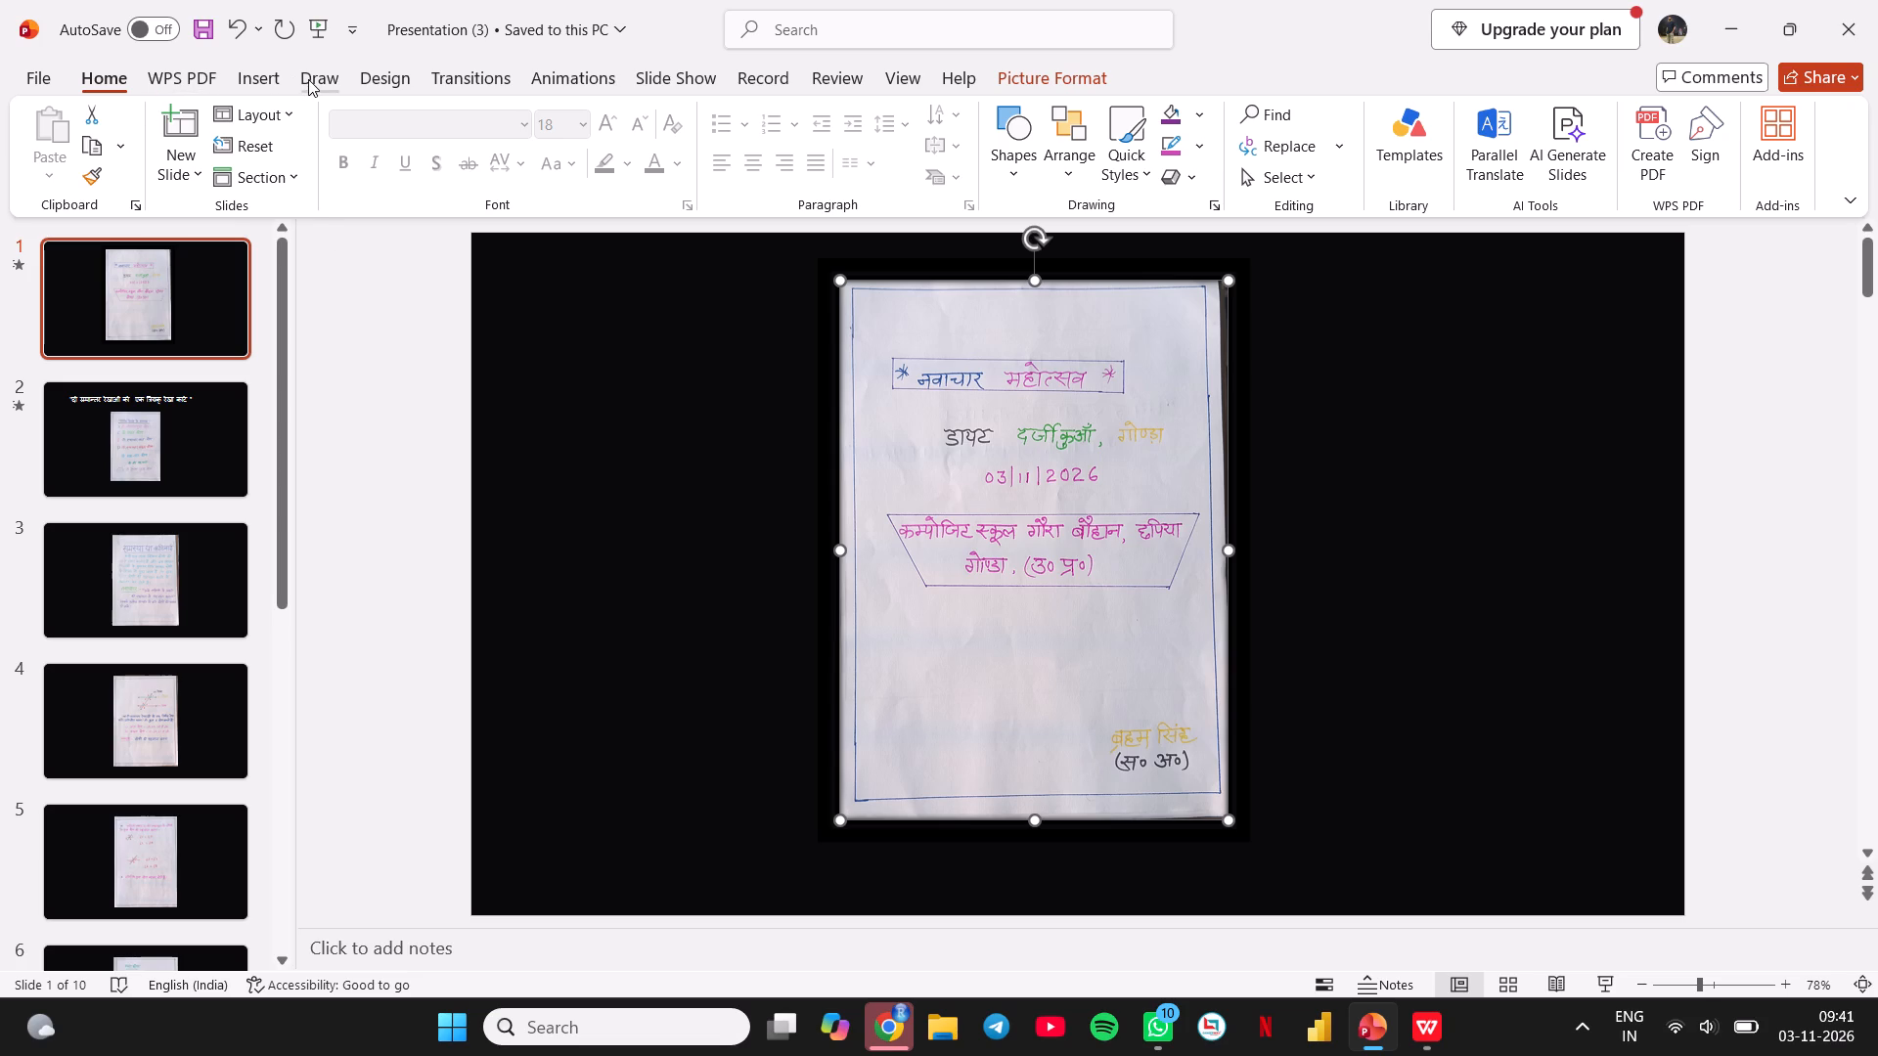
{"action": "left_click", "coordinate": [543, 74]}
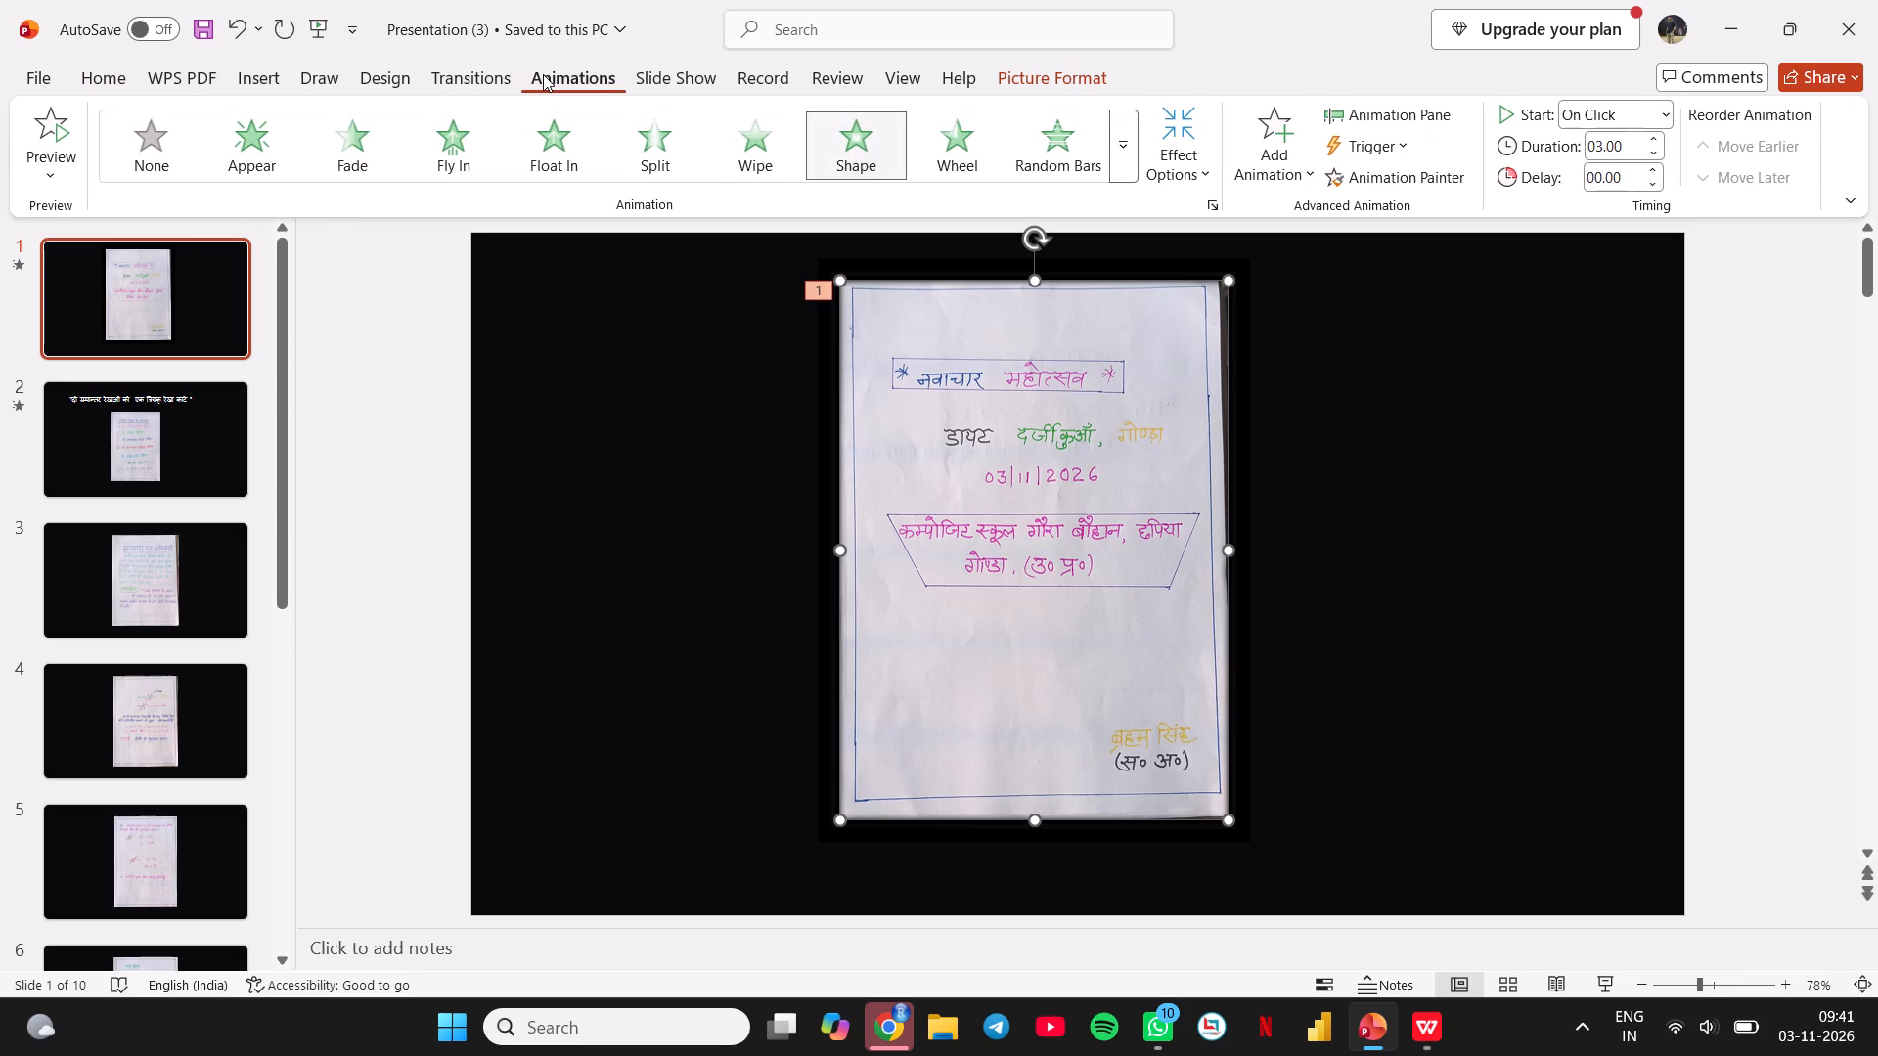
{"action": "left_click", "coordinate": [1641, 114]}
{"action": "left_click", "coordinate": [1619, 154]}
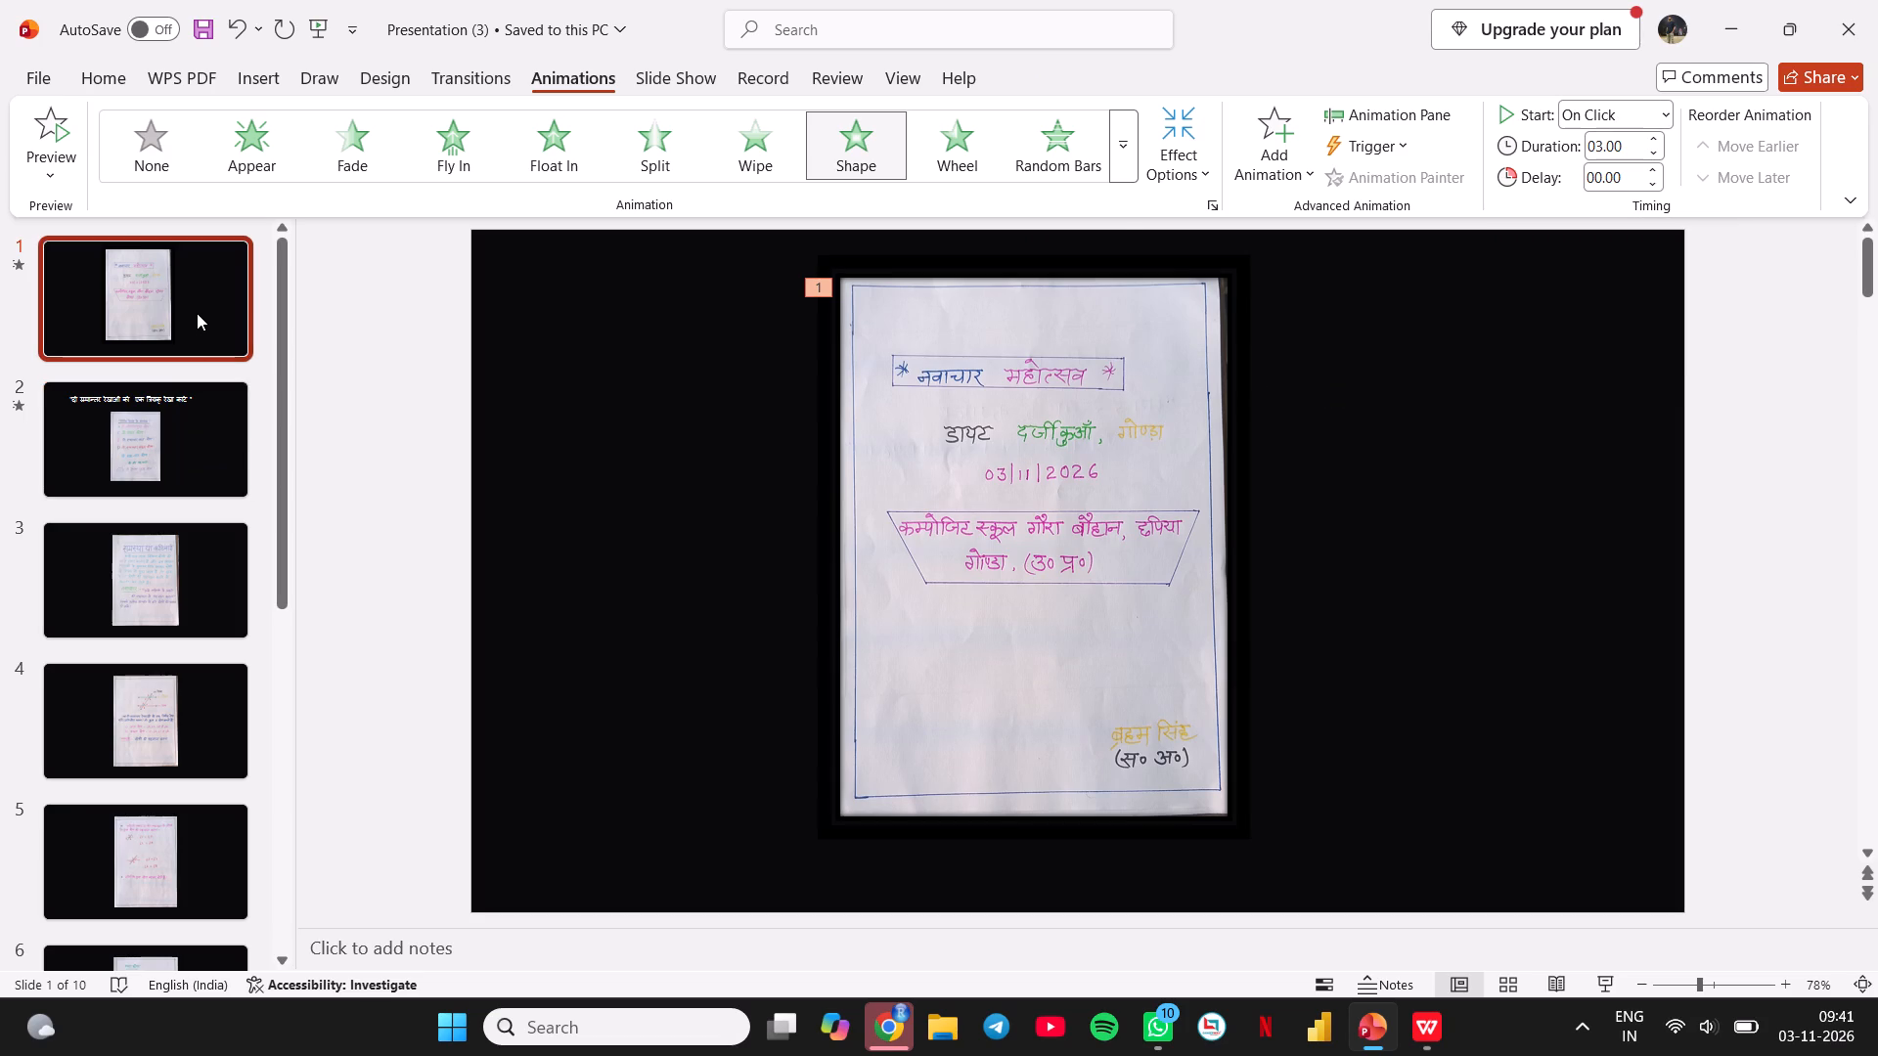
{"action": "left_click", "coordinate": [1655, 171]}
{"action": "left_click", "coordinate": [1655, 171]}
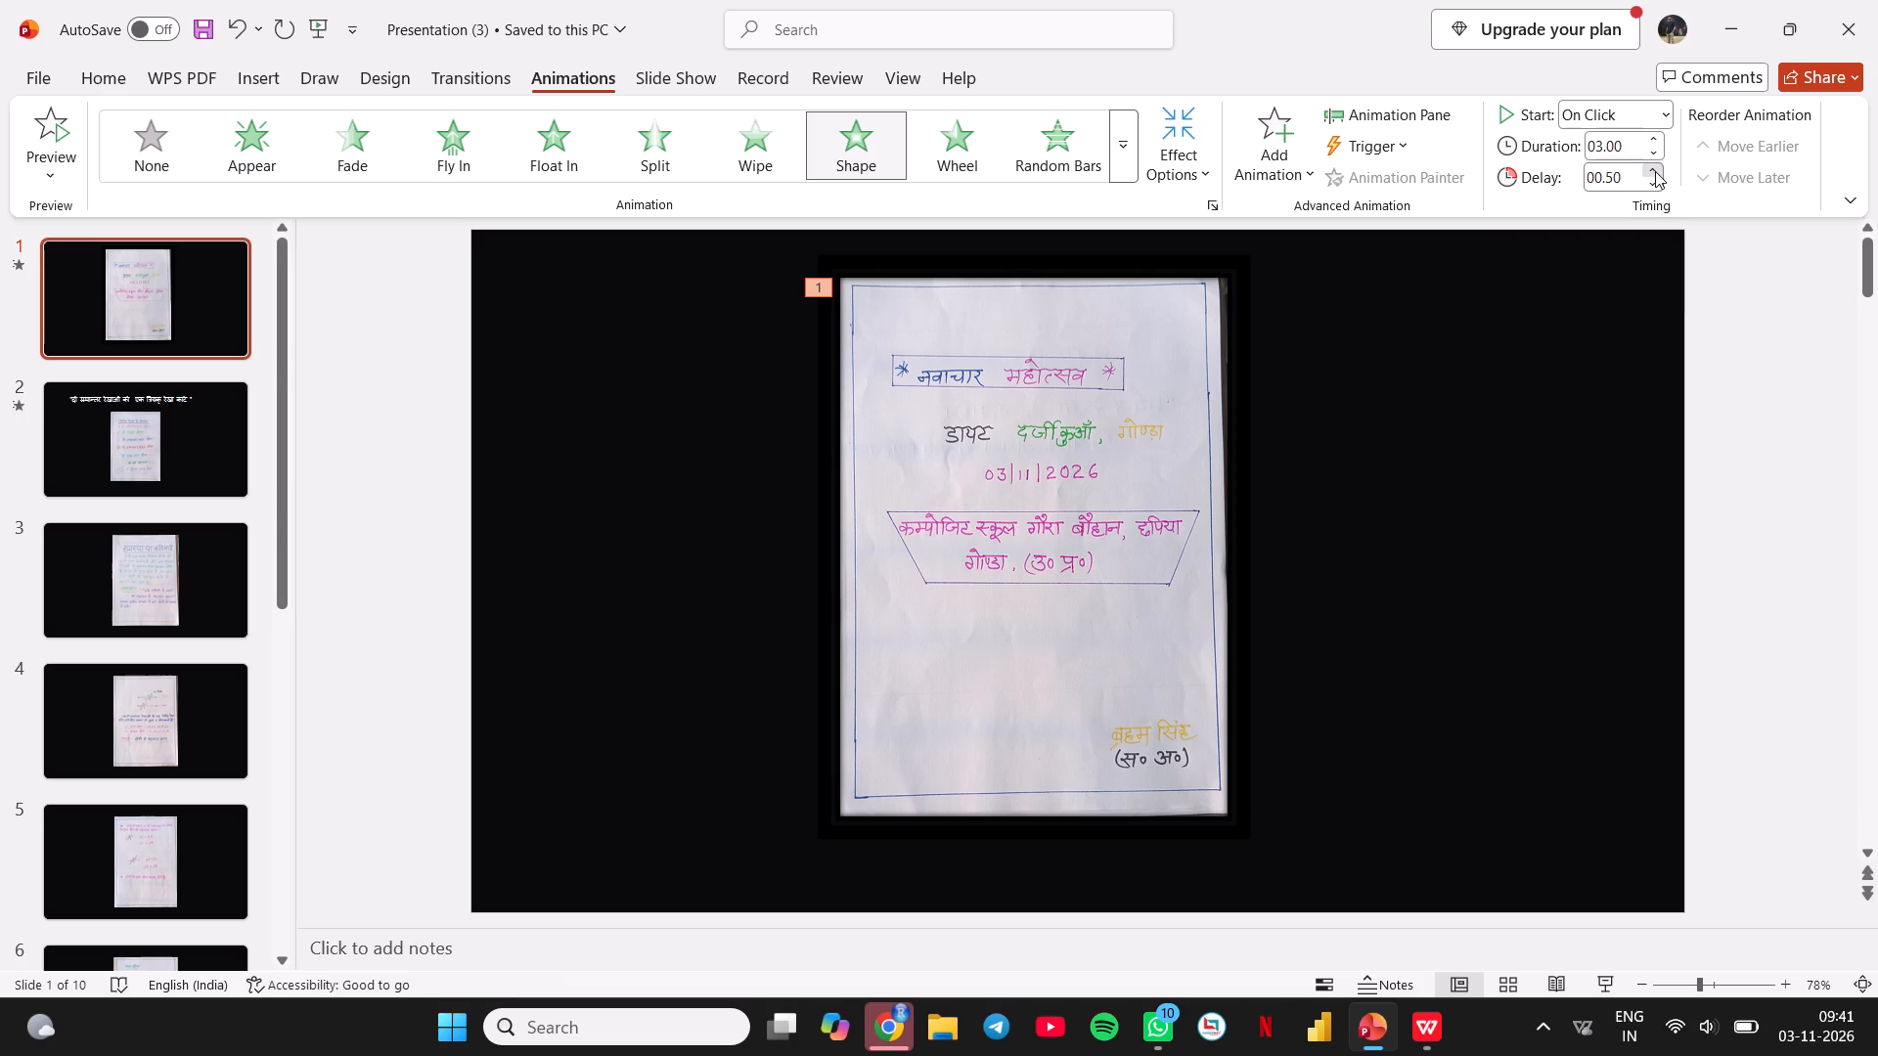
{"action": "left_click", "coordinate": [1655, 171]}
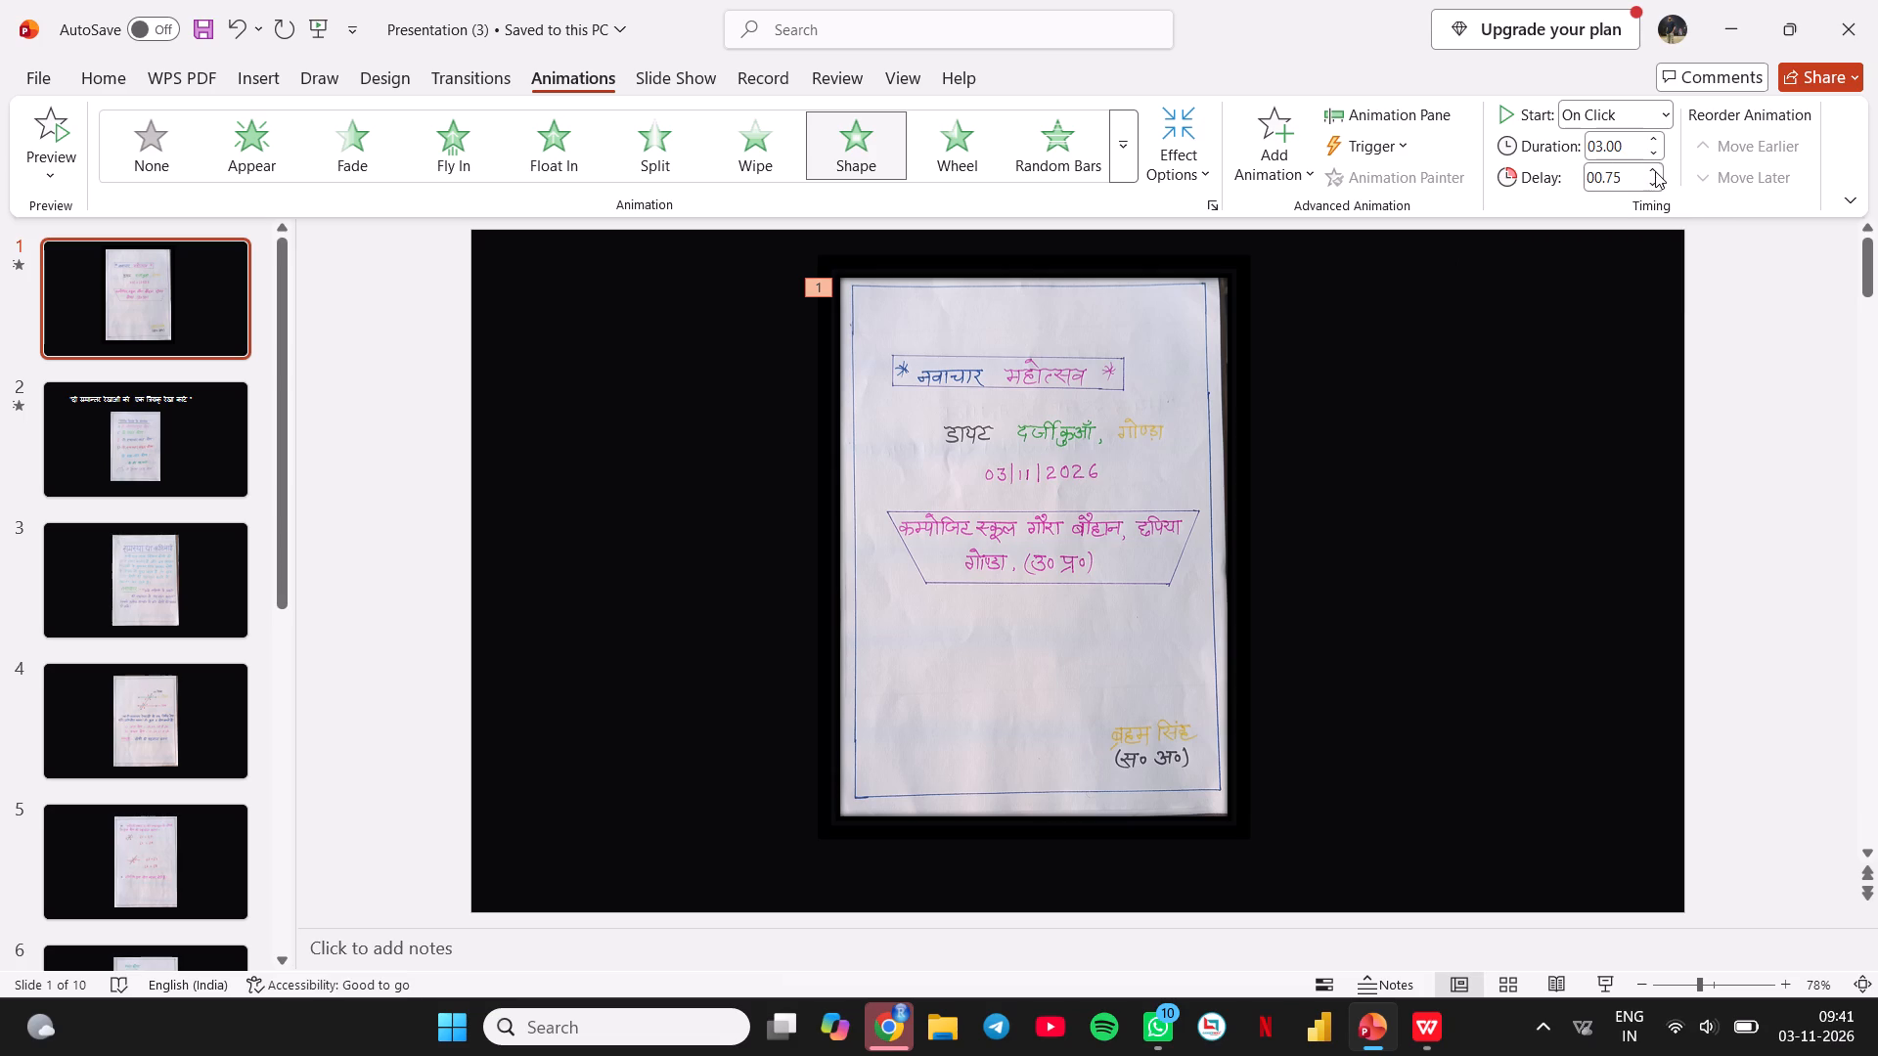
{"action": "left_click", "coordinate": [1655, 171]}
{"action": "left_click", "coordinate": [54, 131]}
On slide 2, set the picture's animation delay to 2.00 seconds and its duration to 1.75 seconds.
{"action": "left_click", "coordinate": [205, 430]}
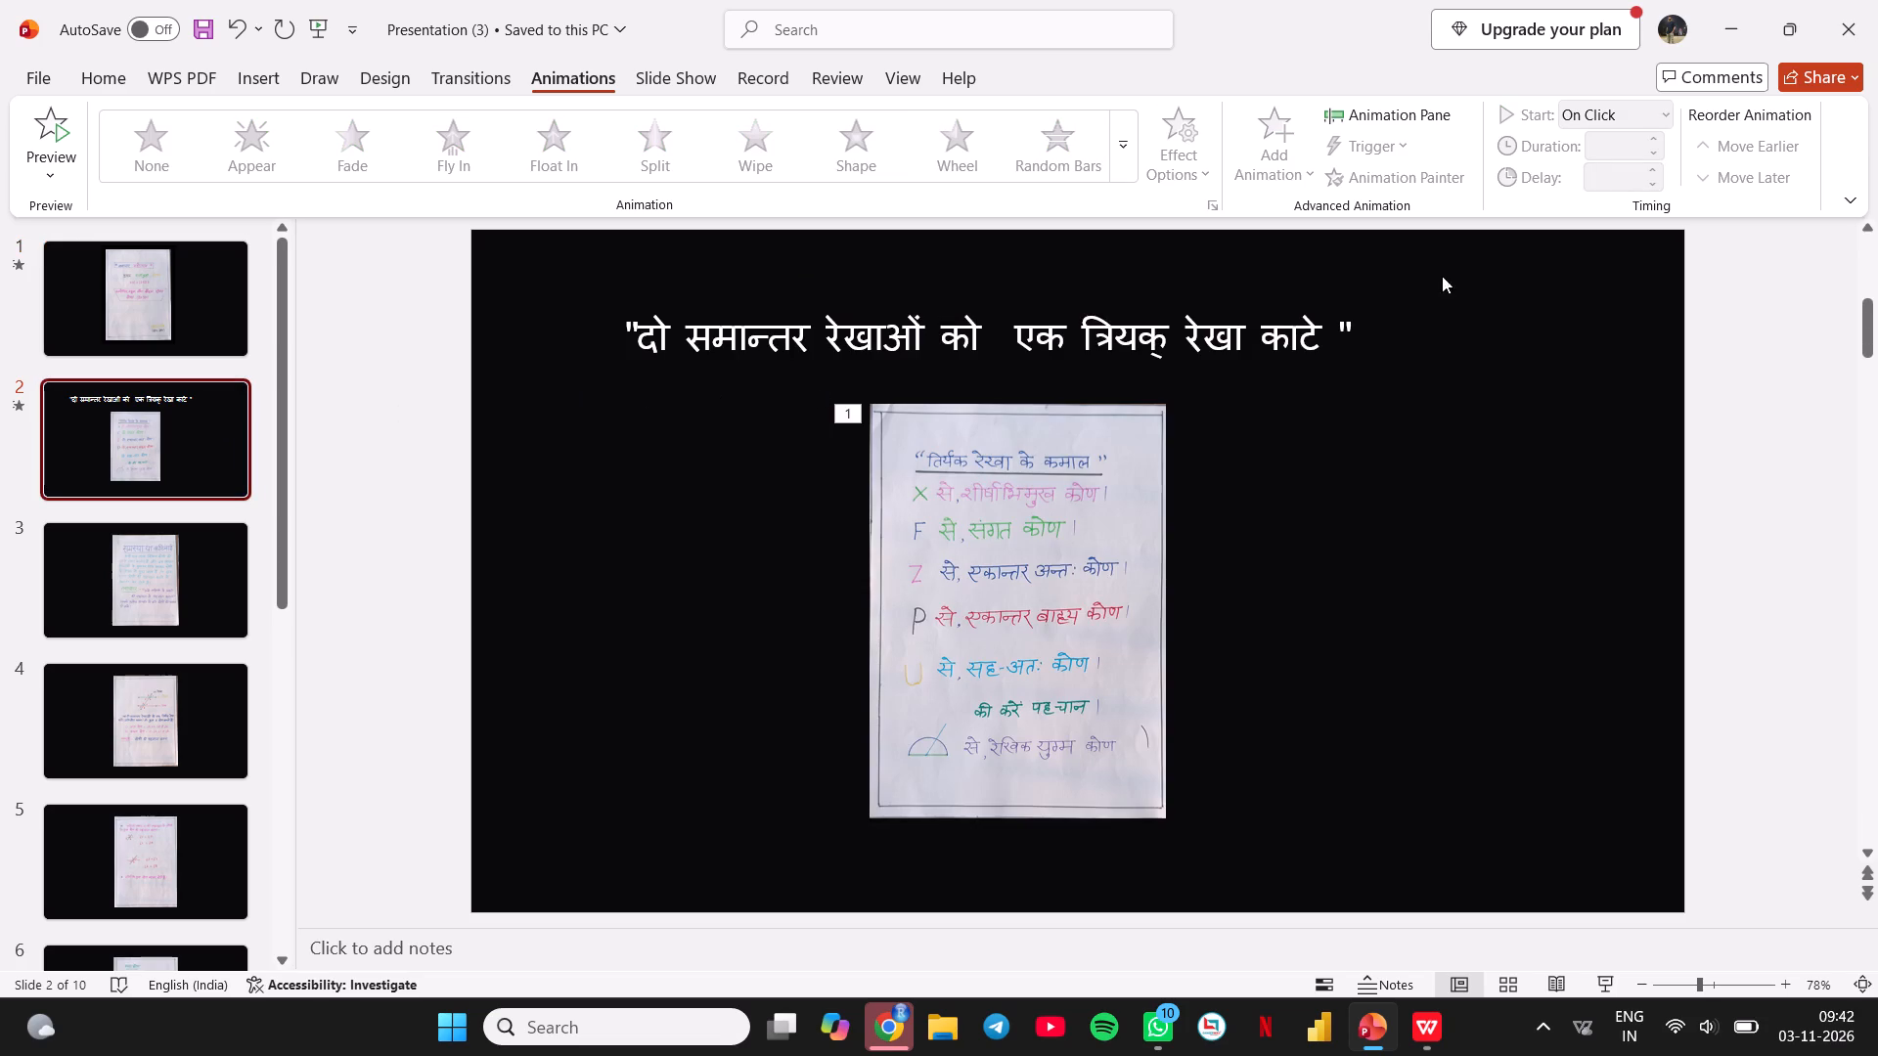
{"action": "left_click", "coordinate": [1075, 492]}
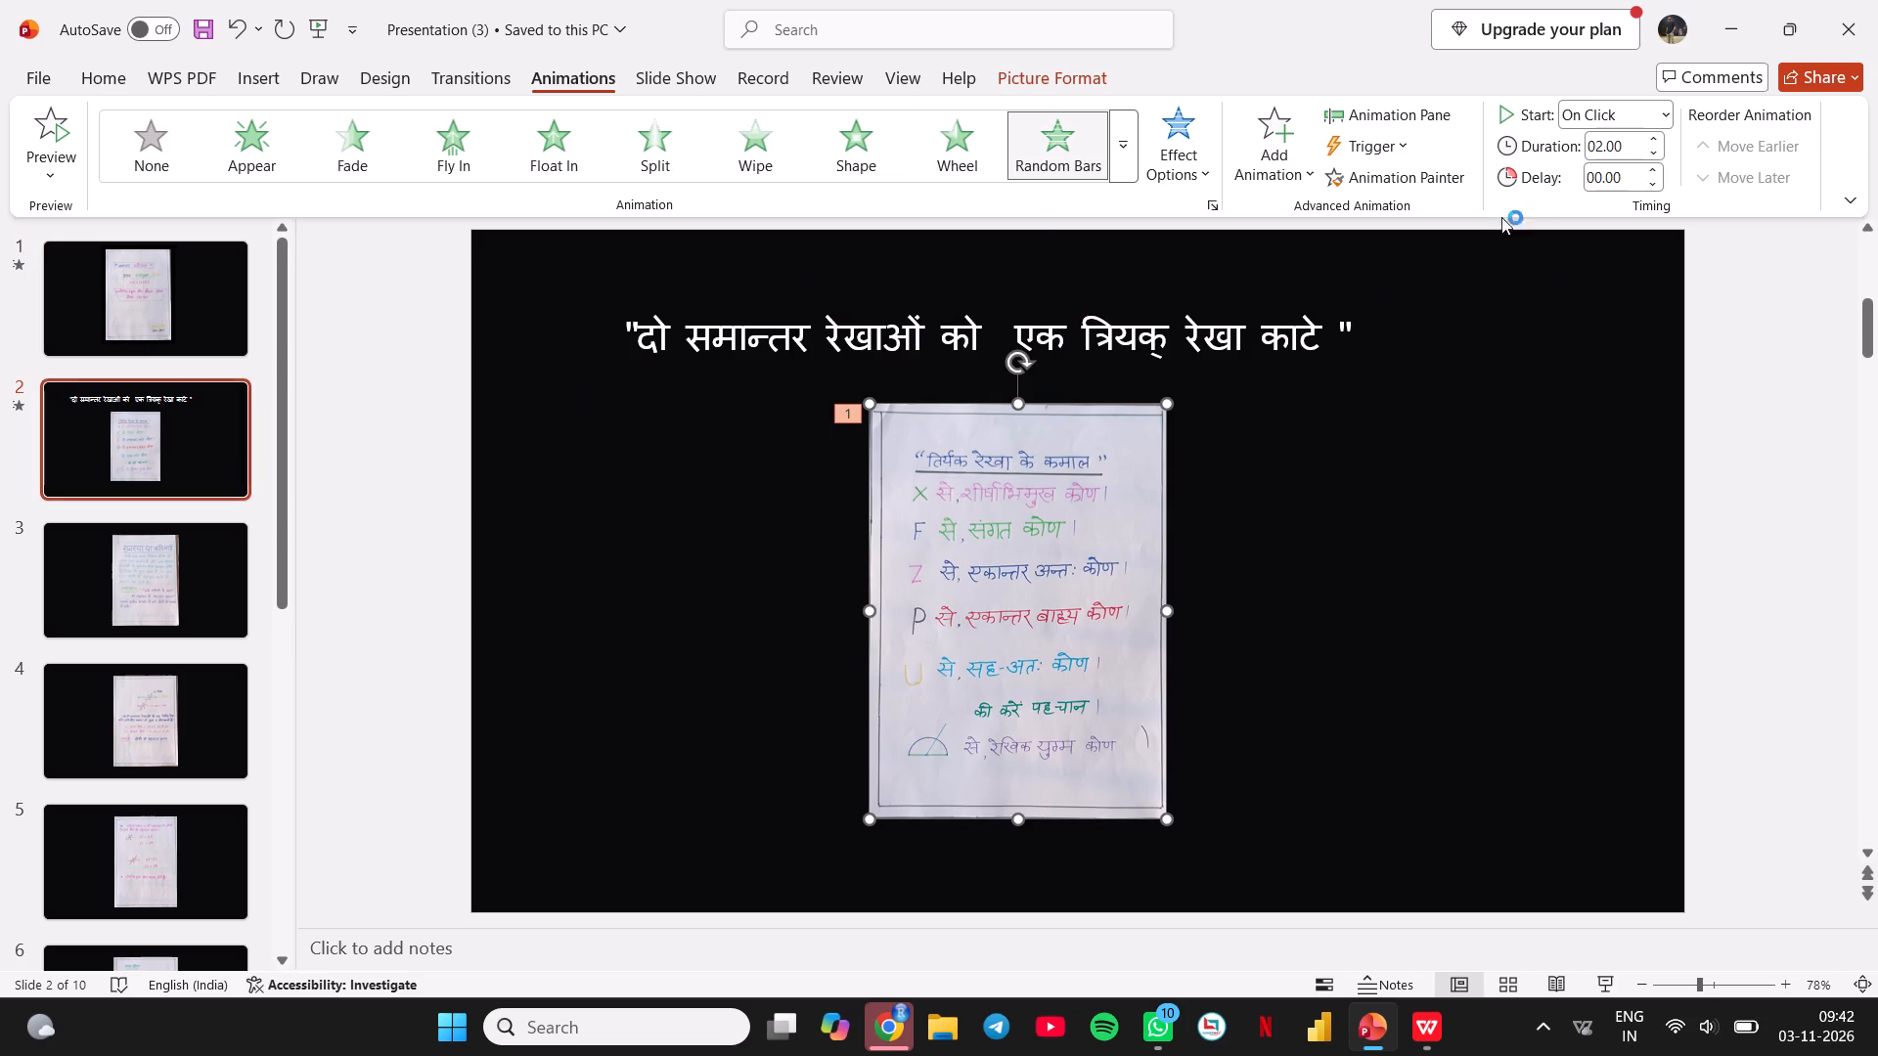
{"action": "left_click", "coordinate": [1654, 170]}
{"action": "left_click", "coordinate": [1654, 170]}
{"action": "triple_click", "coordinate": [1654, 170]}
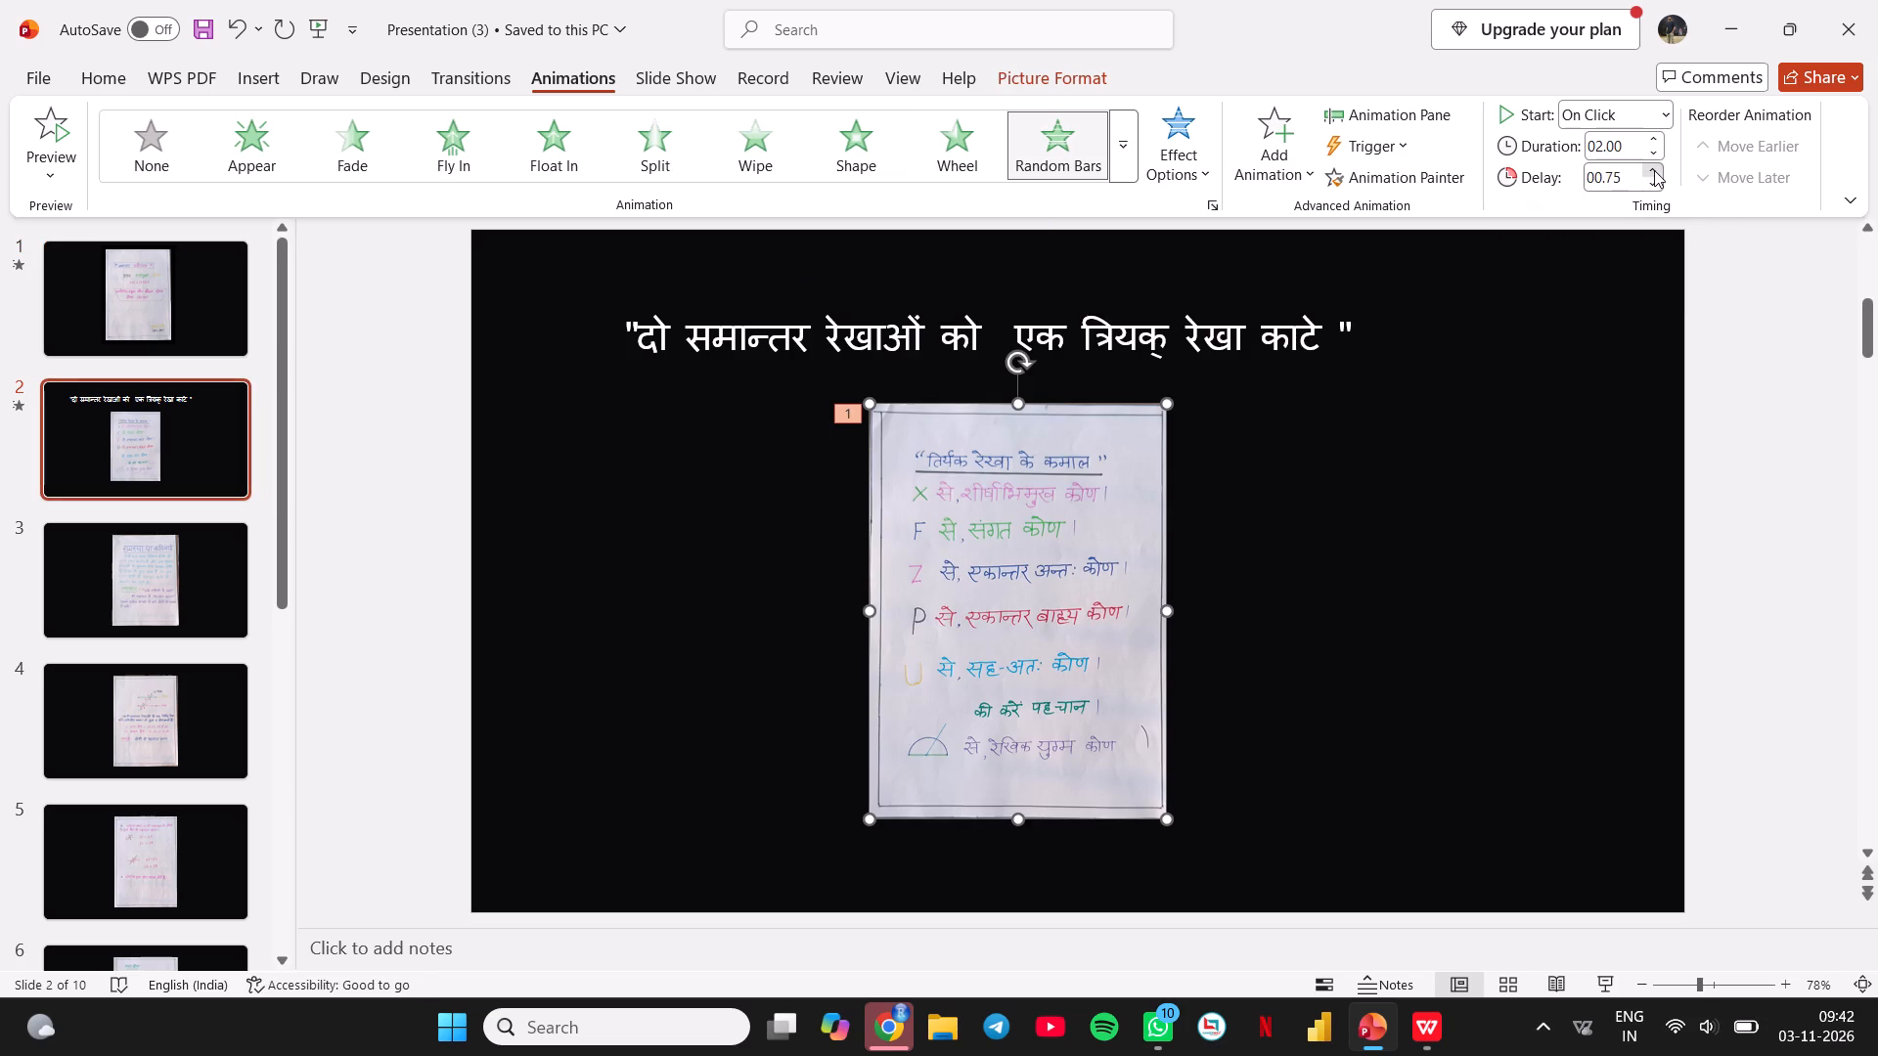
{"action": "double_click", "coordinate": [1654, 170]}
{"action": "left_click", "coordinate": [1654, 170]}
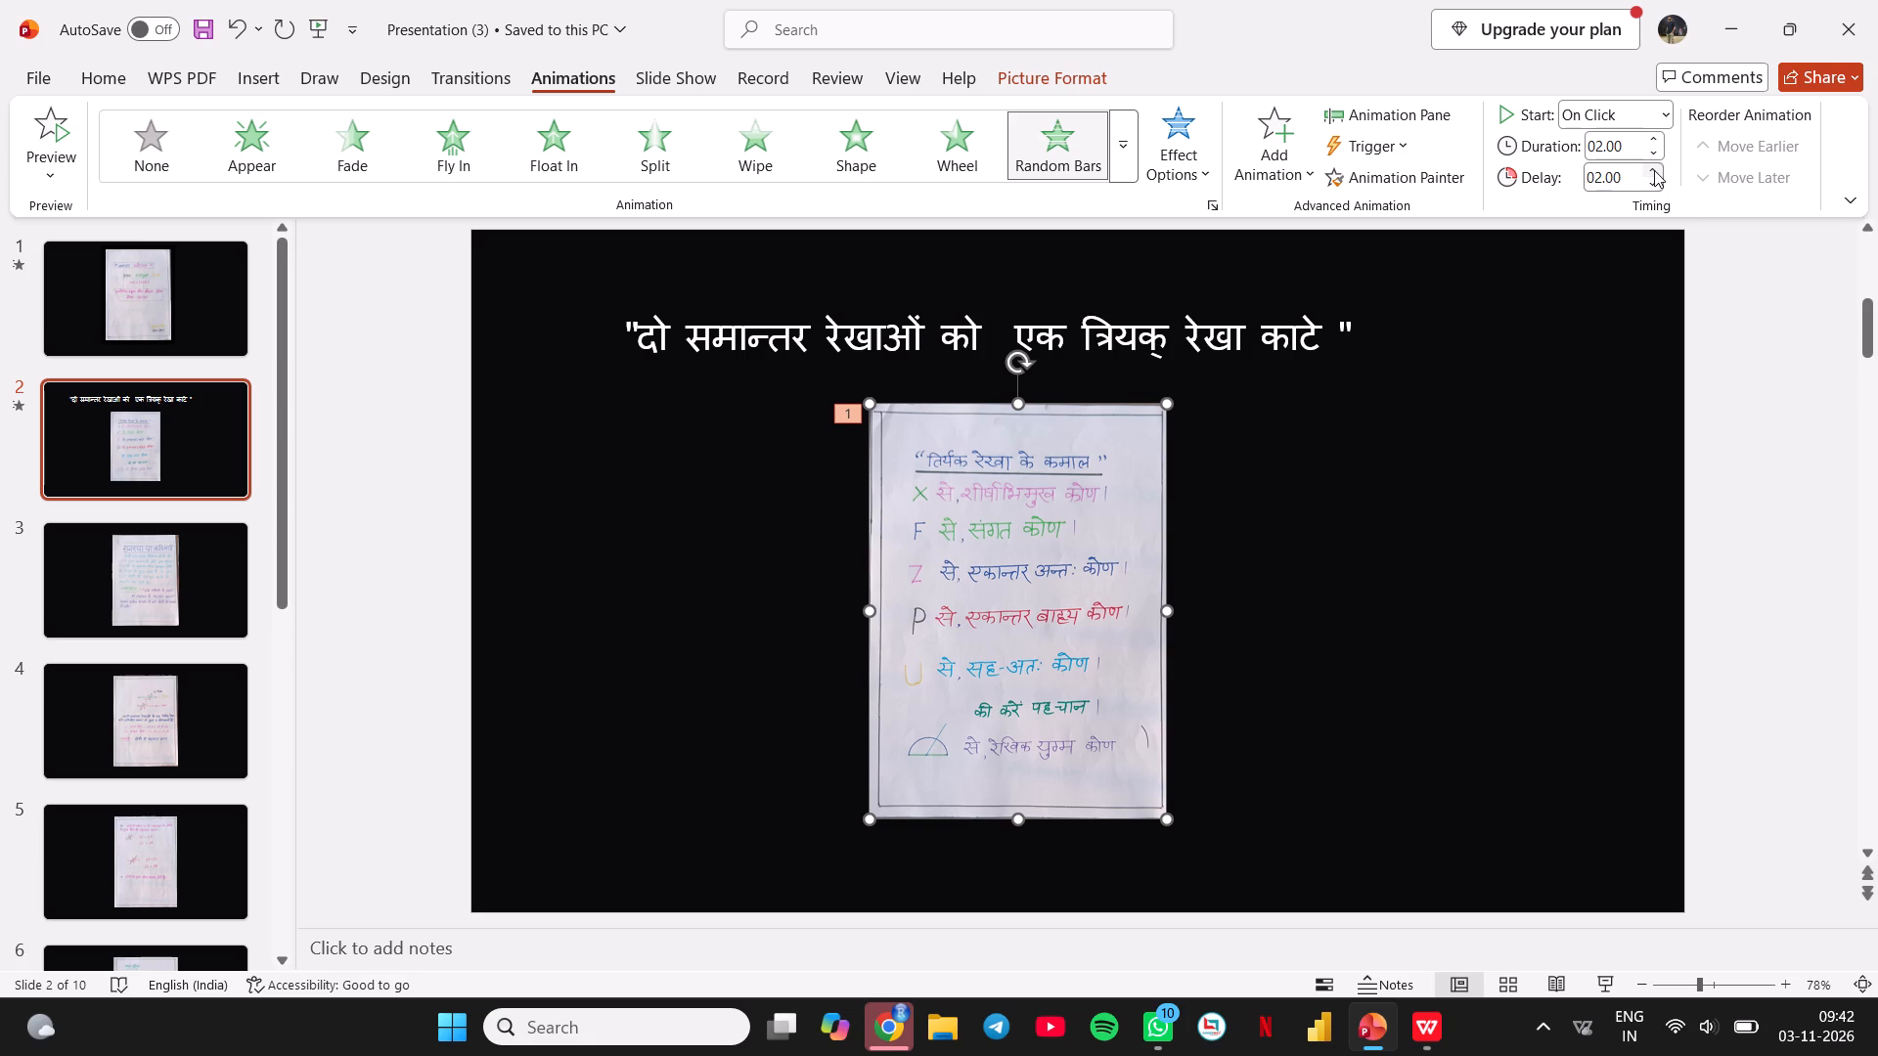
{"action": "left_click", "coordinate": [1653, 138]}
{"action": "double_click", "coordinate": [1659, 154]}
Apply the Random Bars animation to the picture on slide 3 with a duration of 1.50 seconds.
{"action": "left_click", "coordinate": [192, 573]}
{"action": "left_click", "coordinate": [973, 539]}
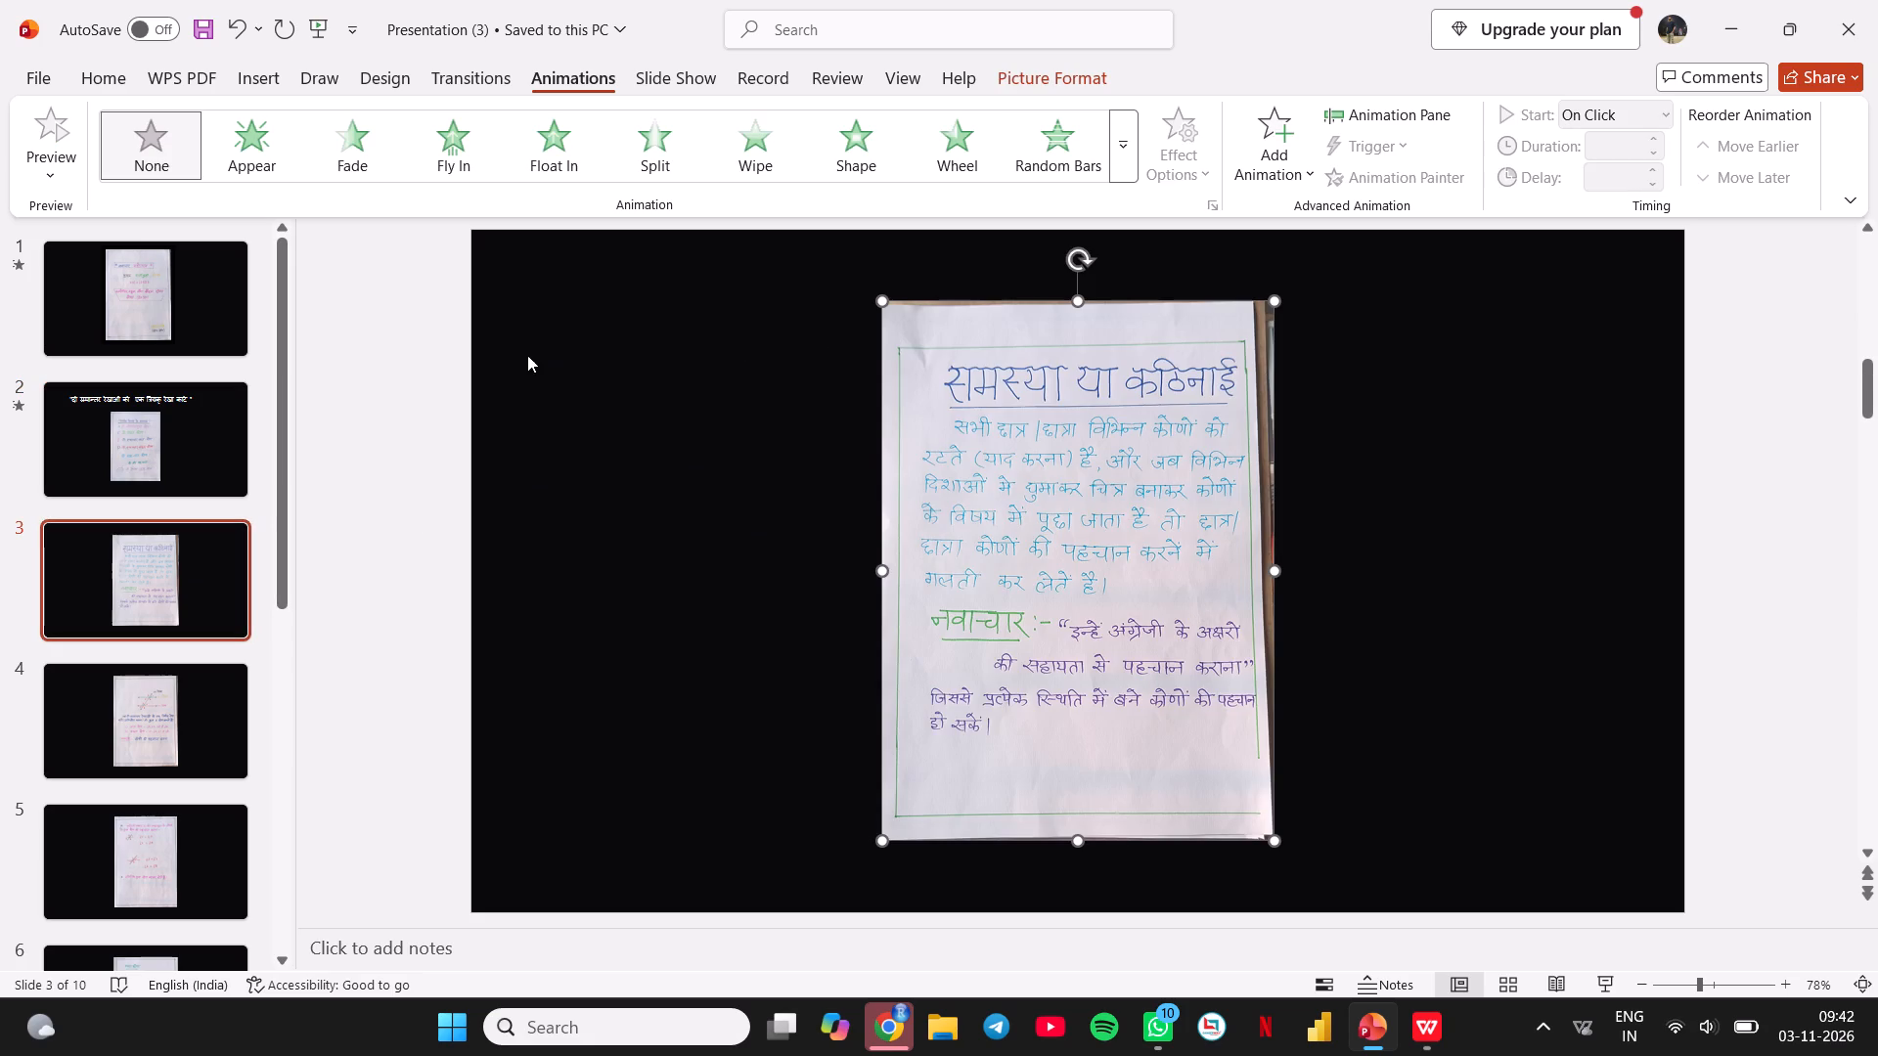
{"action": "left_click", "coordinate": [1039, 165]}
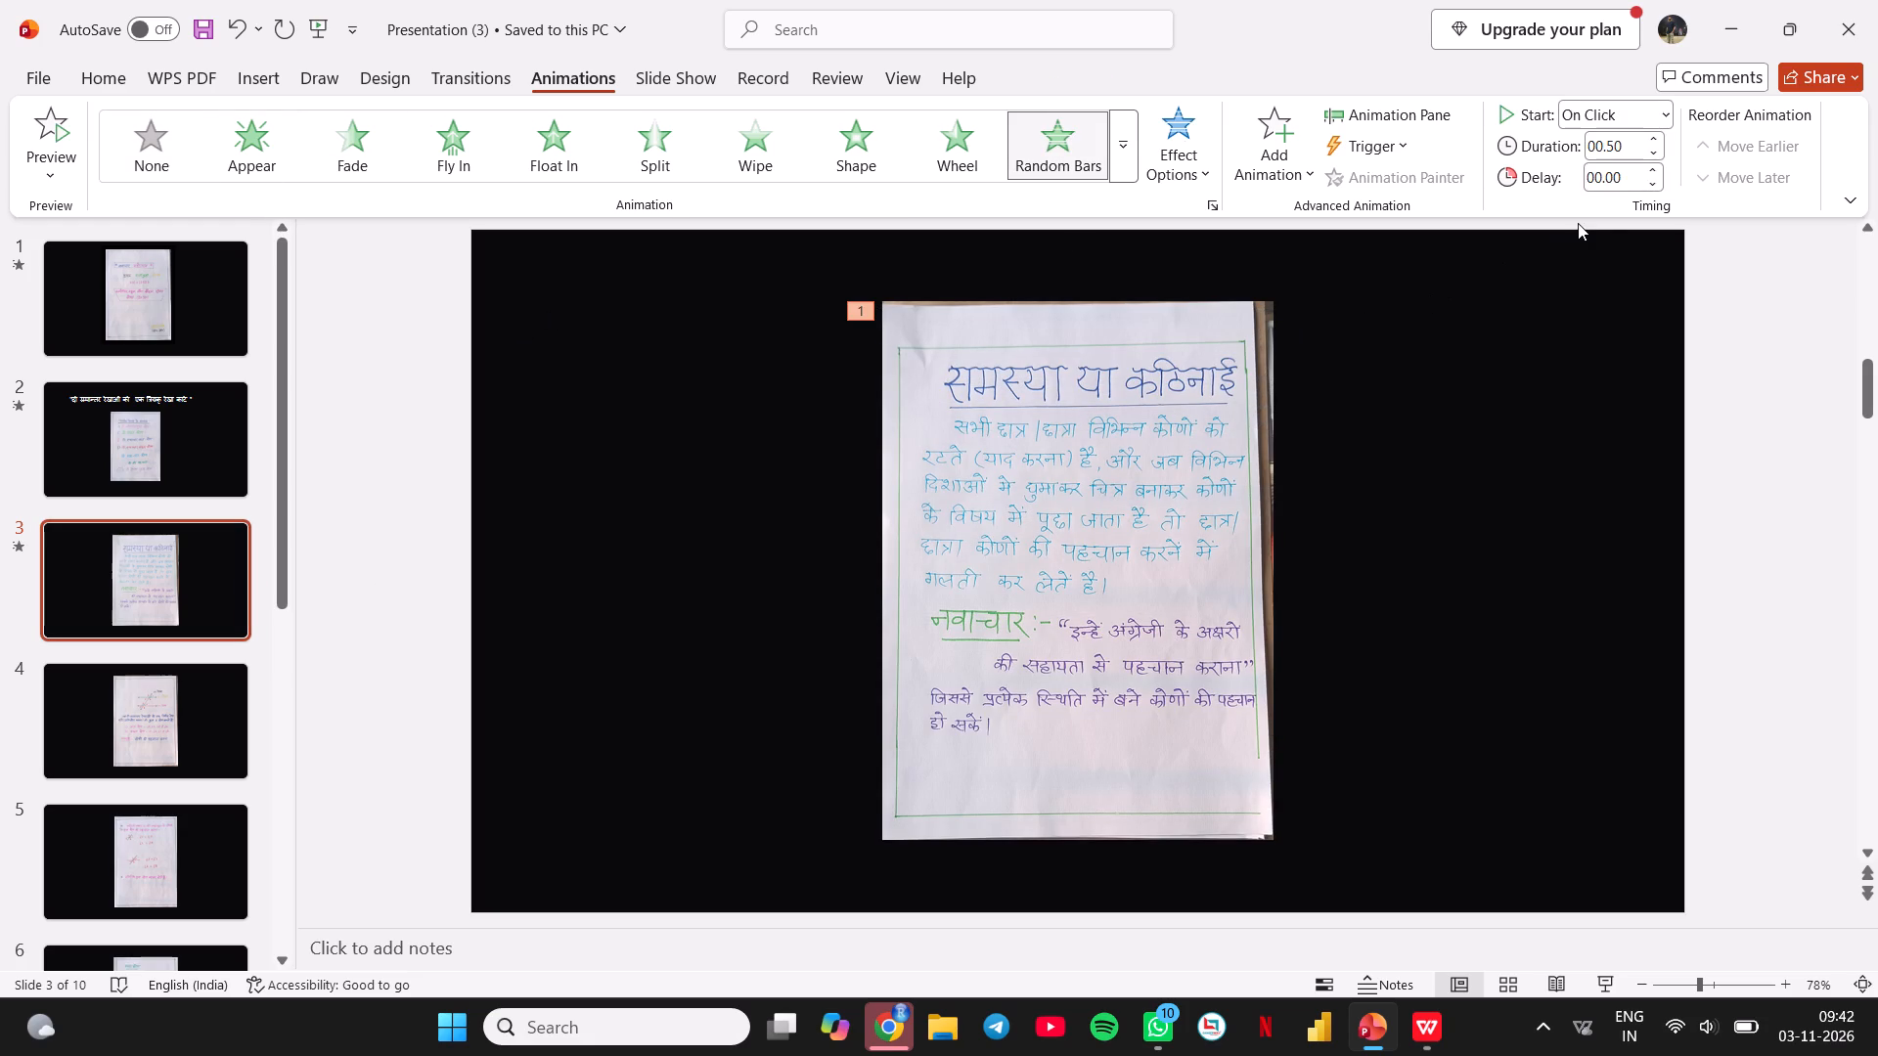
{"action": "left_click", "coordinate": [1655, 139]}
{"action": "left_click", "coordinate": [1655, 139]}
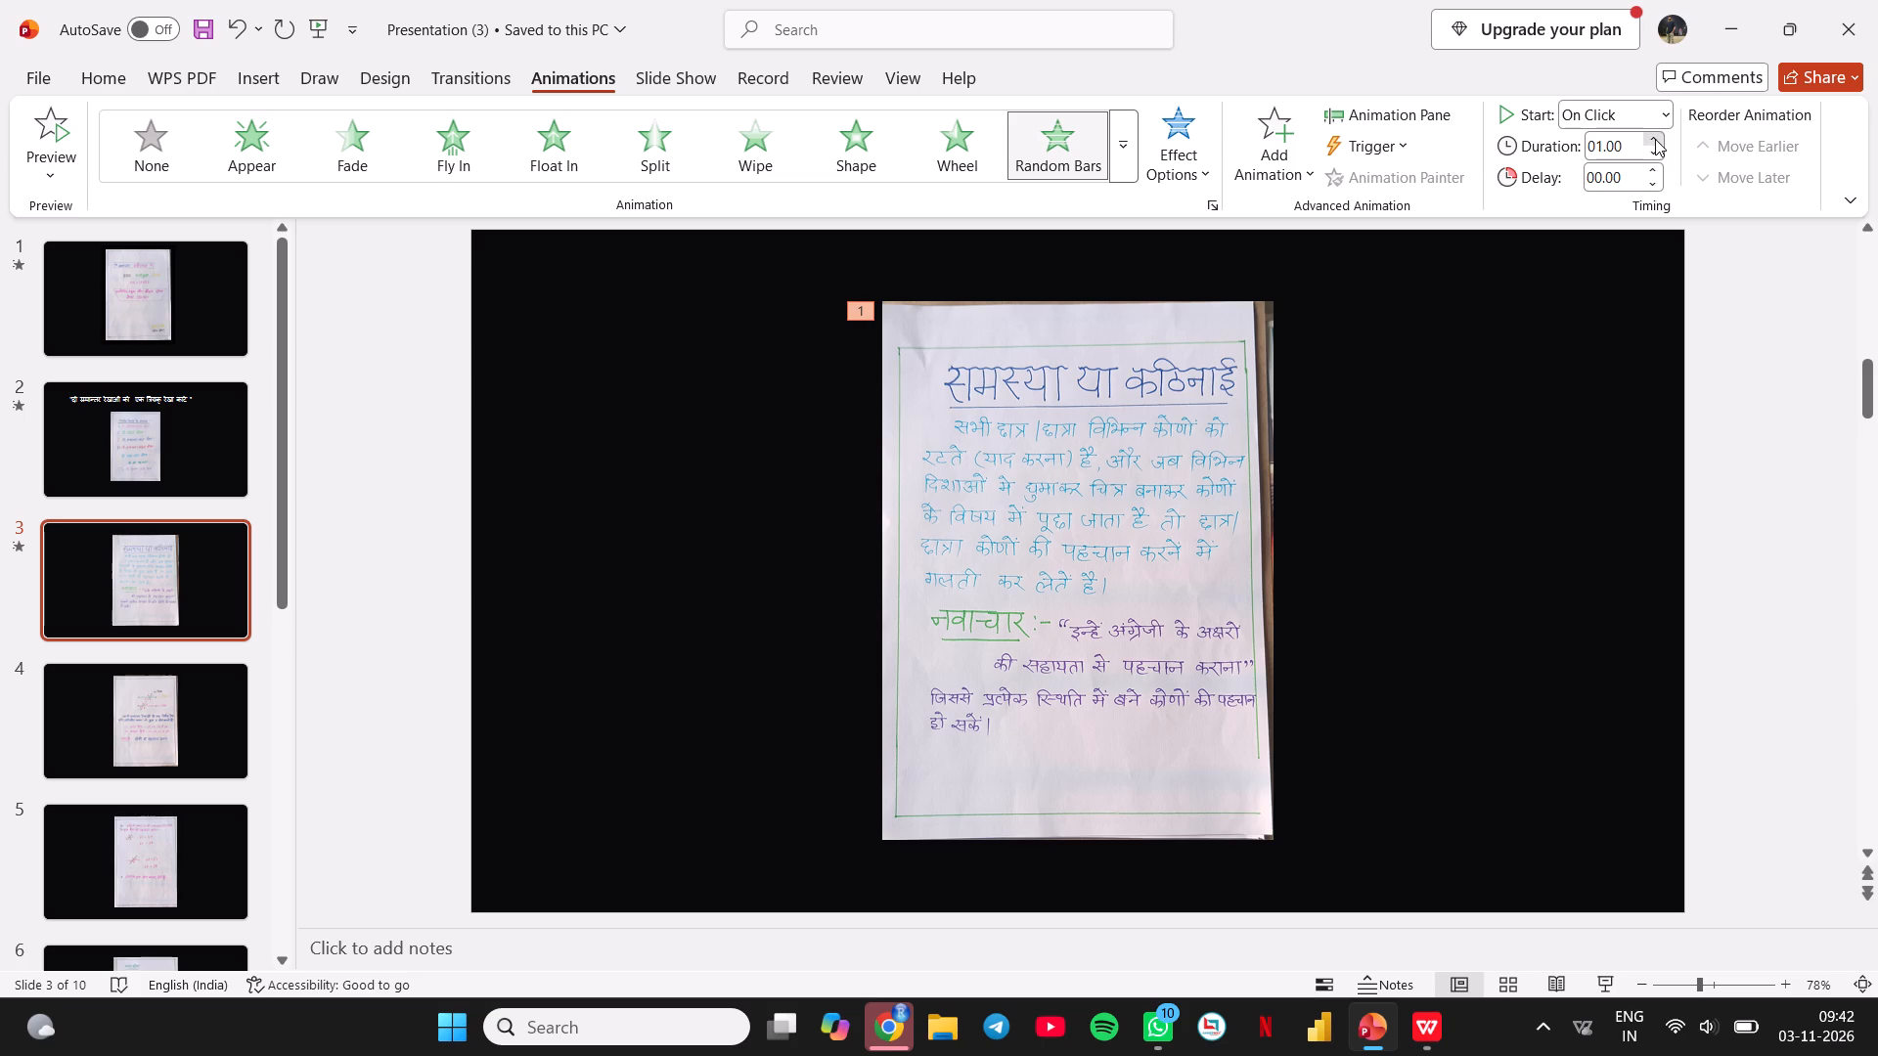
{"action": "left_click", "coordinate": [1655, 139]}
{"action": "left_click", "coordinate": [1655, 139]}
Set the animation duration of slide 2's picture to 1.50 seconds.
{"action": "left_click", "coordinate": [103, 462]}
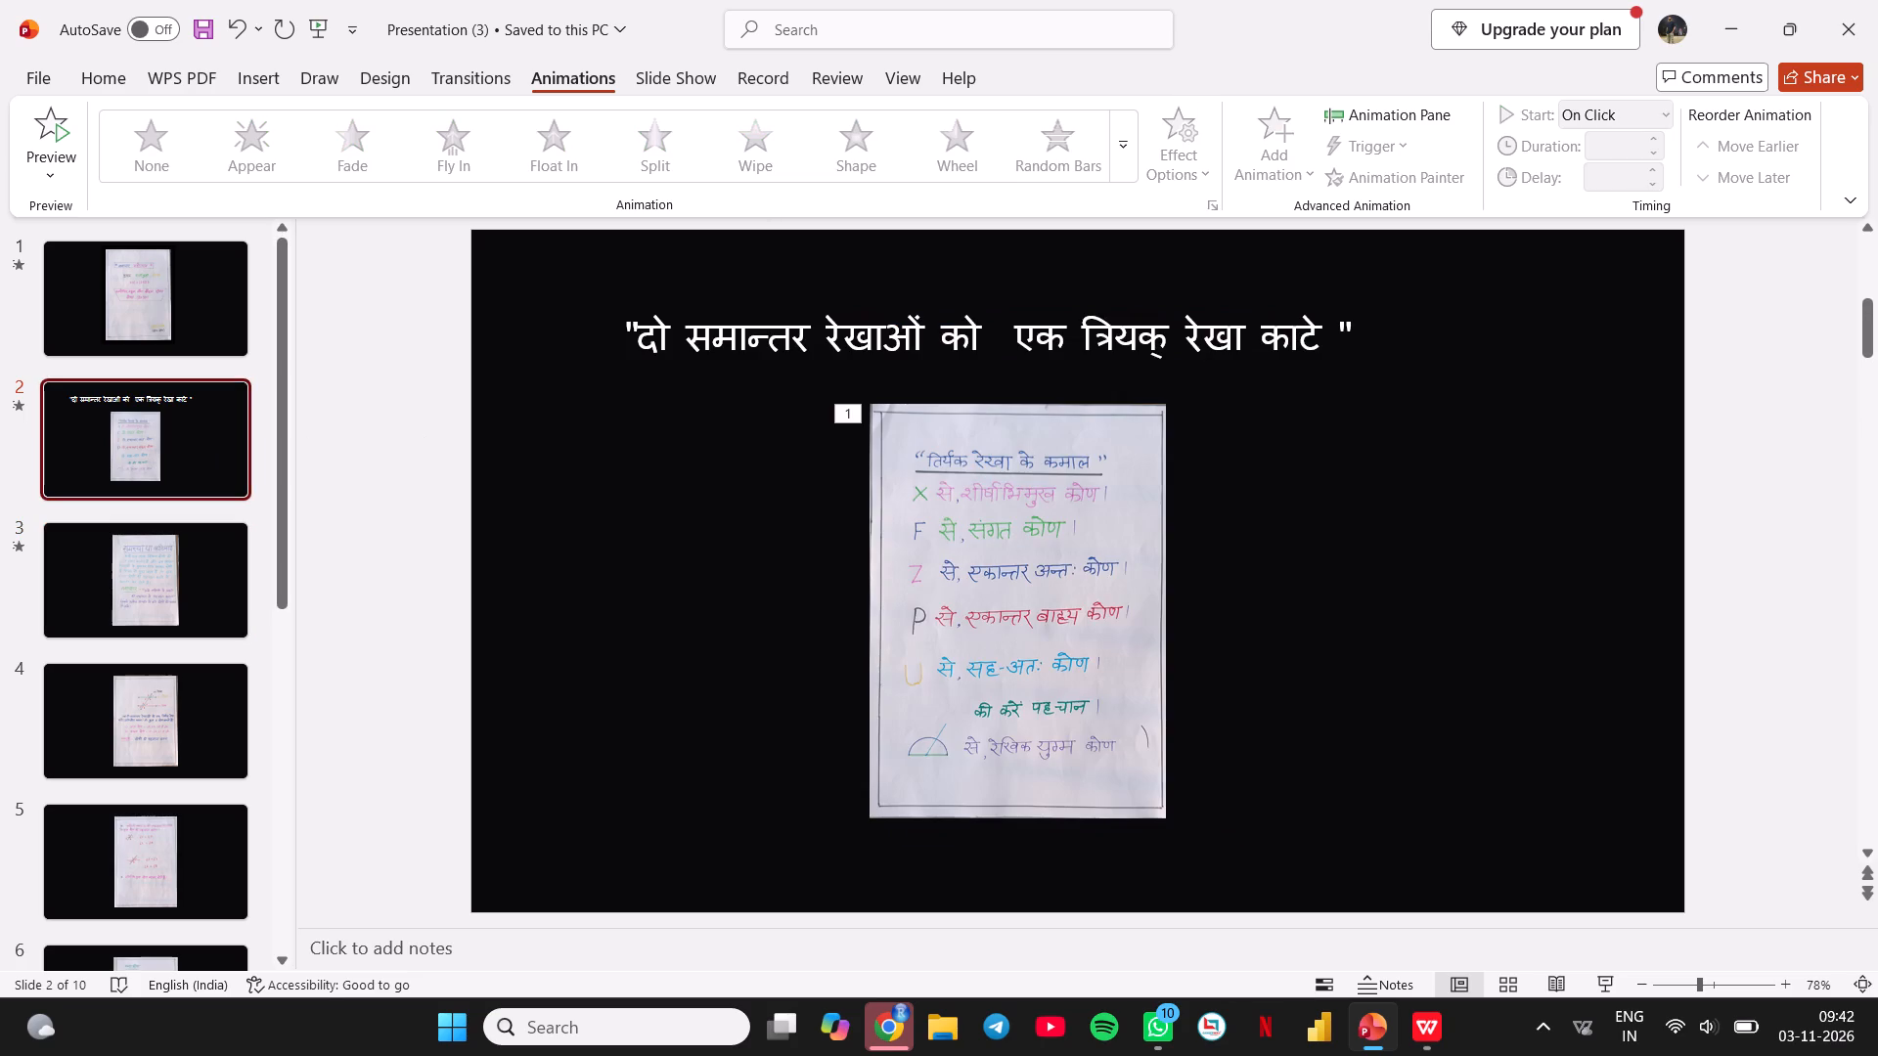
{"action": "left_click", "coordinate": [978, 476]}
{"action": "left_click", "coordinate": [1660, 155]}
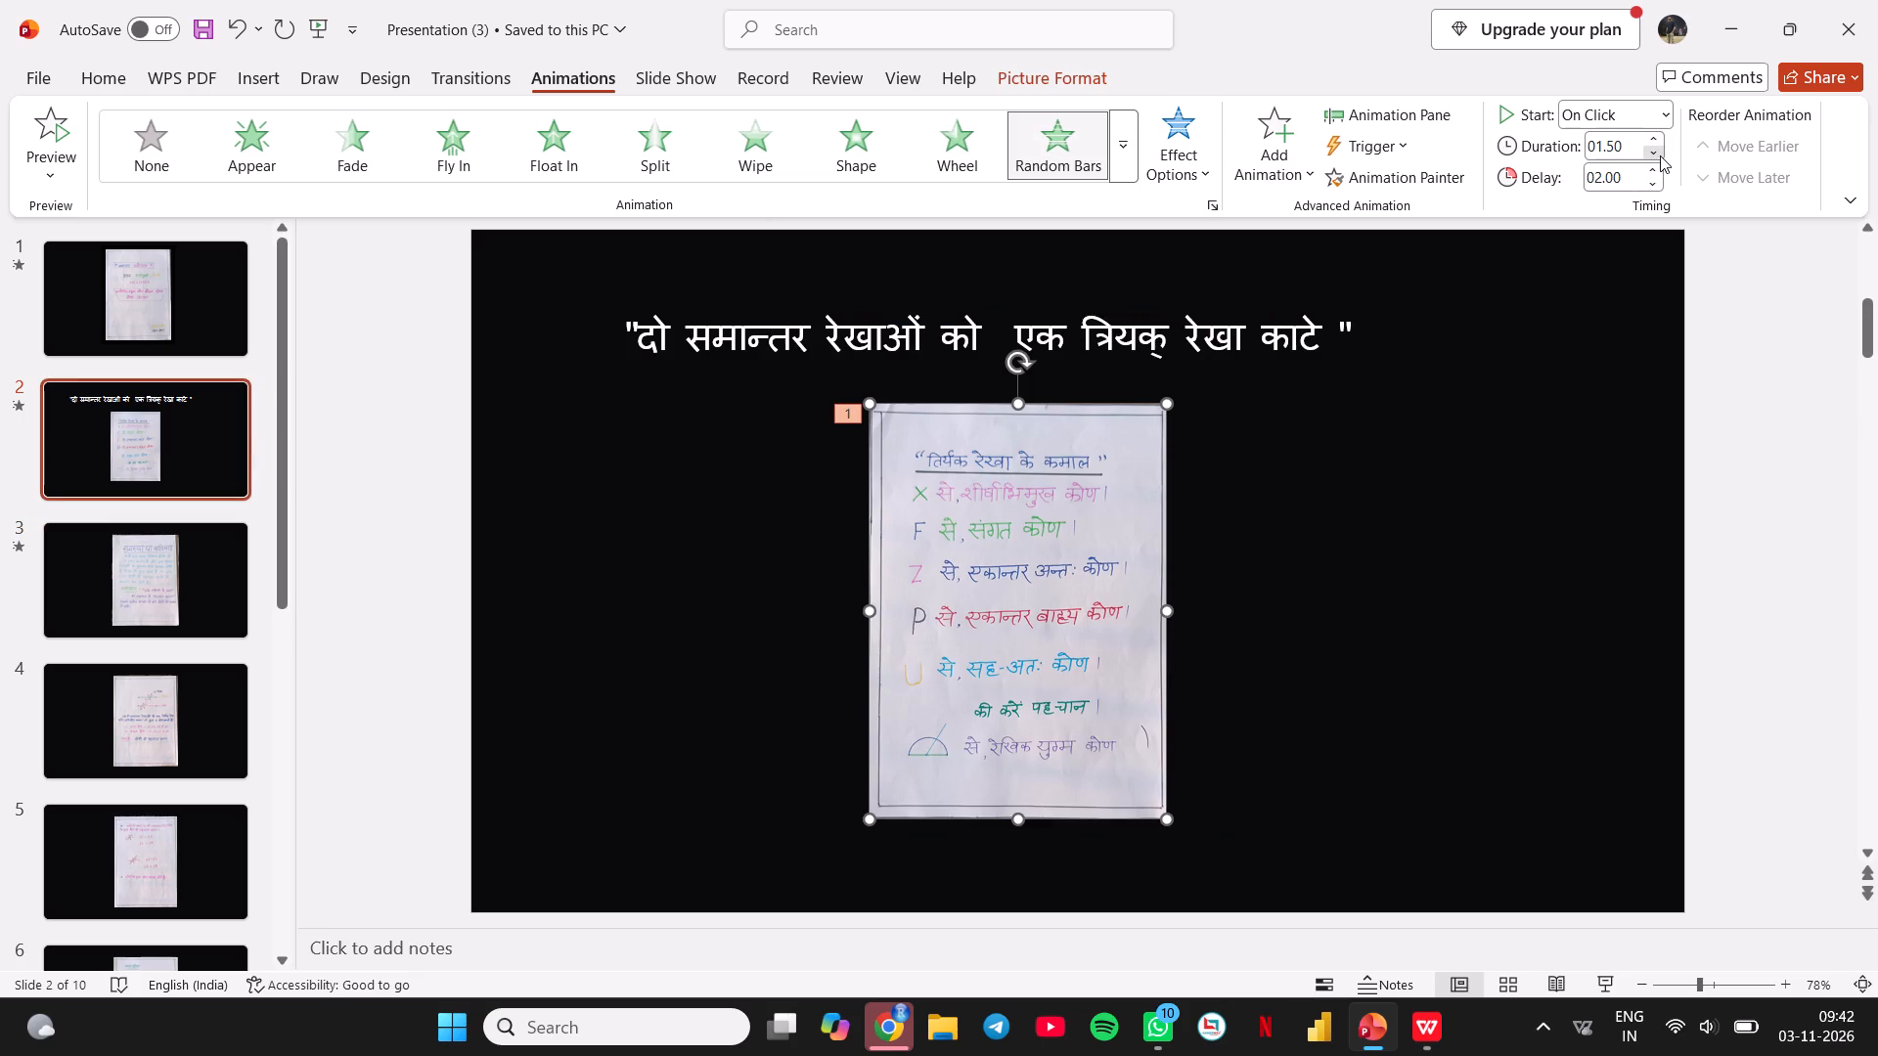
Set the animation delay of slide 3's picture to 2.00 seconds.
{"action": "left_click", "coordinate": [184, 558]}
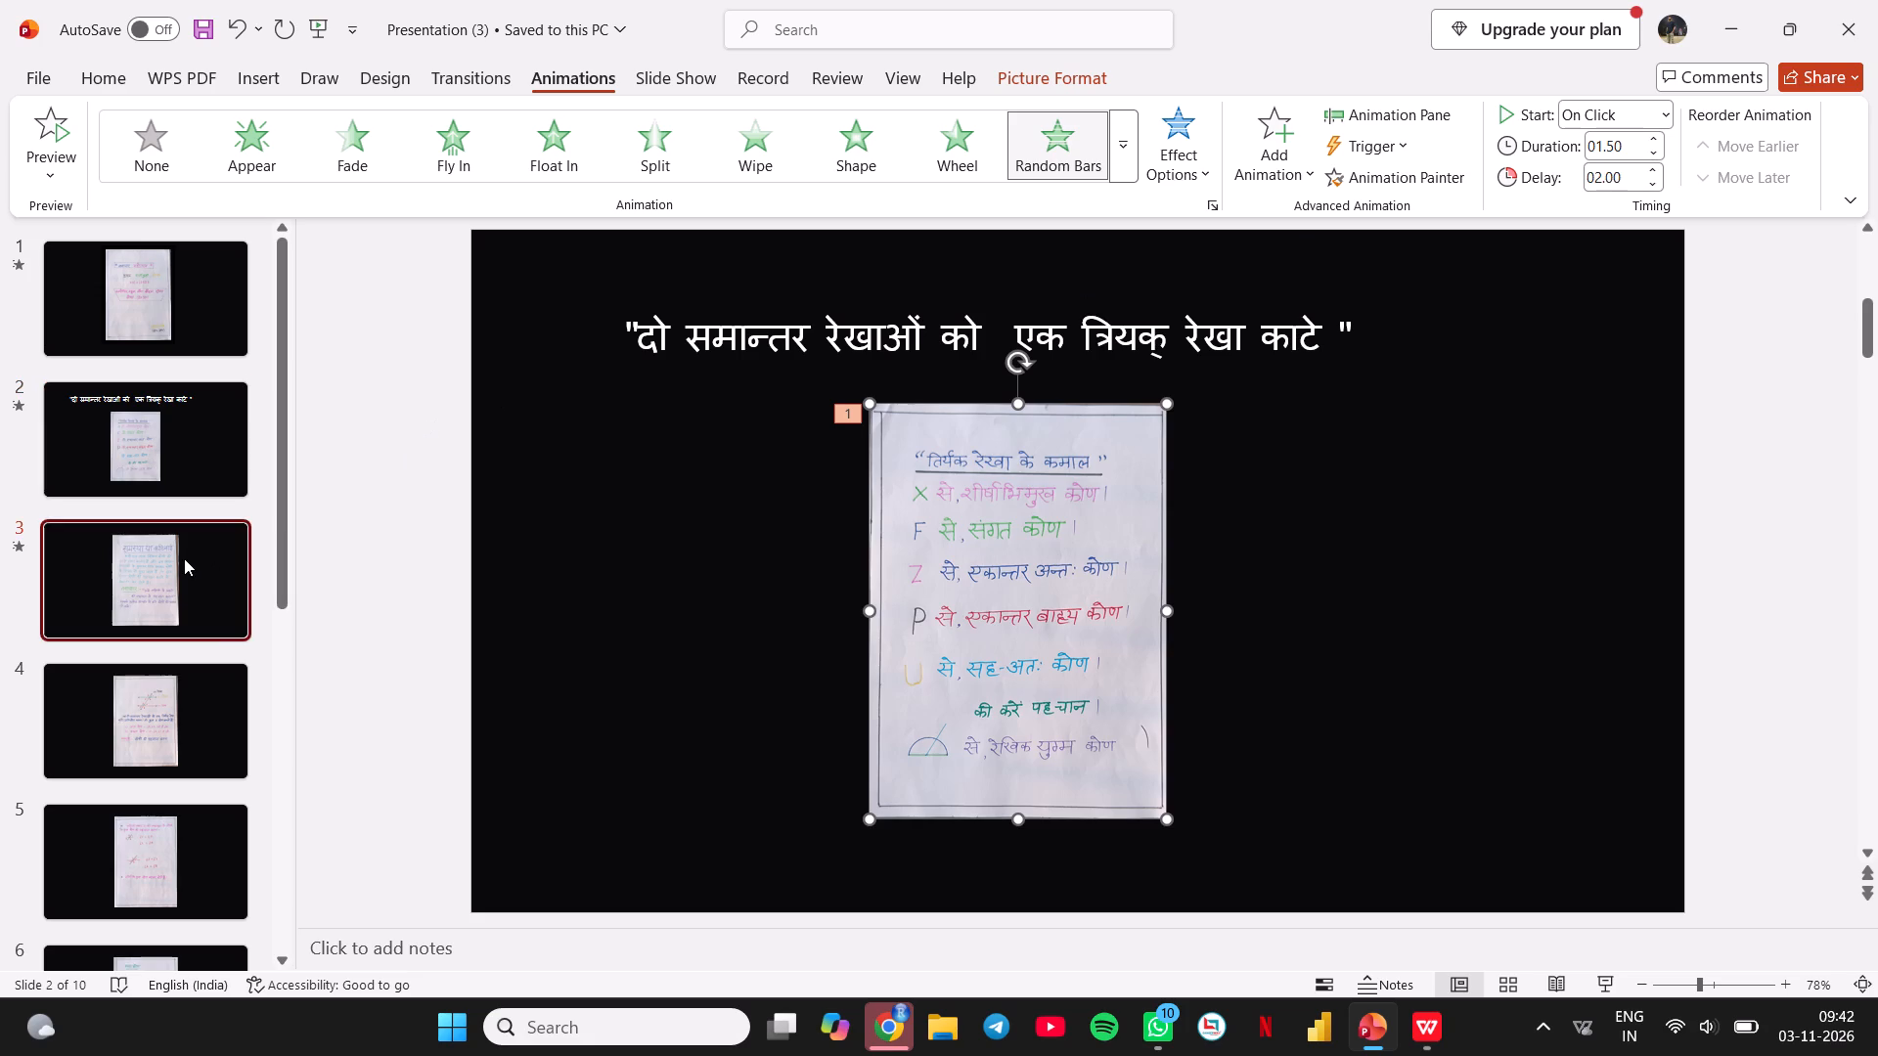
{"action": "left_click", "coordinate": [1029, 554]}
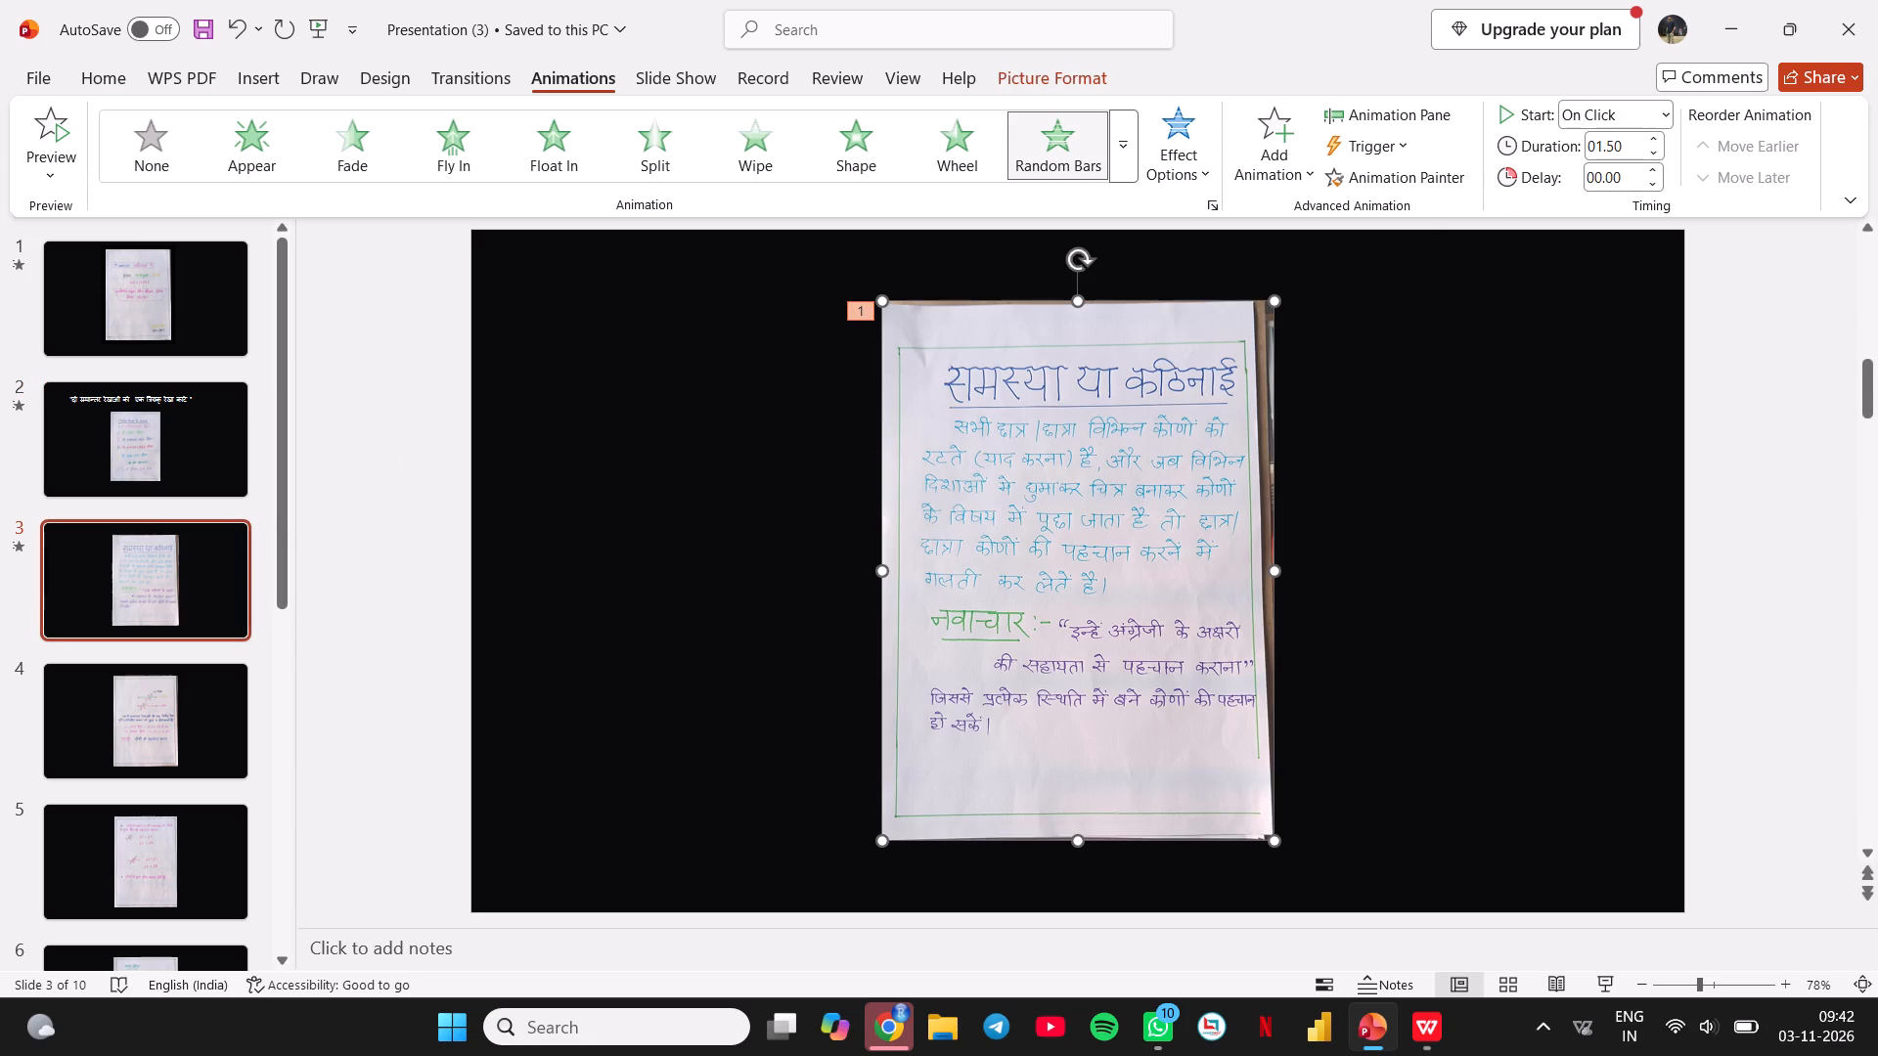
{"action": "triple_click", "coordinate": [1660, 169]}
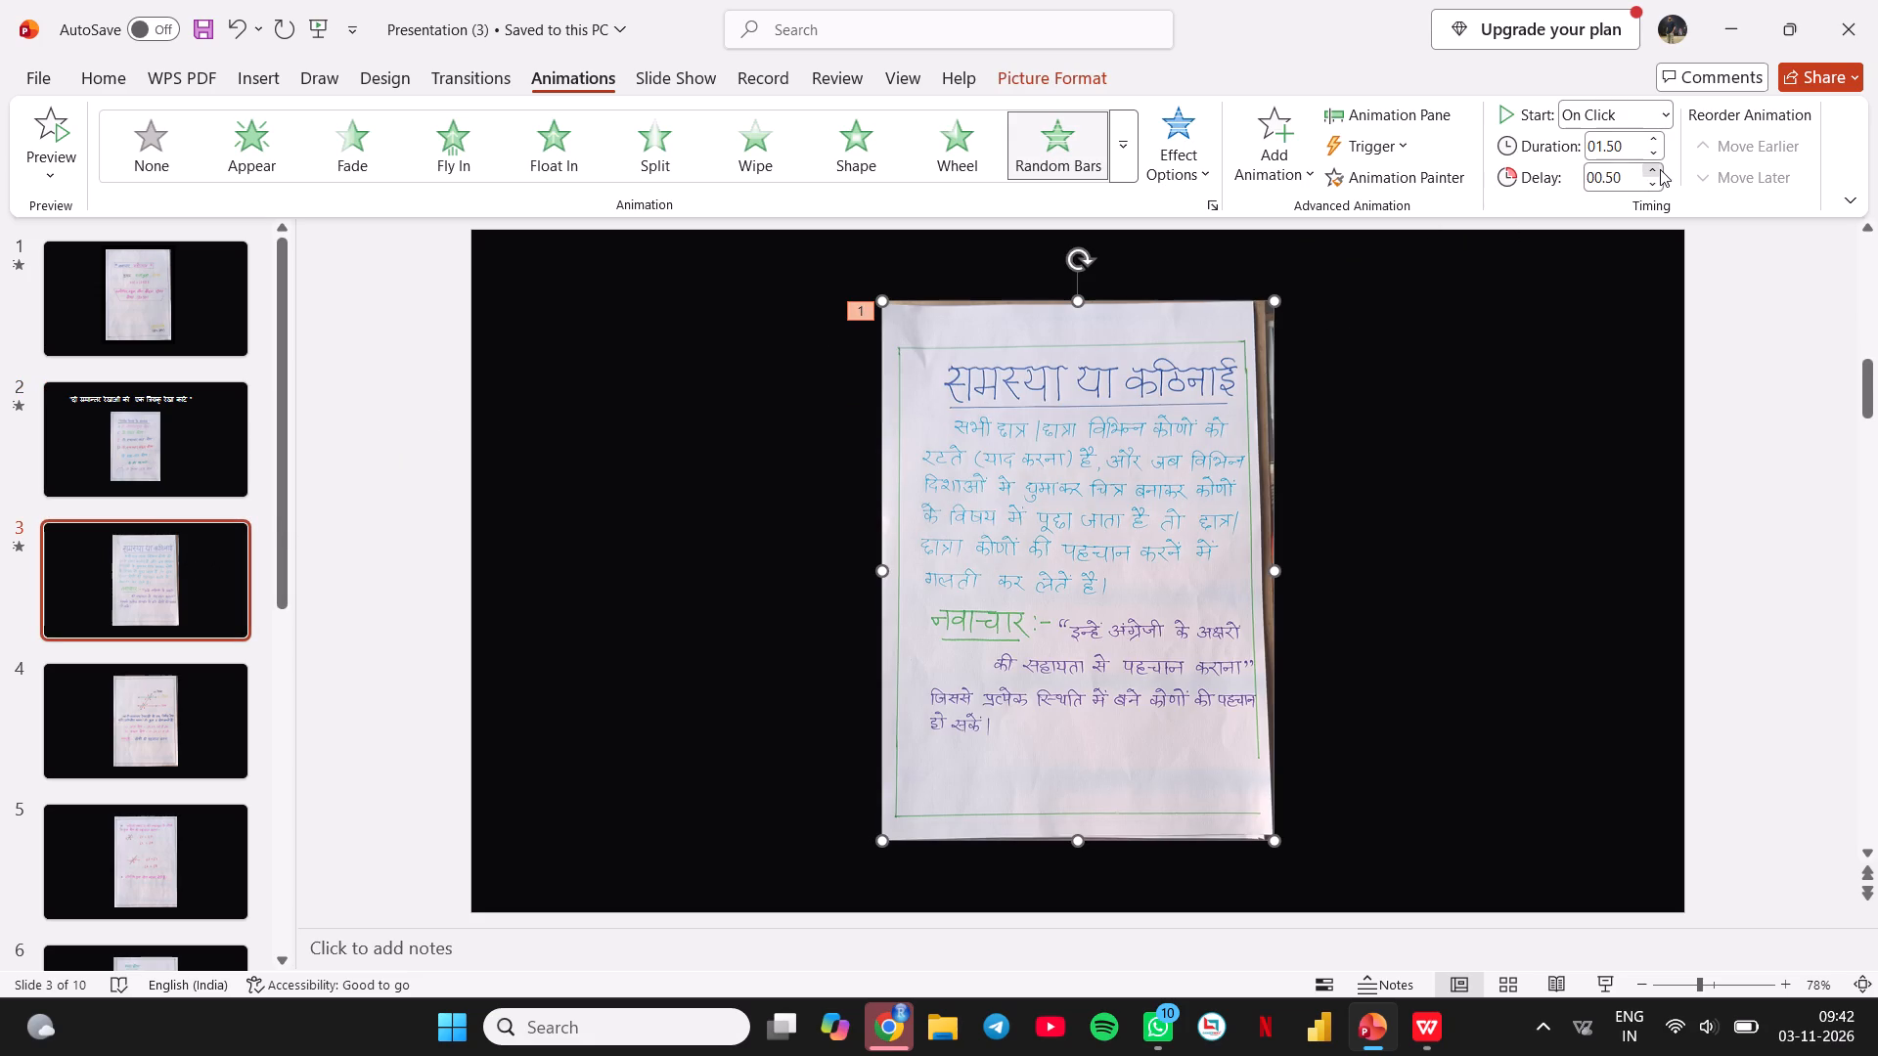
{"action": "left_click", "coordinate": [1660, 169]}
{"action": "double_click", "coordinate": [1660, 169]}
{"action": "left_click", "coordinate": [1660, 169]}
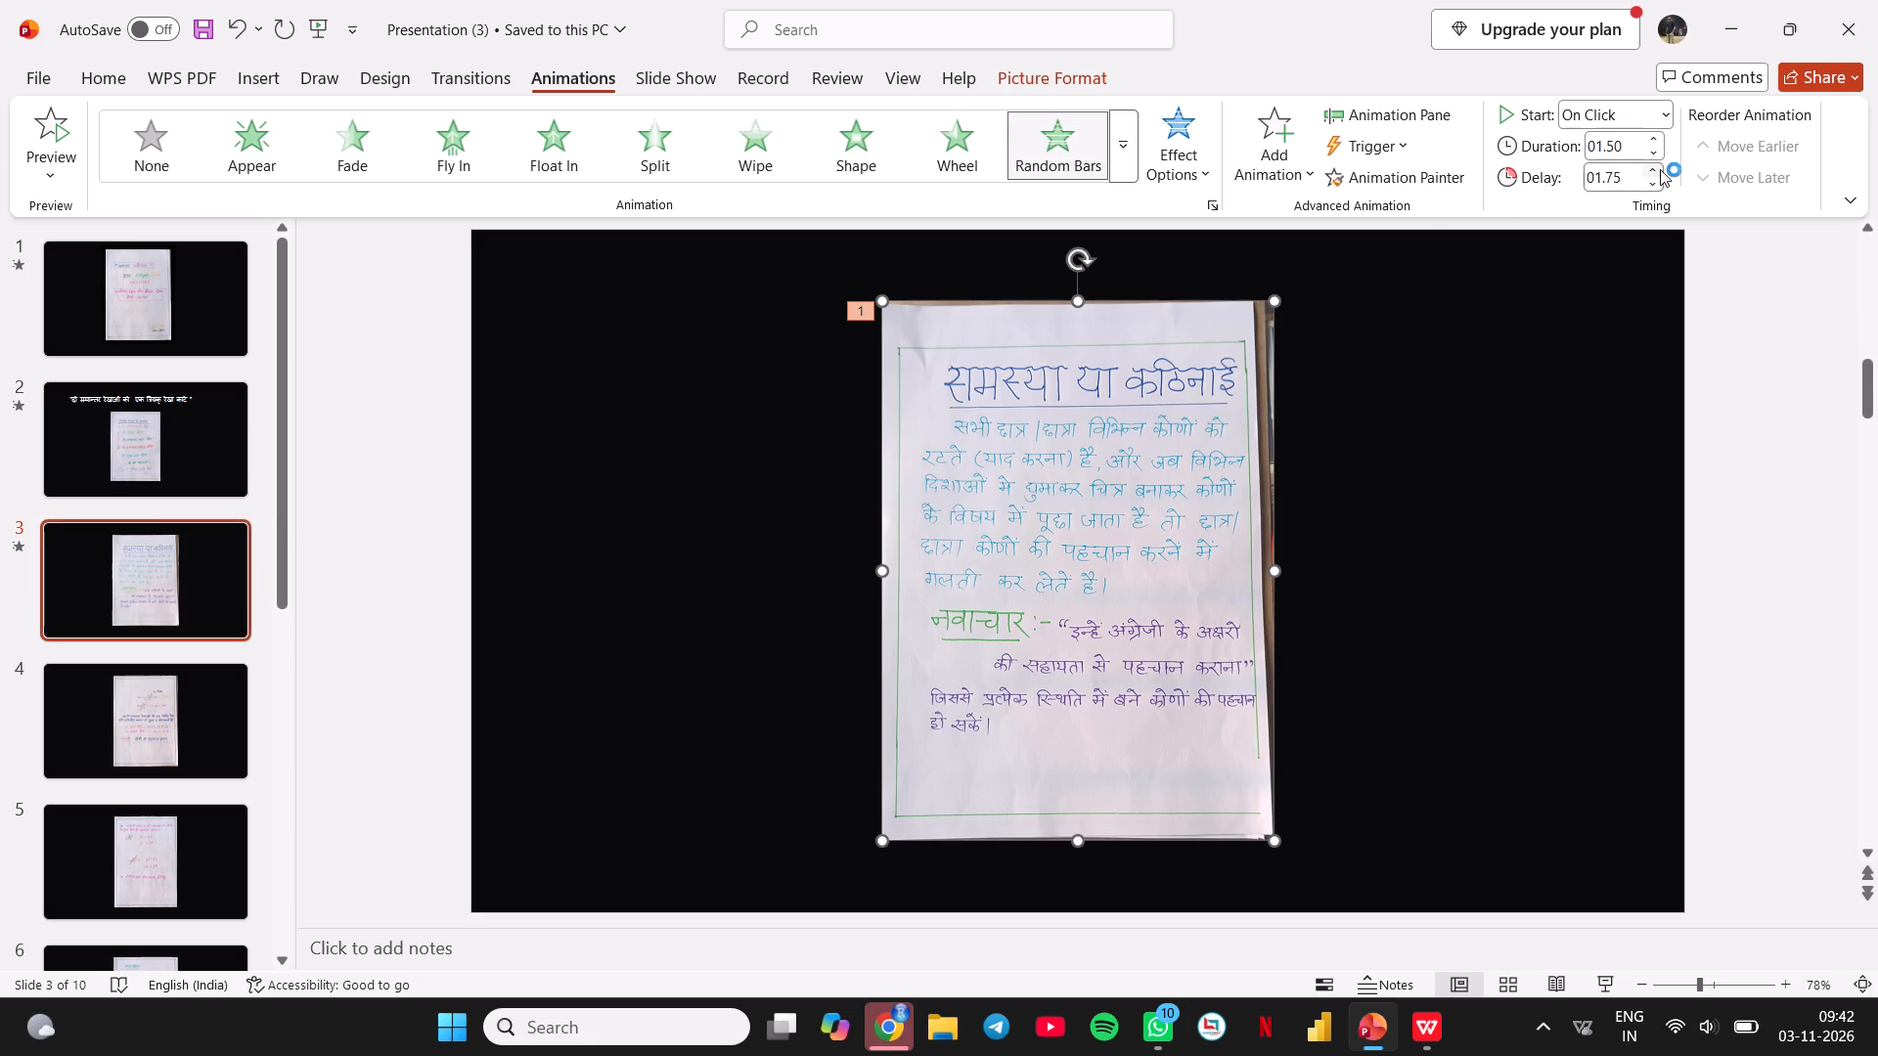
{"action": "left_click", "coordinate": [1660, 169]}
Apply the Random Bars animation to slide 4's picture with a duration of 1.00 second and a delay of 2.00 seconds.
{"action": "left_click", "coordinate": [204, 725]}
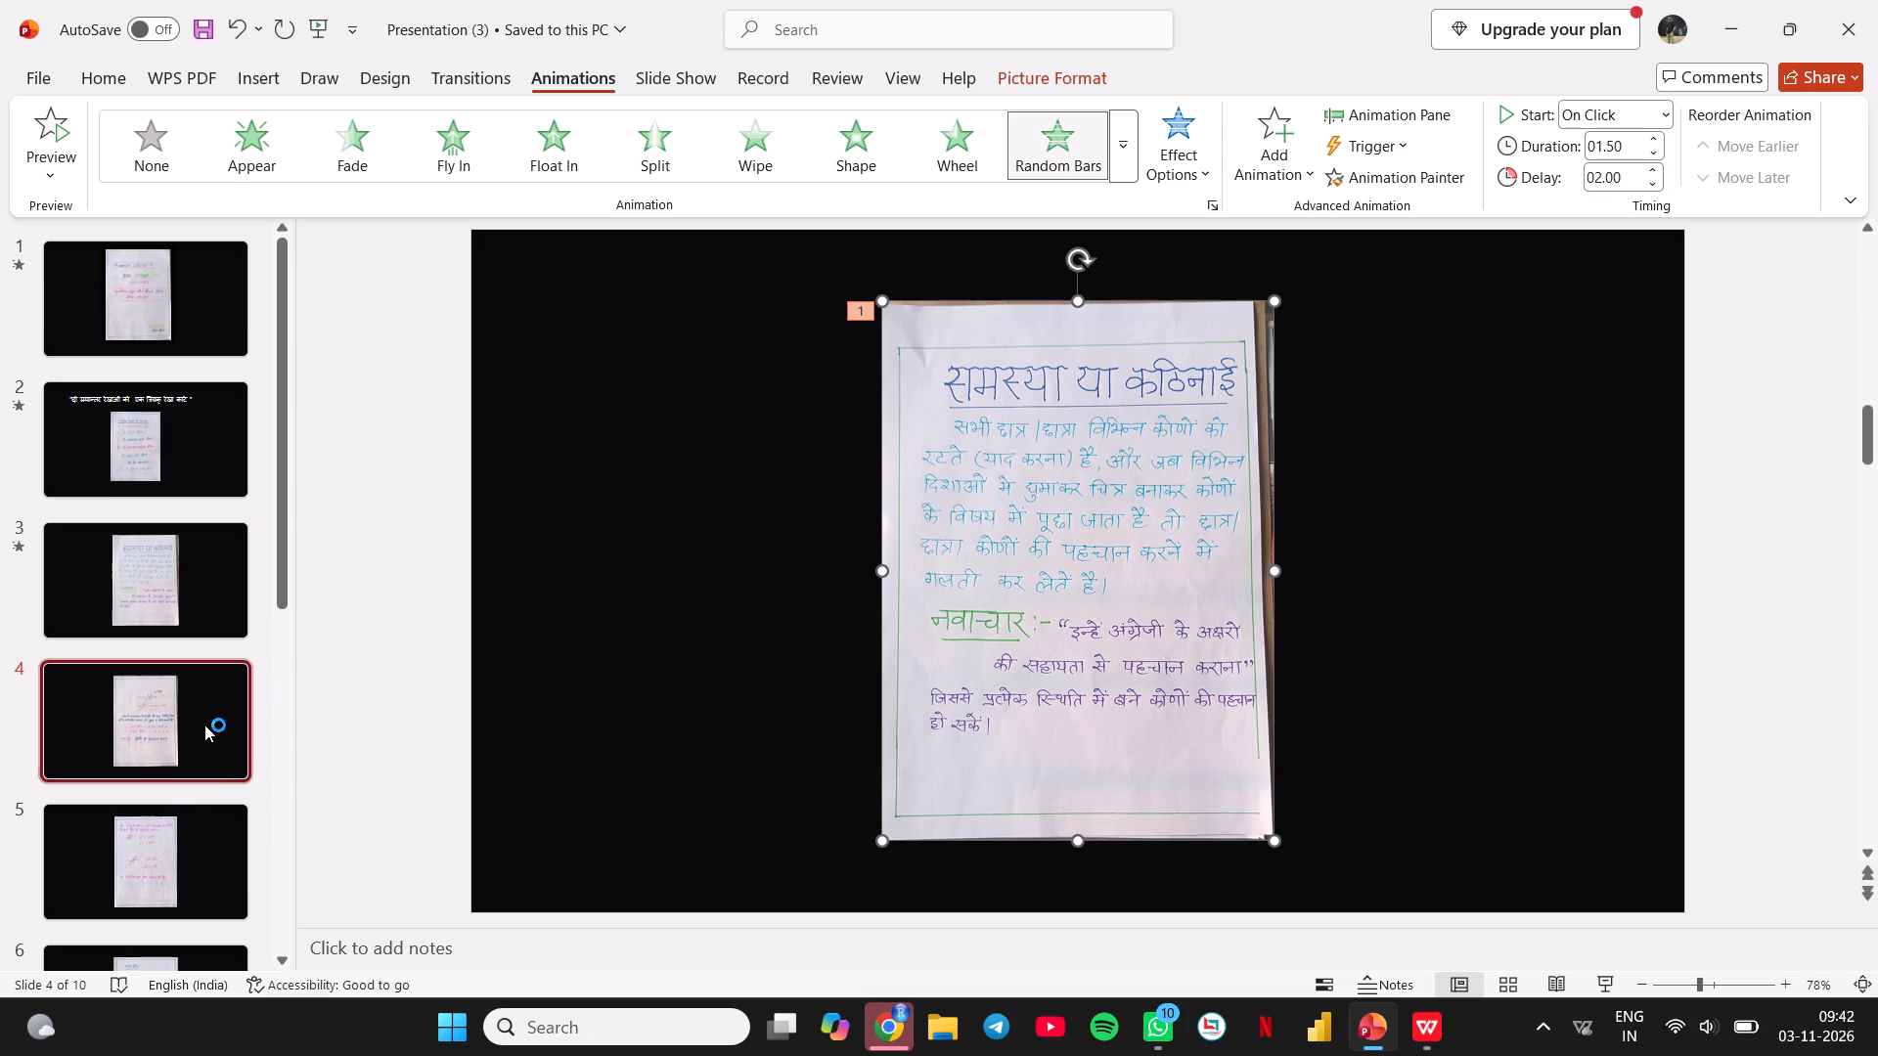
{"action": "scroll", "coordinate": [204, 725], "scroll_direction": "down", "scroll_amount": 1}
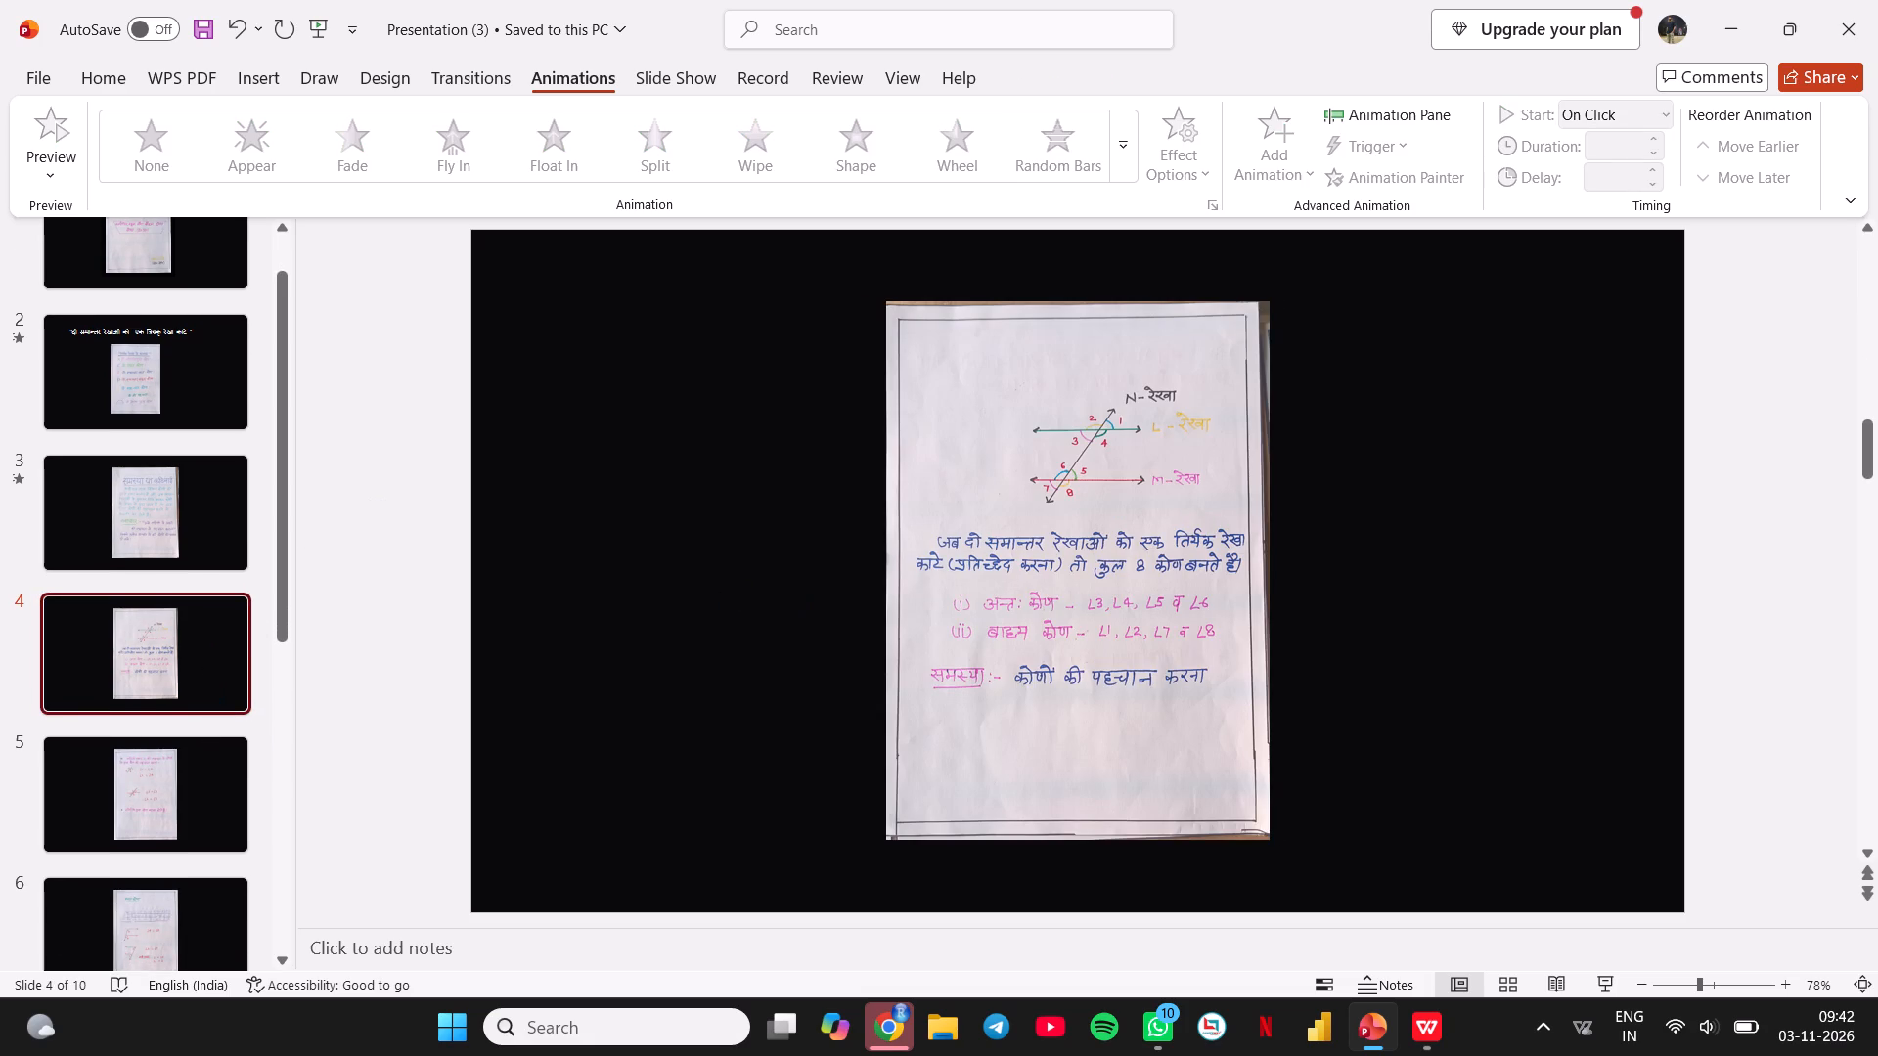
{"action": "left_click", "coordinate": [976, 597]}
{"action": "left_click", "coordinate": [1083, 161]}
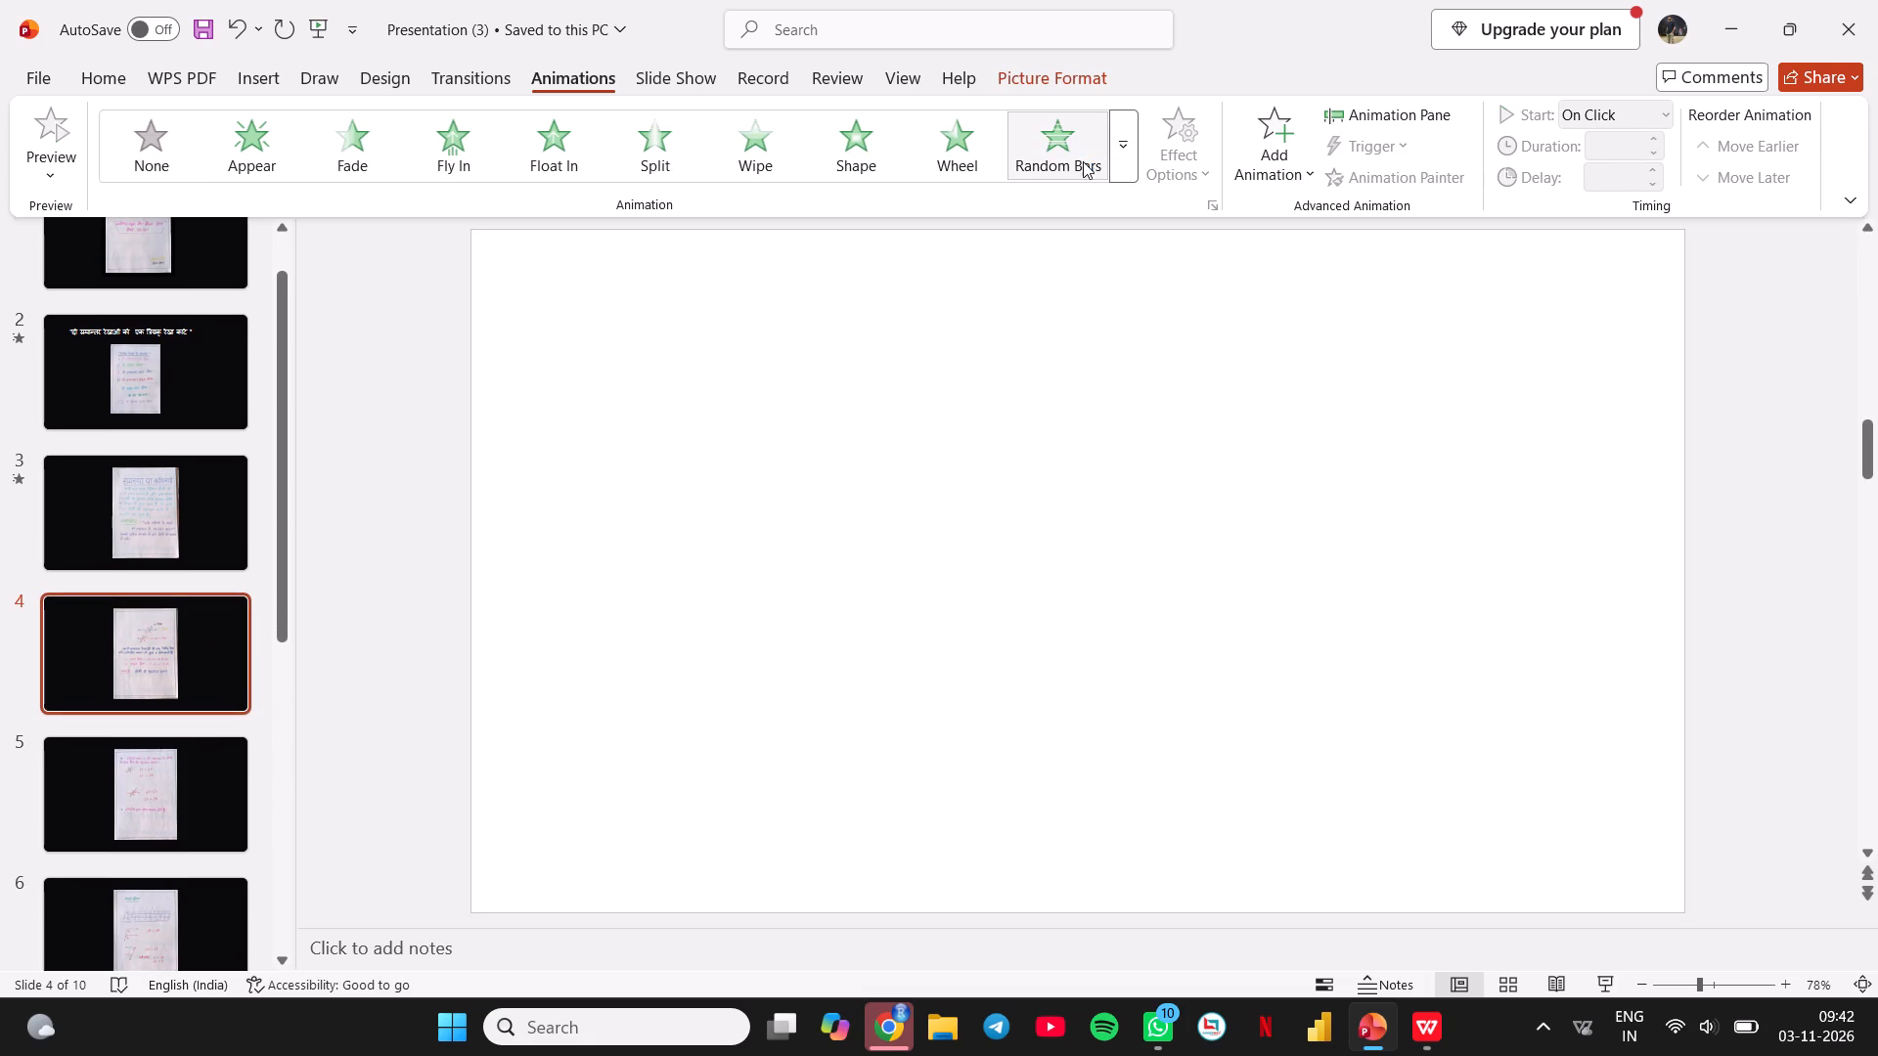
{"action": "left_click", "coordinate": [1653, 142]}
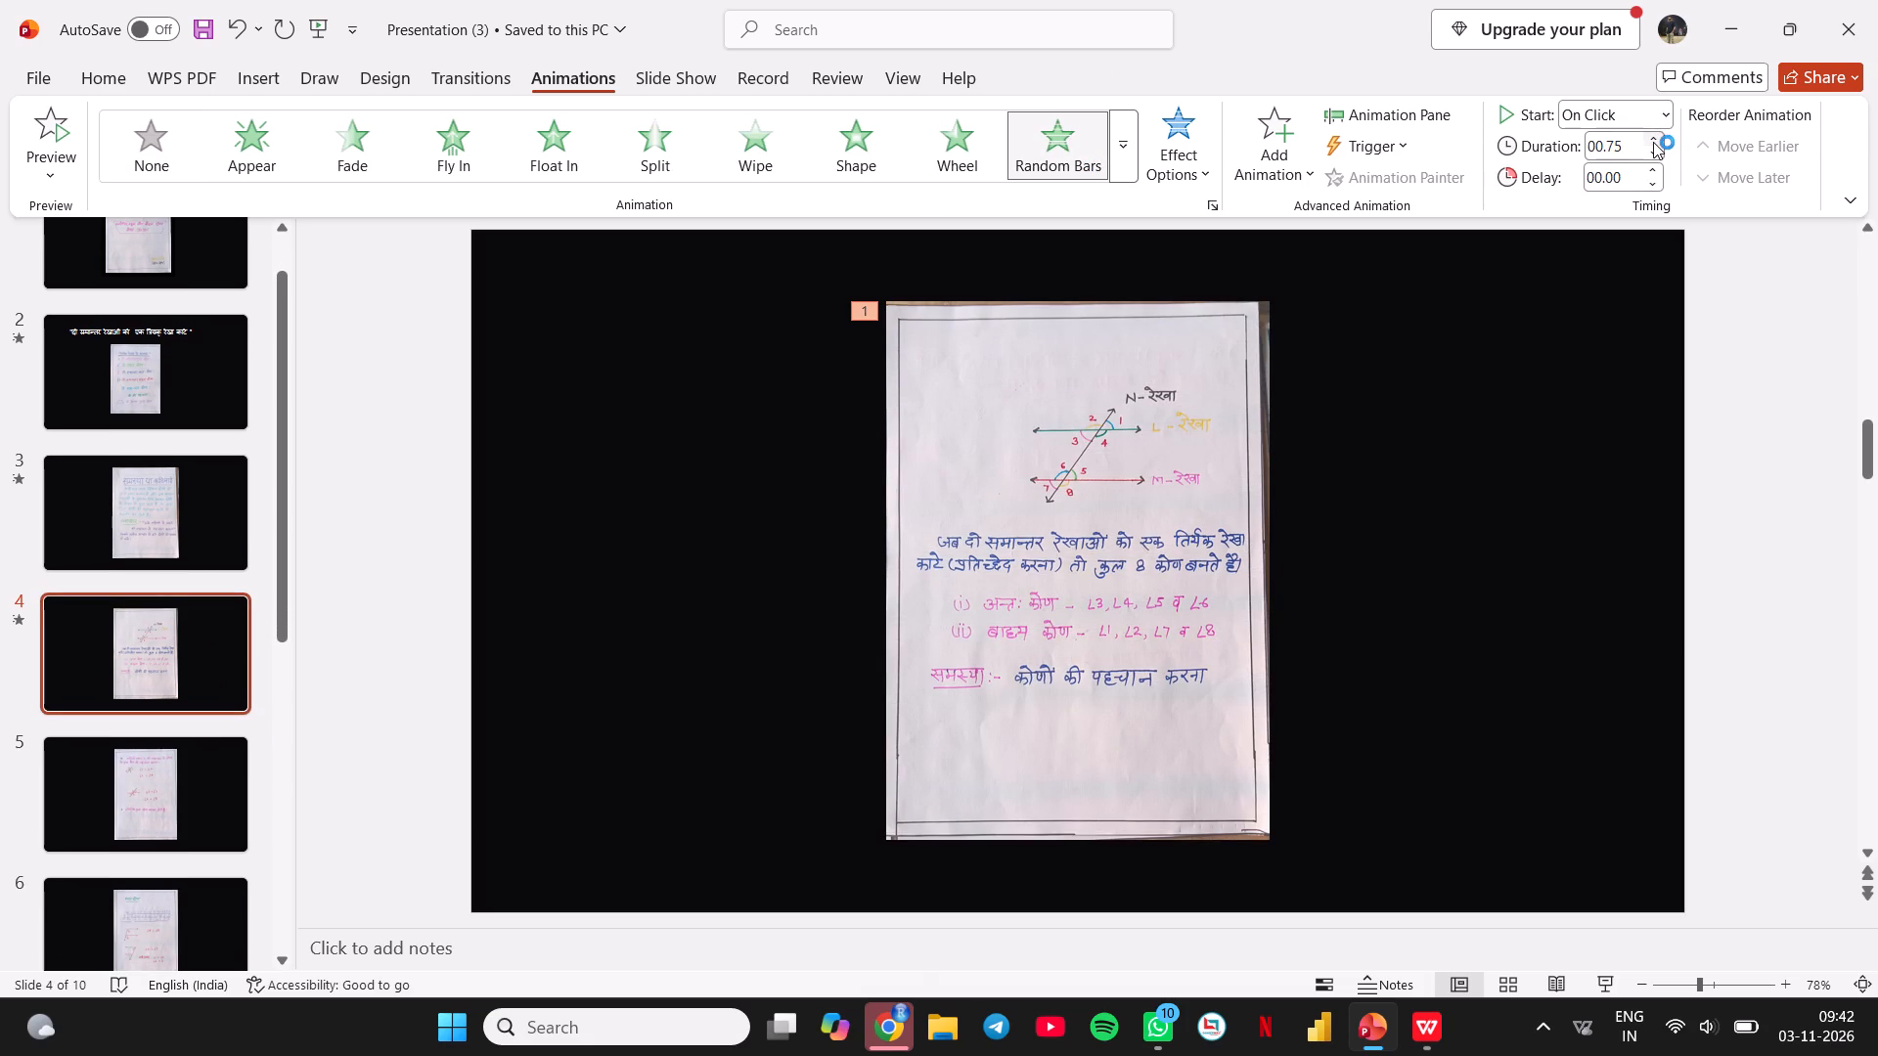
{"action": "left_click", "coordinate": [1653, 142]}
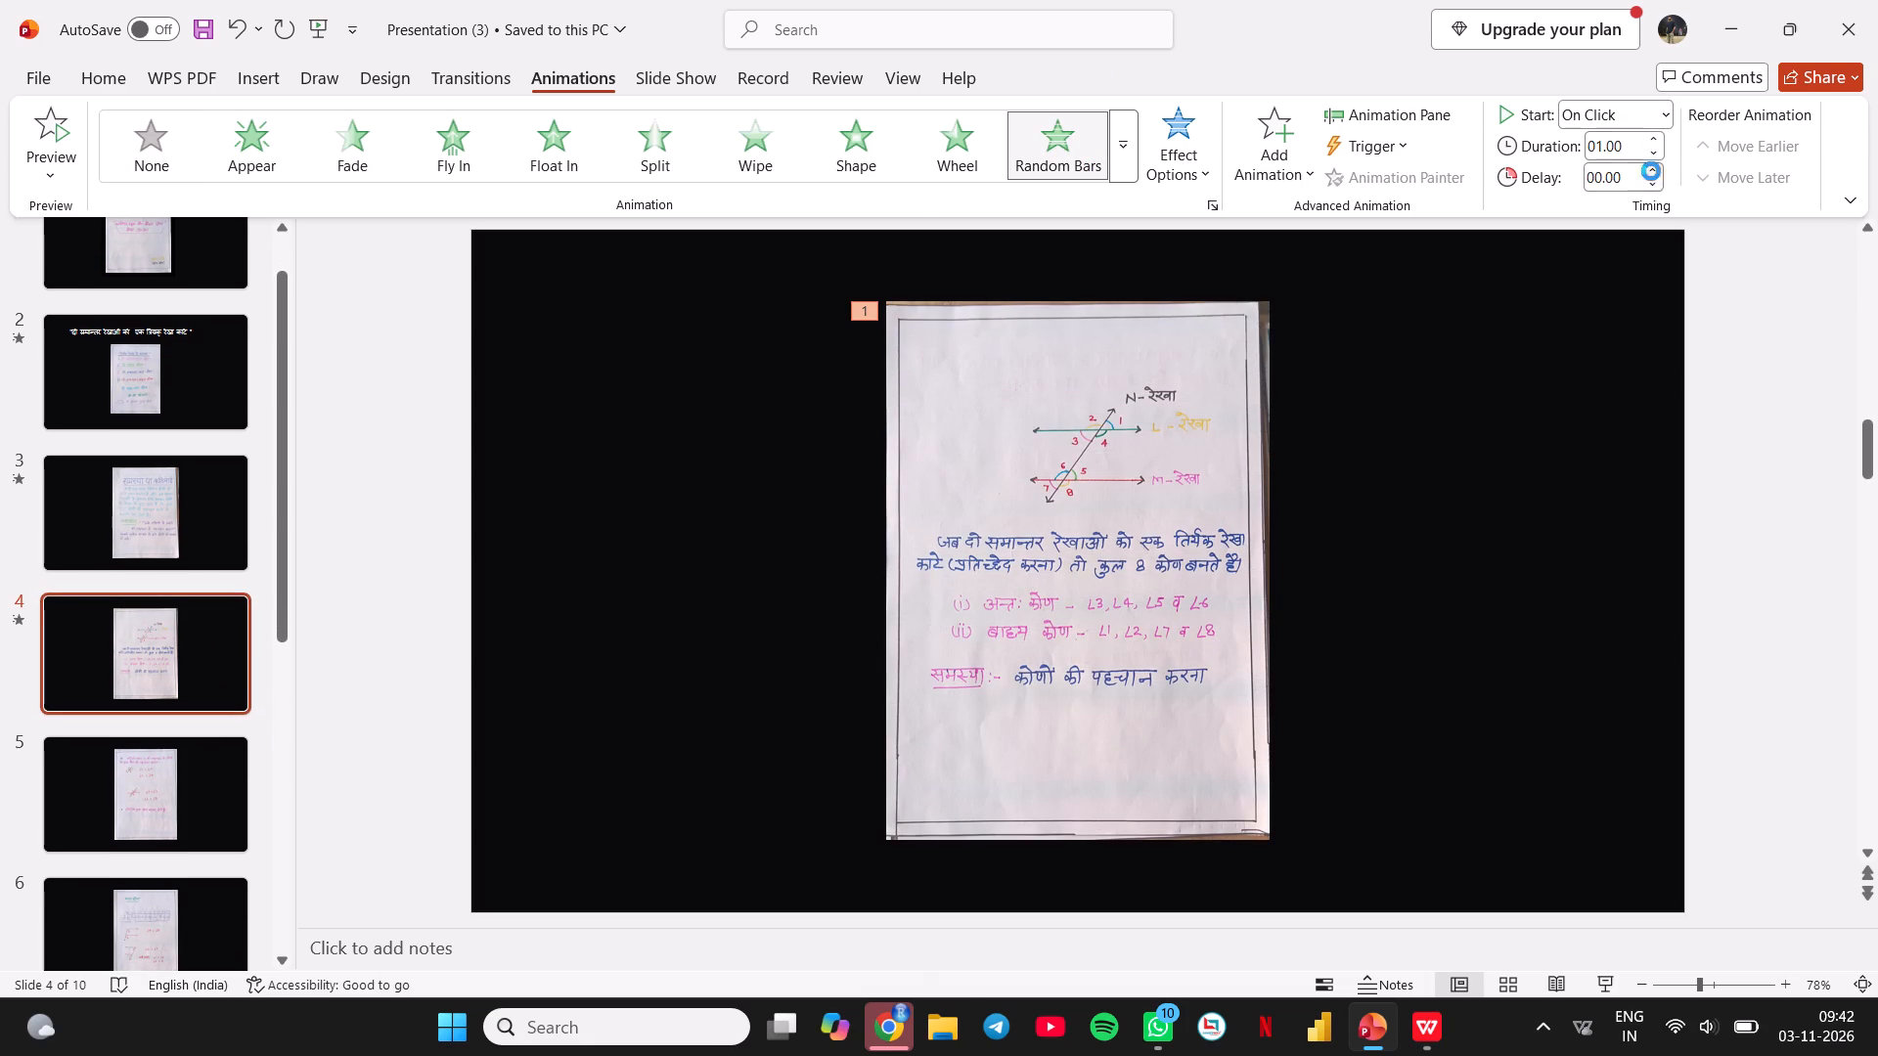
{"action": "left_click", "coordinate": [1651, 171]}
{"action": "triple_click", "coordinate": [1651, 171]}
{"action": "triple_click", "coordinate": [1651, 171]}
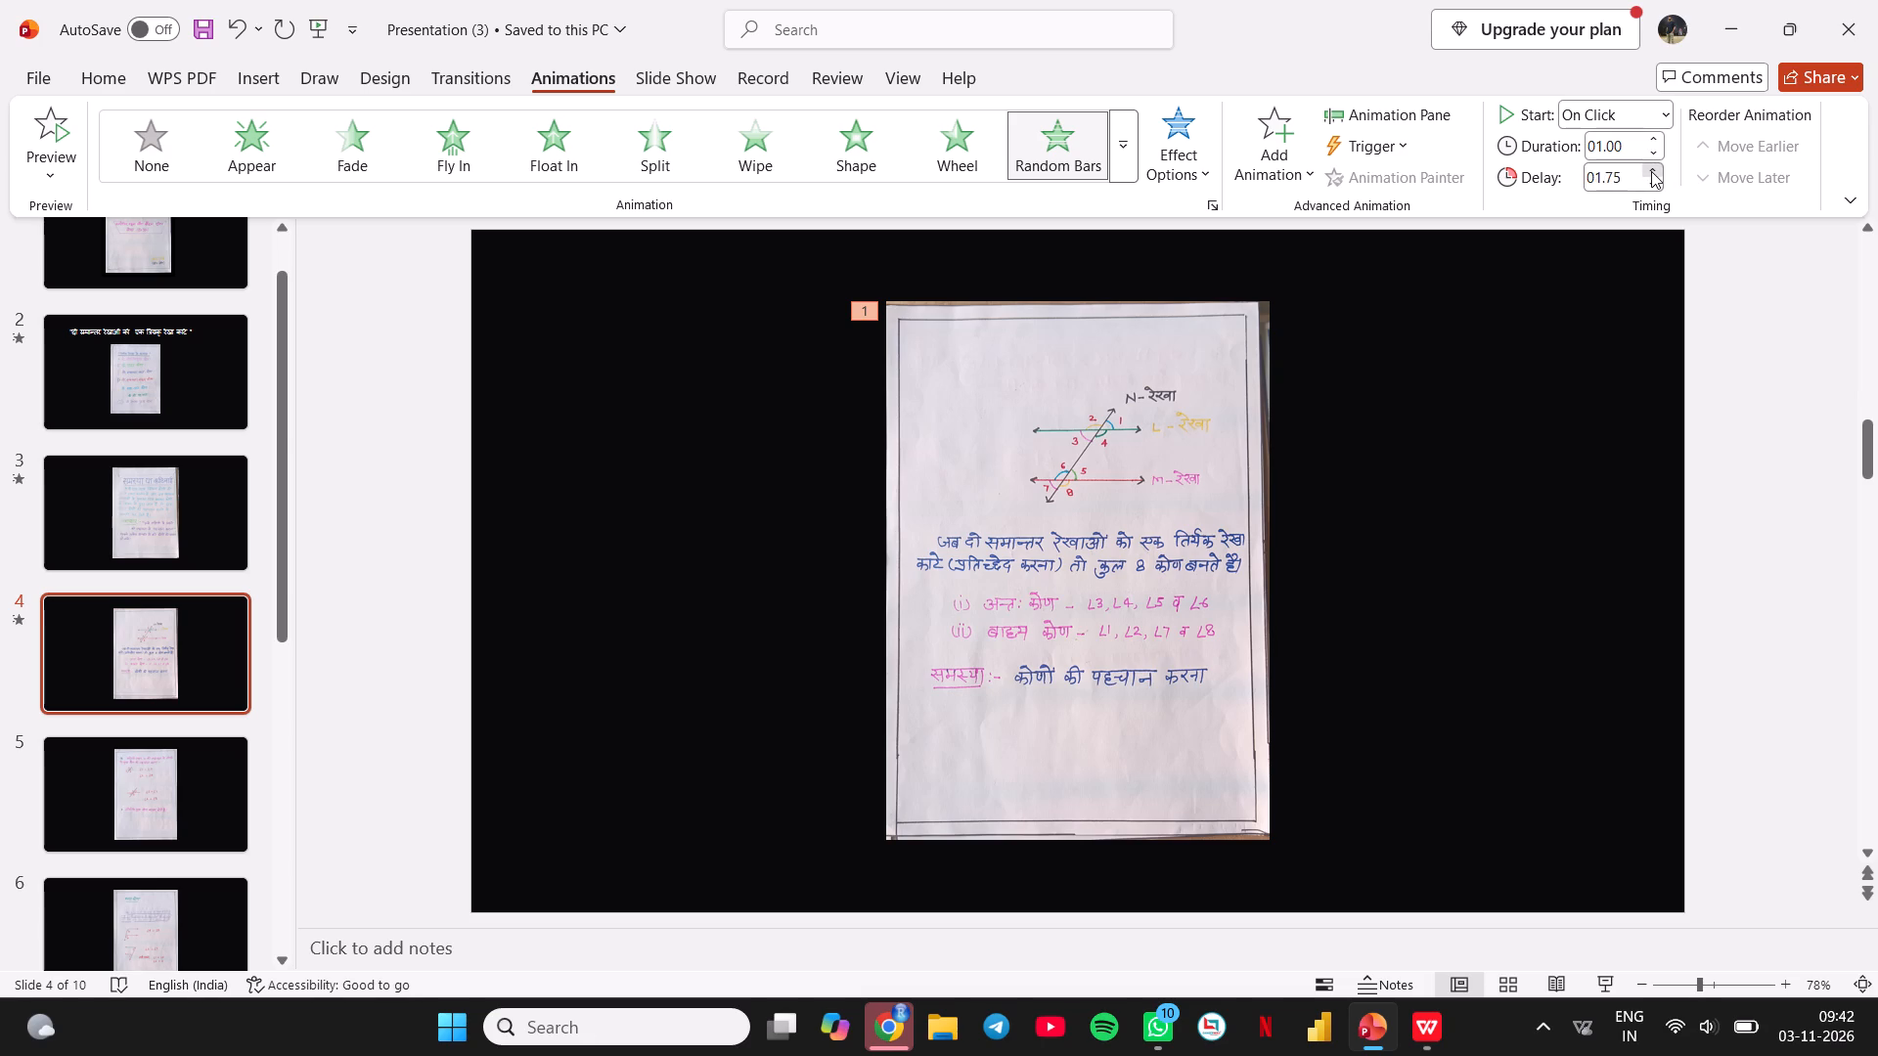
{"action": "left_click", "coordinate": [1651, 171]}
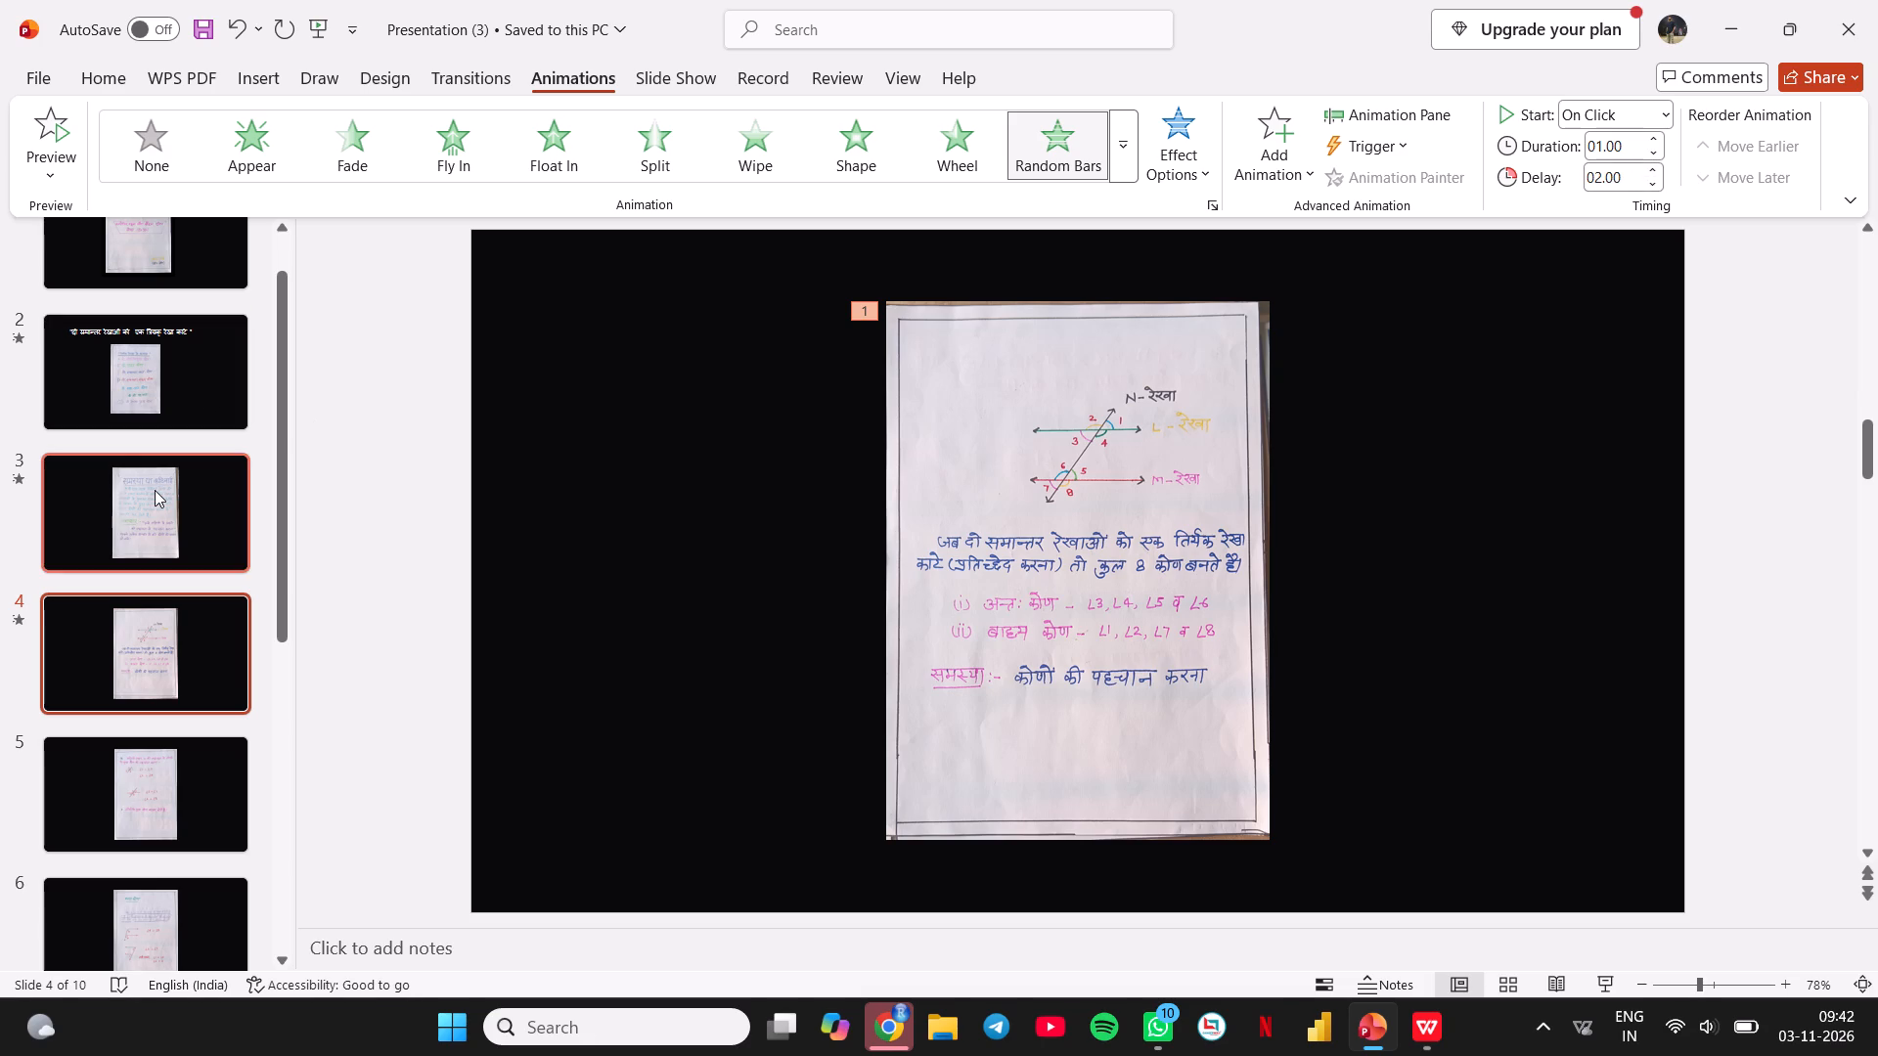
Match the animation duration of slide 4's picture to slide 3's by setting it to 1.50 seconds.
{"action": "left_click", "coordinate": [155, 490]}
{"action": "left_click", "coordinate": [1058, 479]}
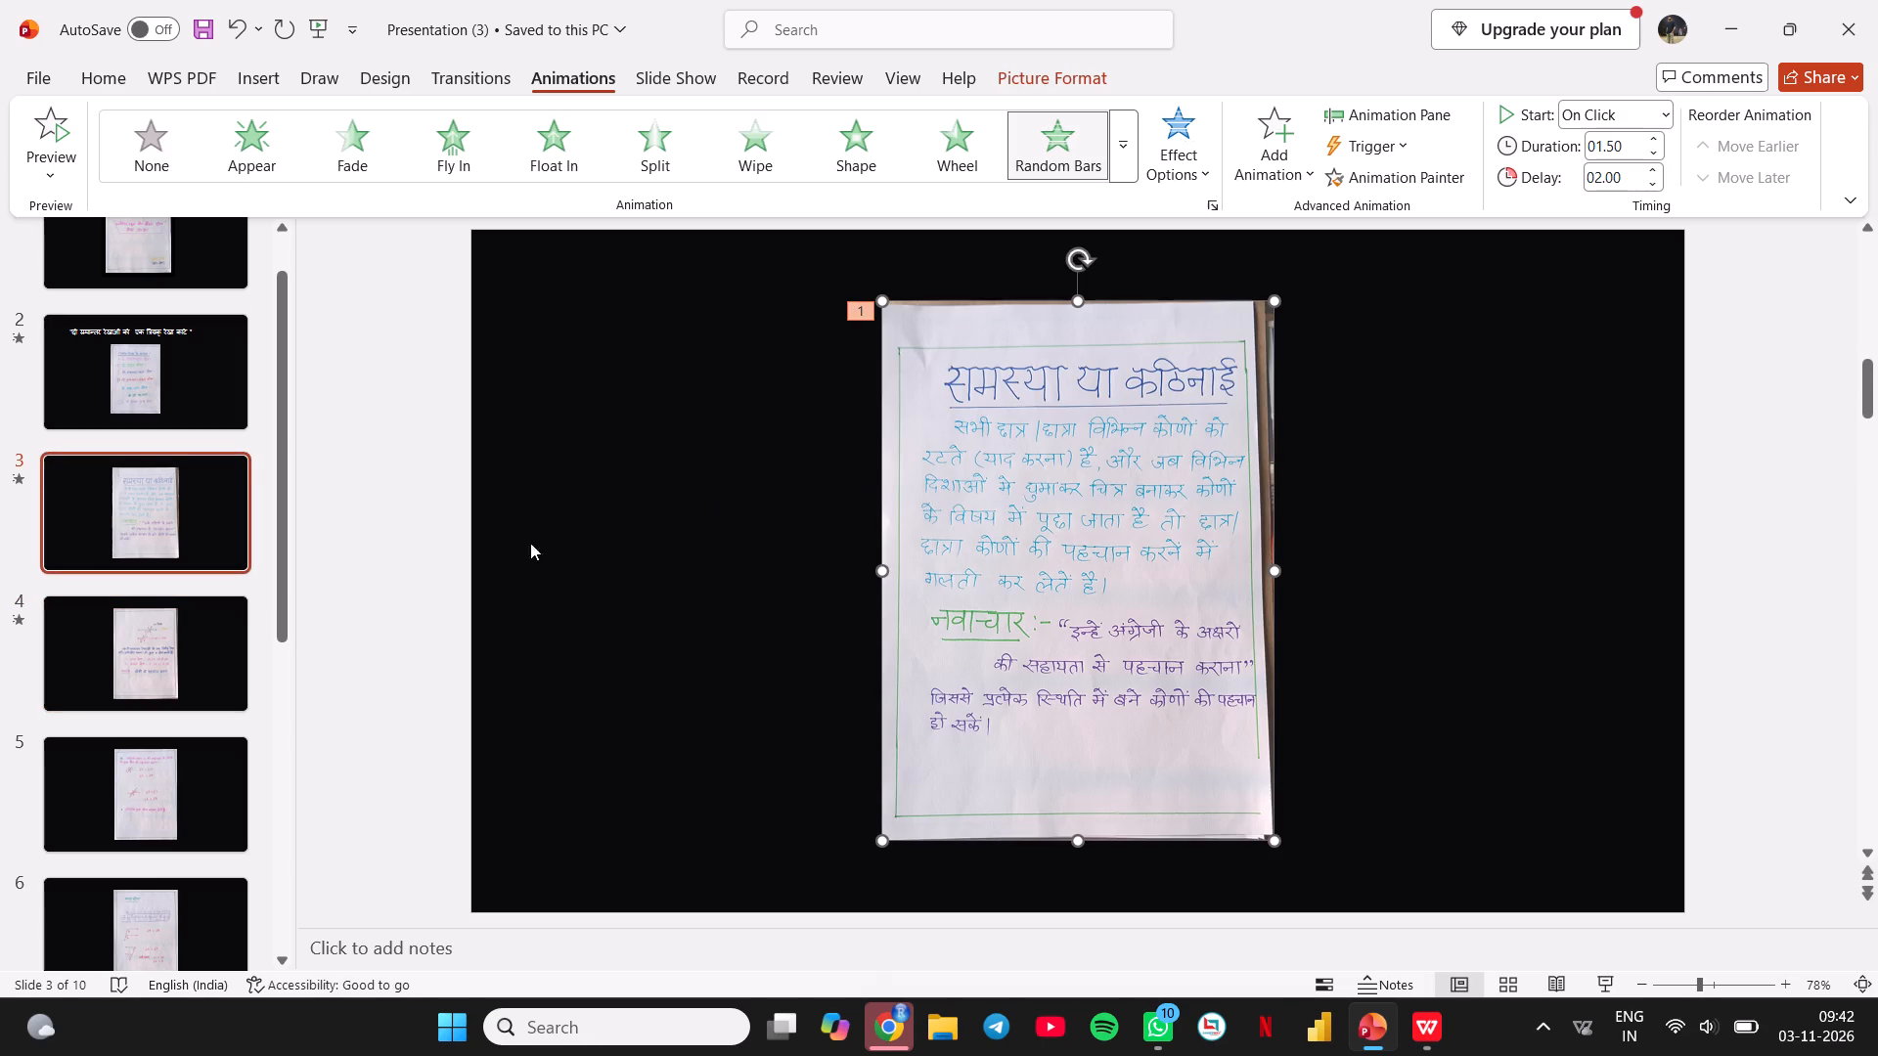
{"action": "left_click", "coordinate": [179, 659]}
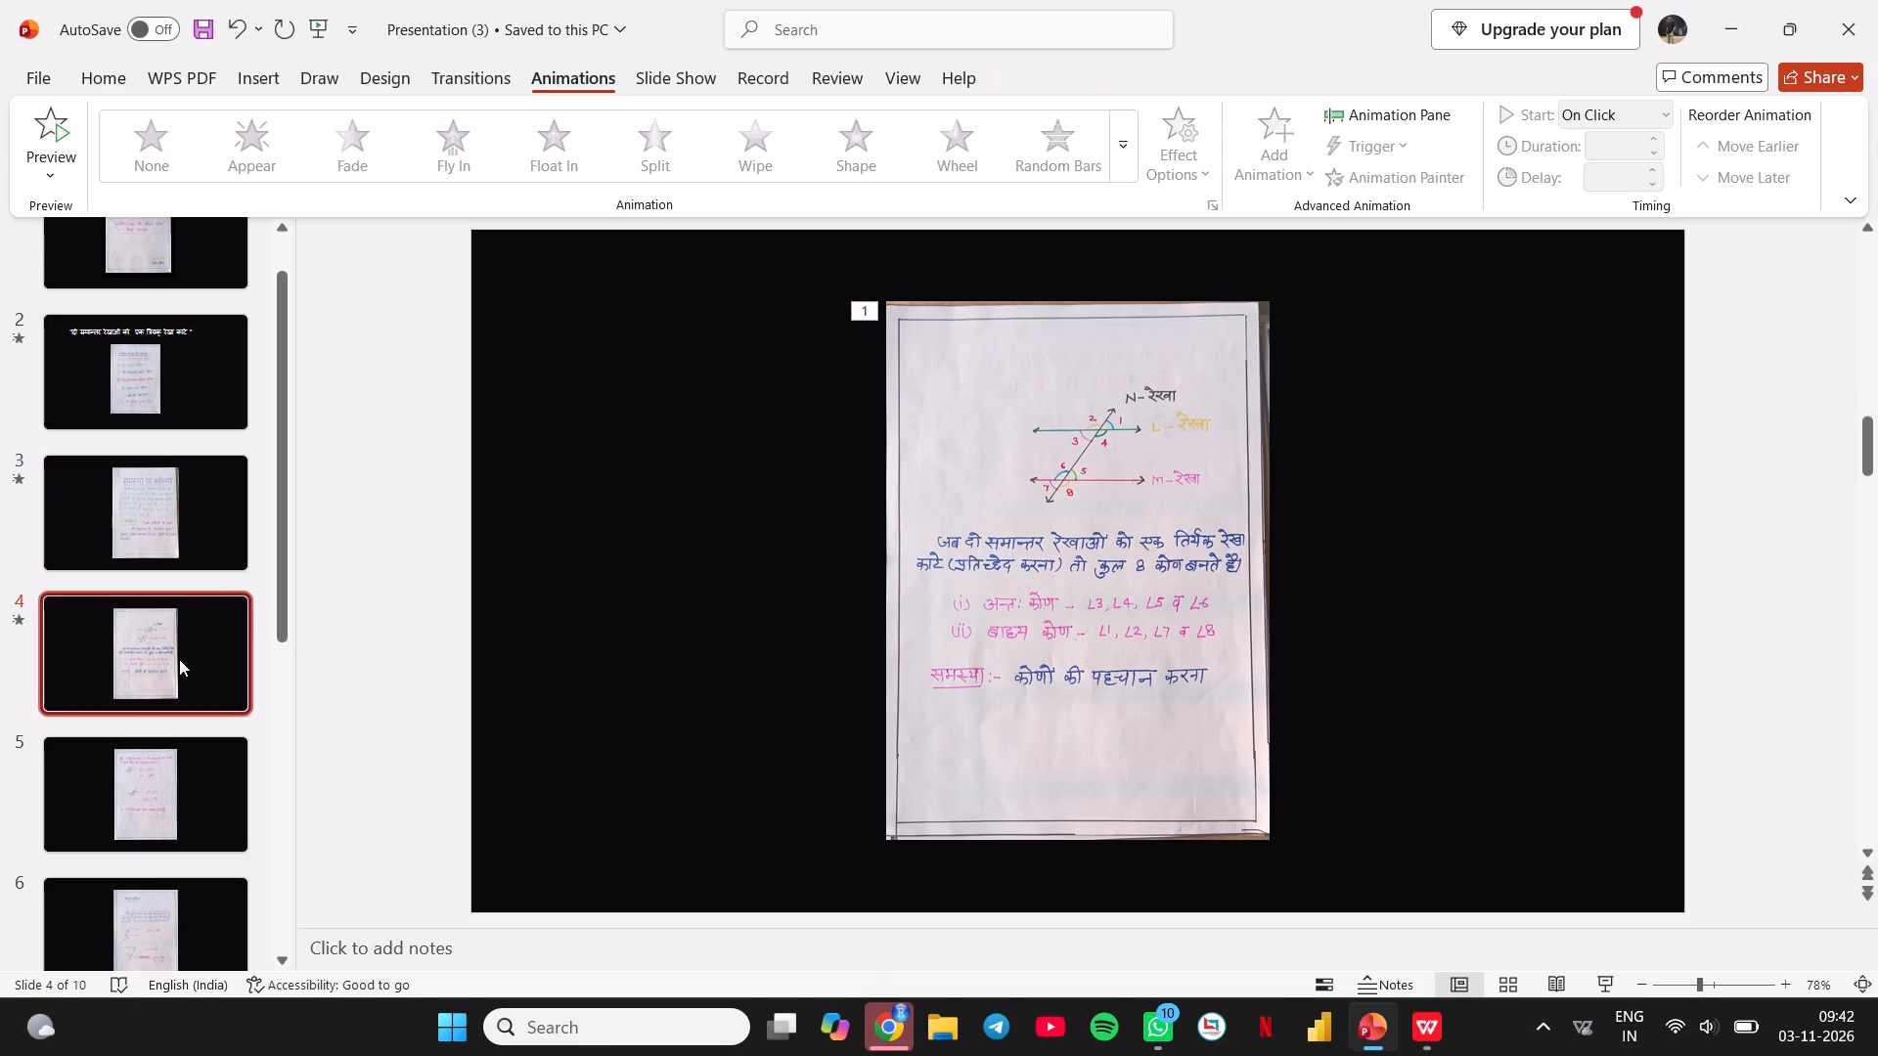
{"action": "left_click", "coordinate": [1204, 419]}
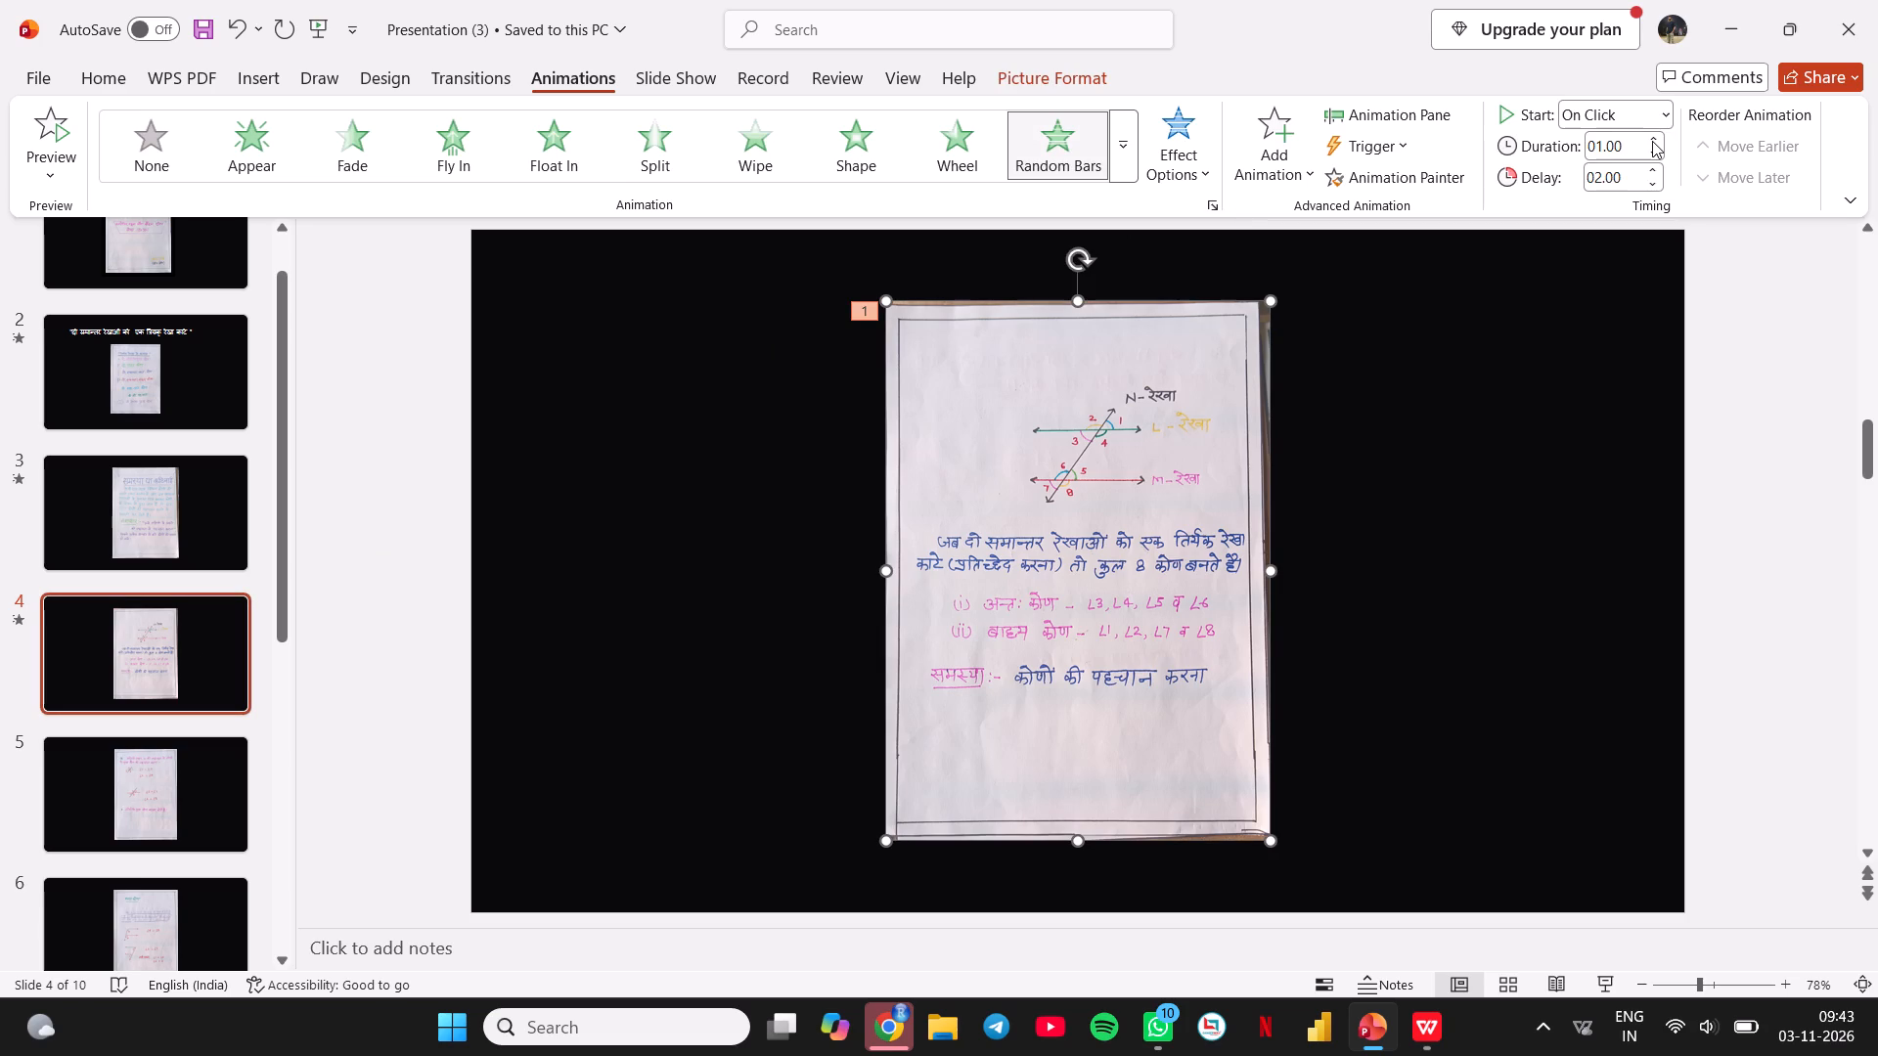
{"action": "triple_click", "coordinate": [1651, 141]}
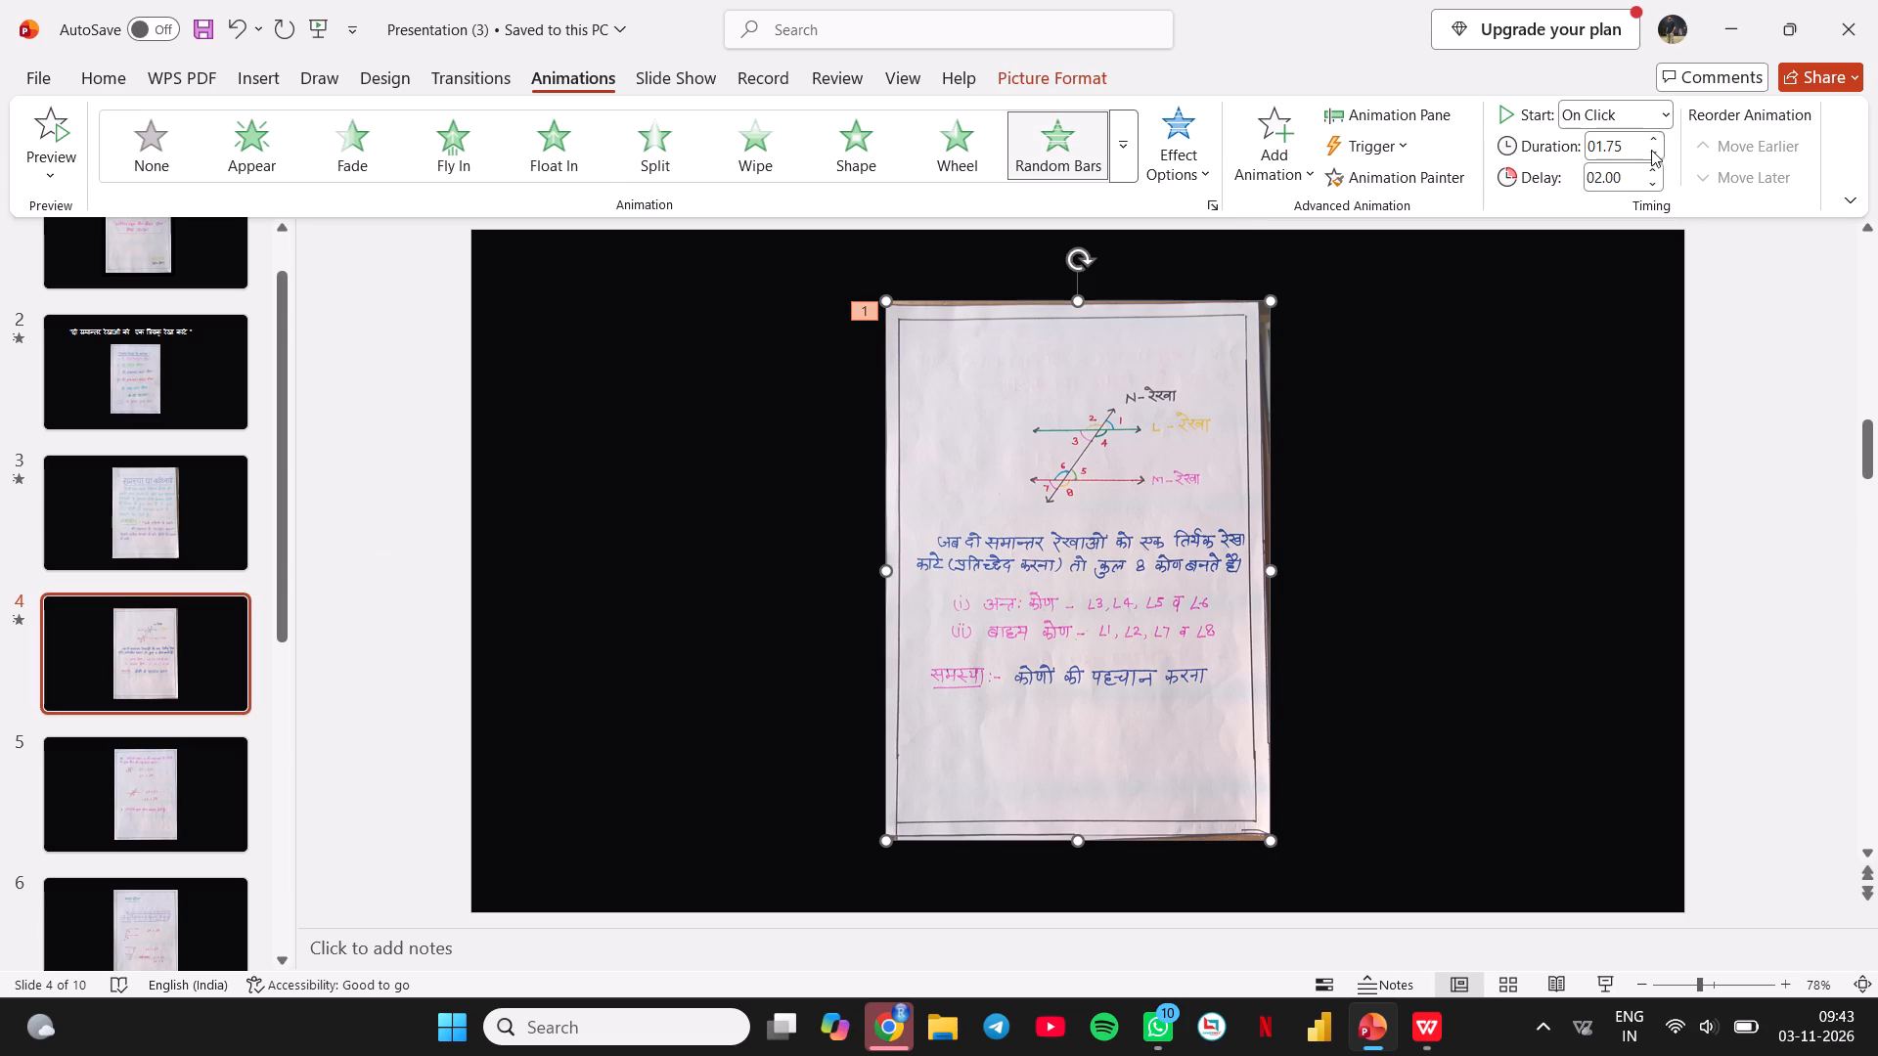
{"action": "left_click", "coordinate": [1651, 151]}
Apply the Random Bars animation to slide 5's picture with a duration of 1.50 seconds and a delay of 2.00 seconds.
{"action": "scroll", "coordinate": [199, 682], "scroll_direction": "down", "scroll_amount": 1}
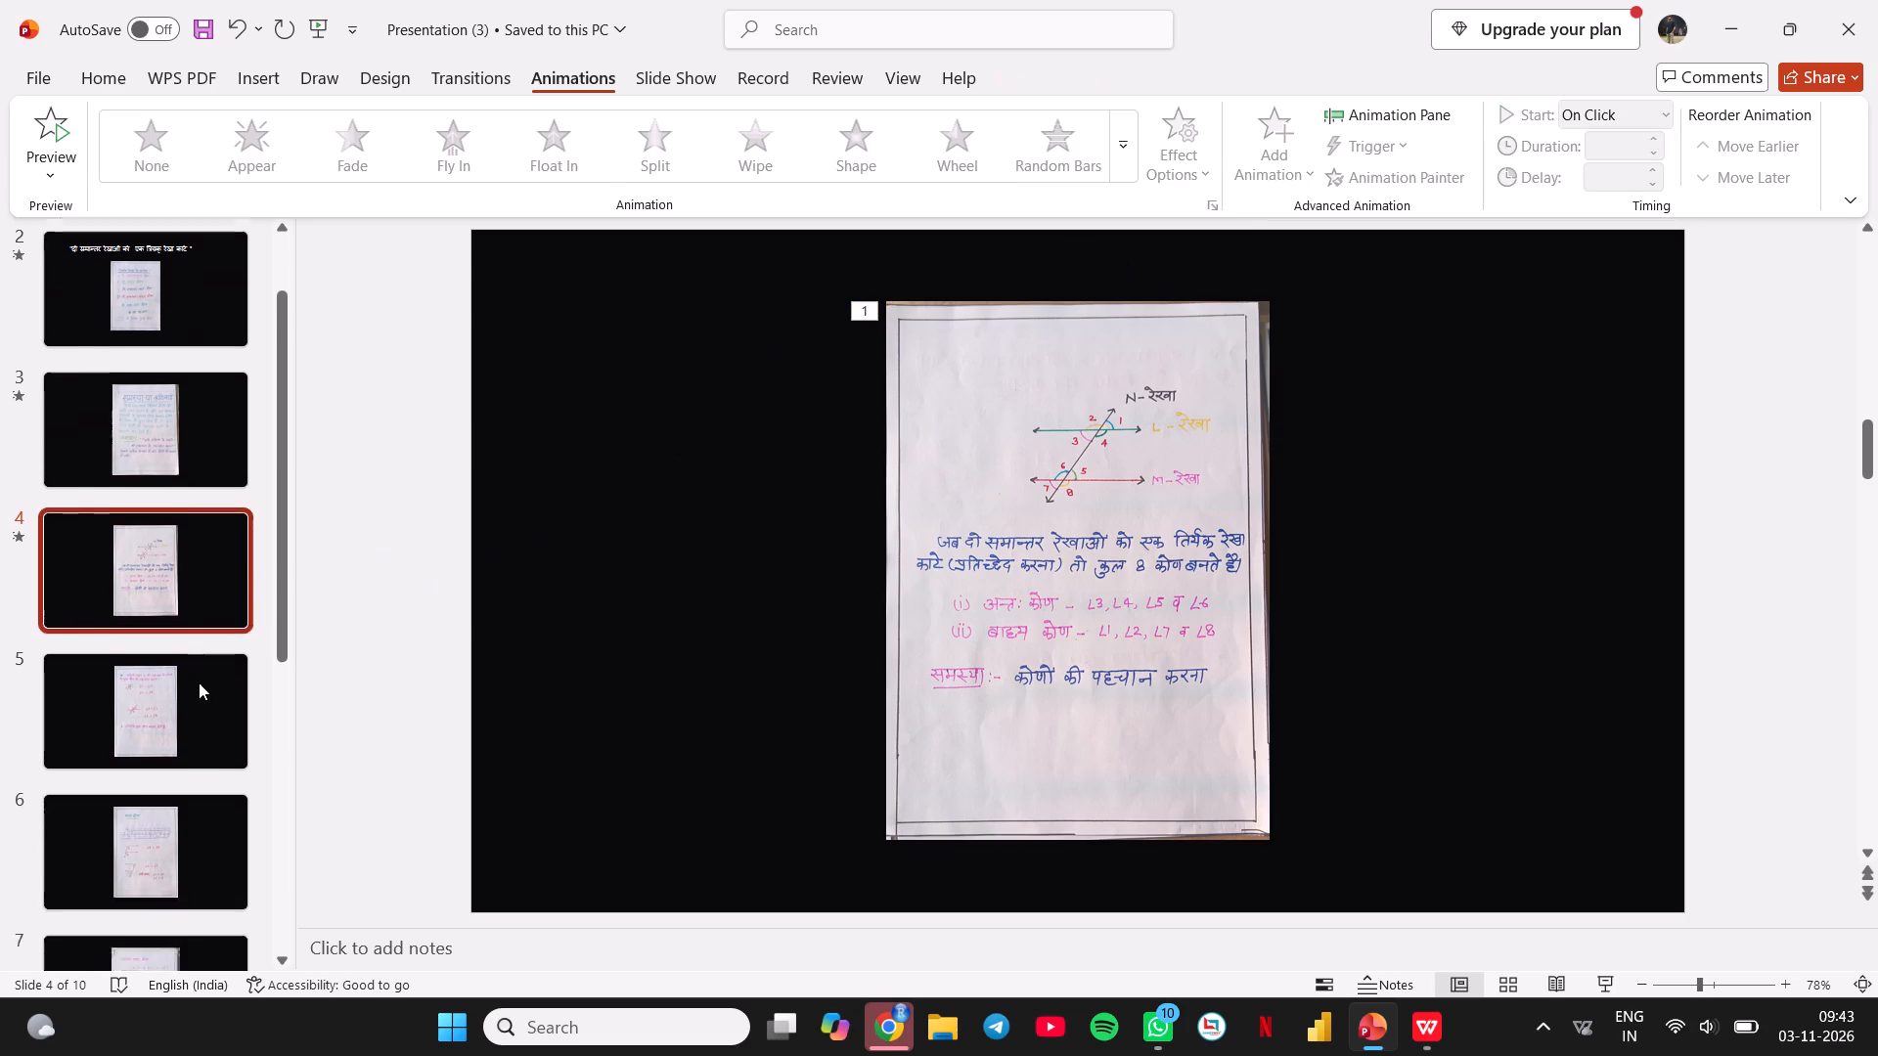
{"action": "scroll", "coordinate": [199, 682], "scroll_direction": "down", "scroll_amount": 2}
{"action": "left_click", "coordinate": [194, 407]}
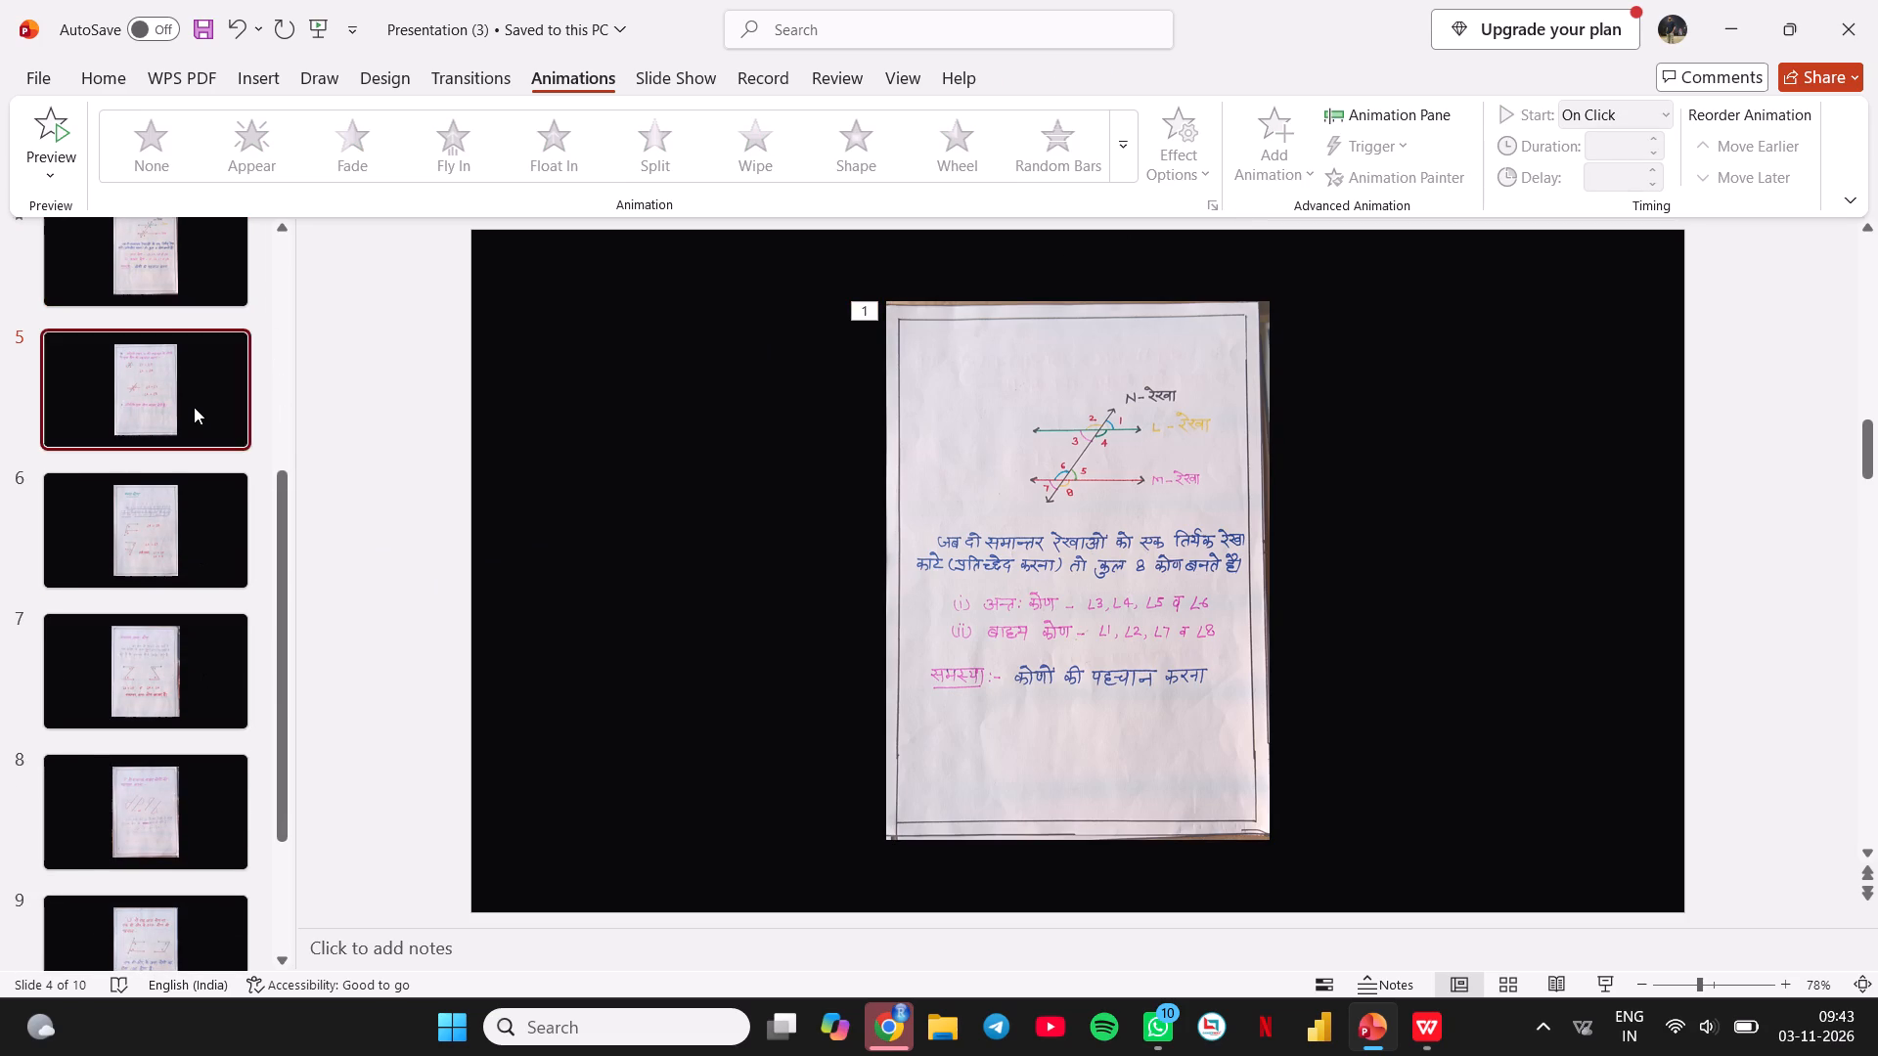
{"action": "left_click", "coordinate": [1075, 511]}
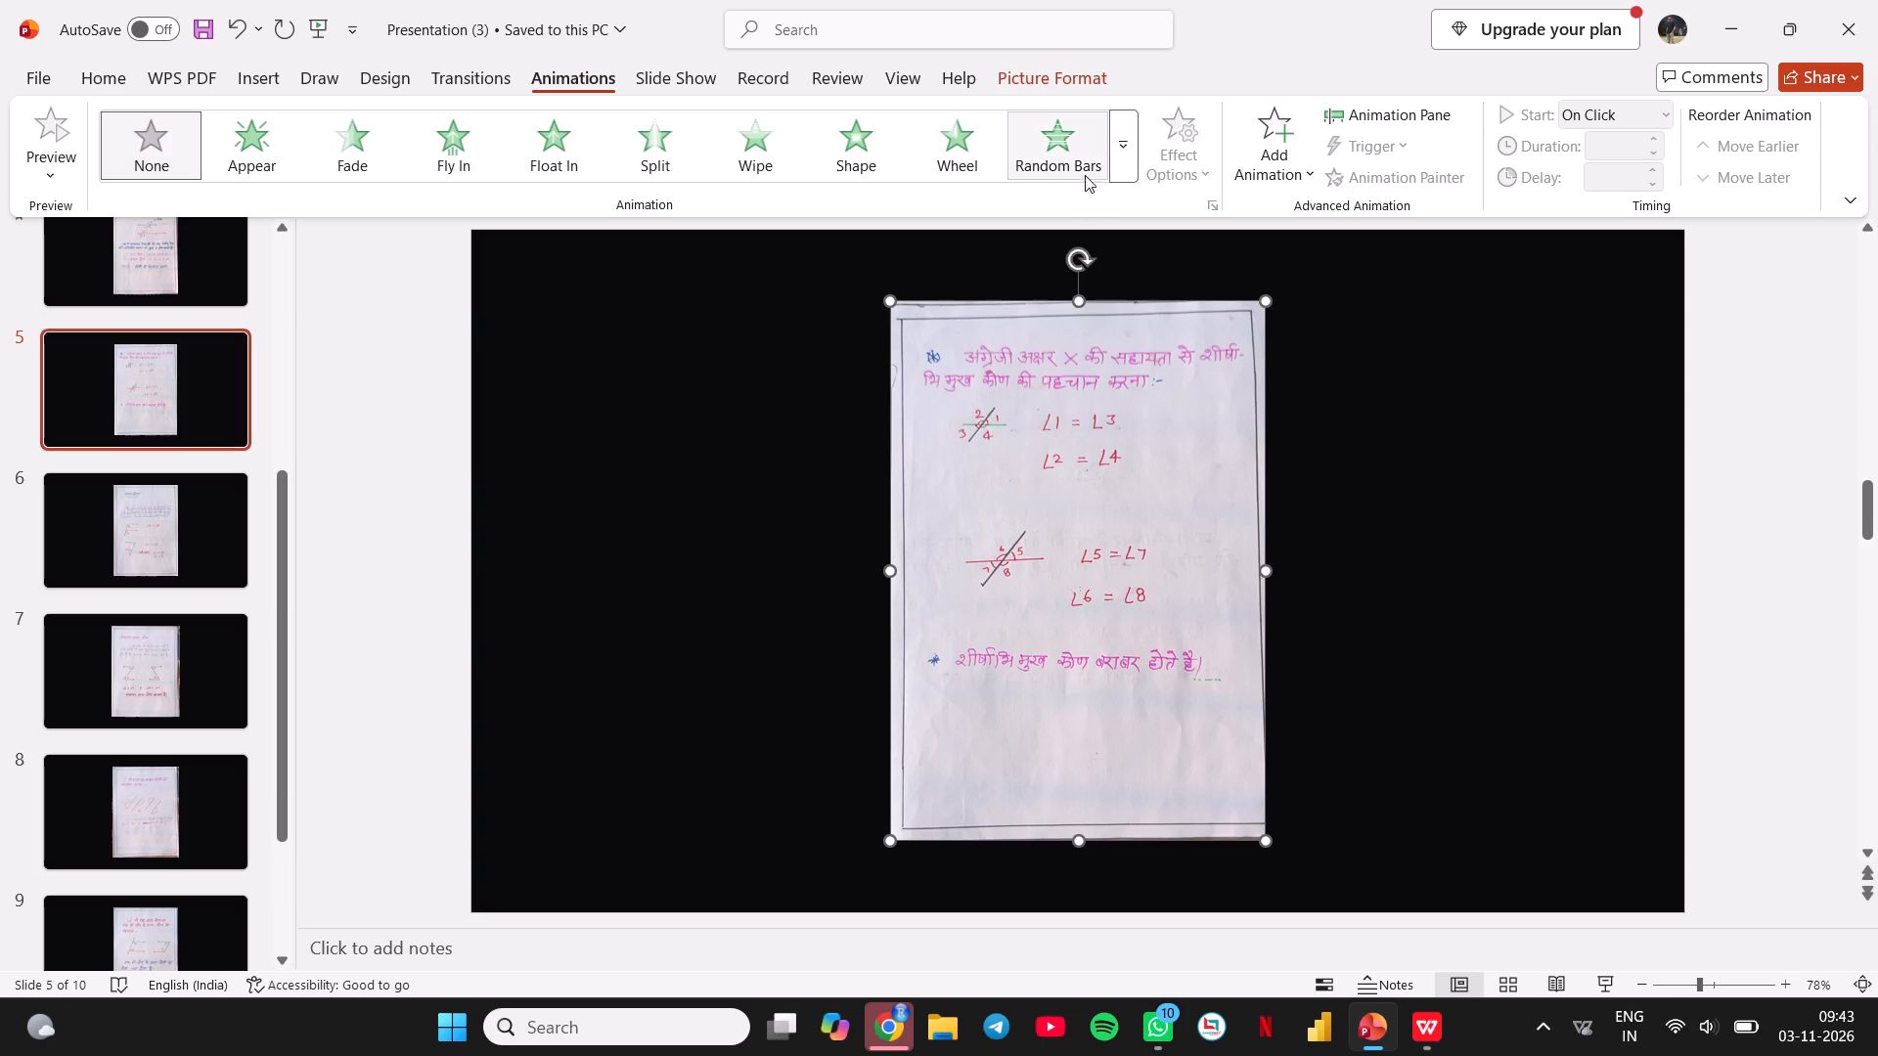
{"action": "left_click", "coordinate": [1049, 149]}
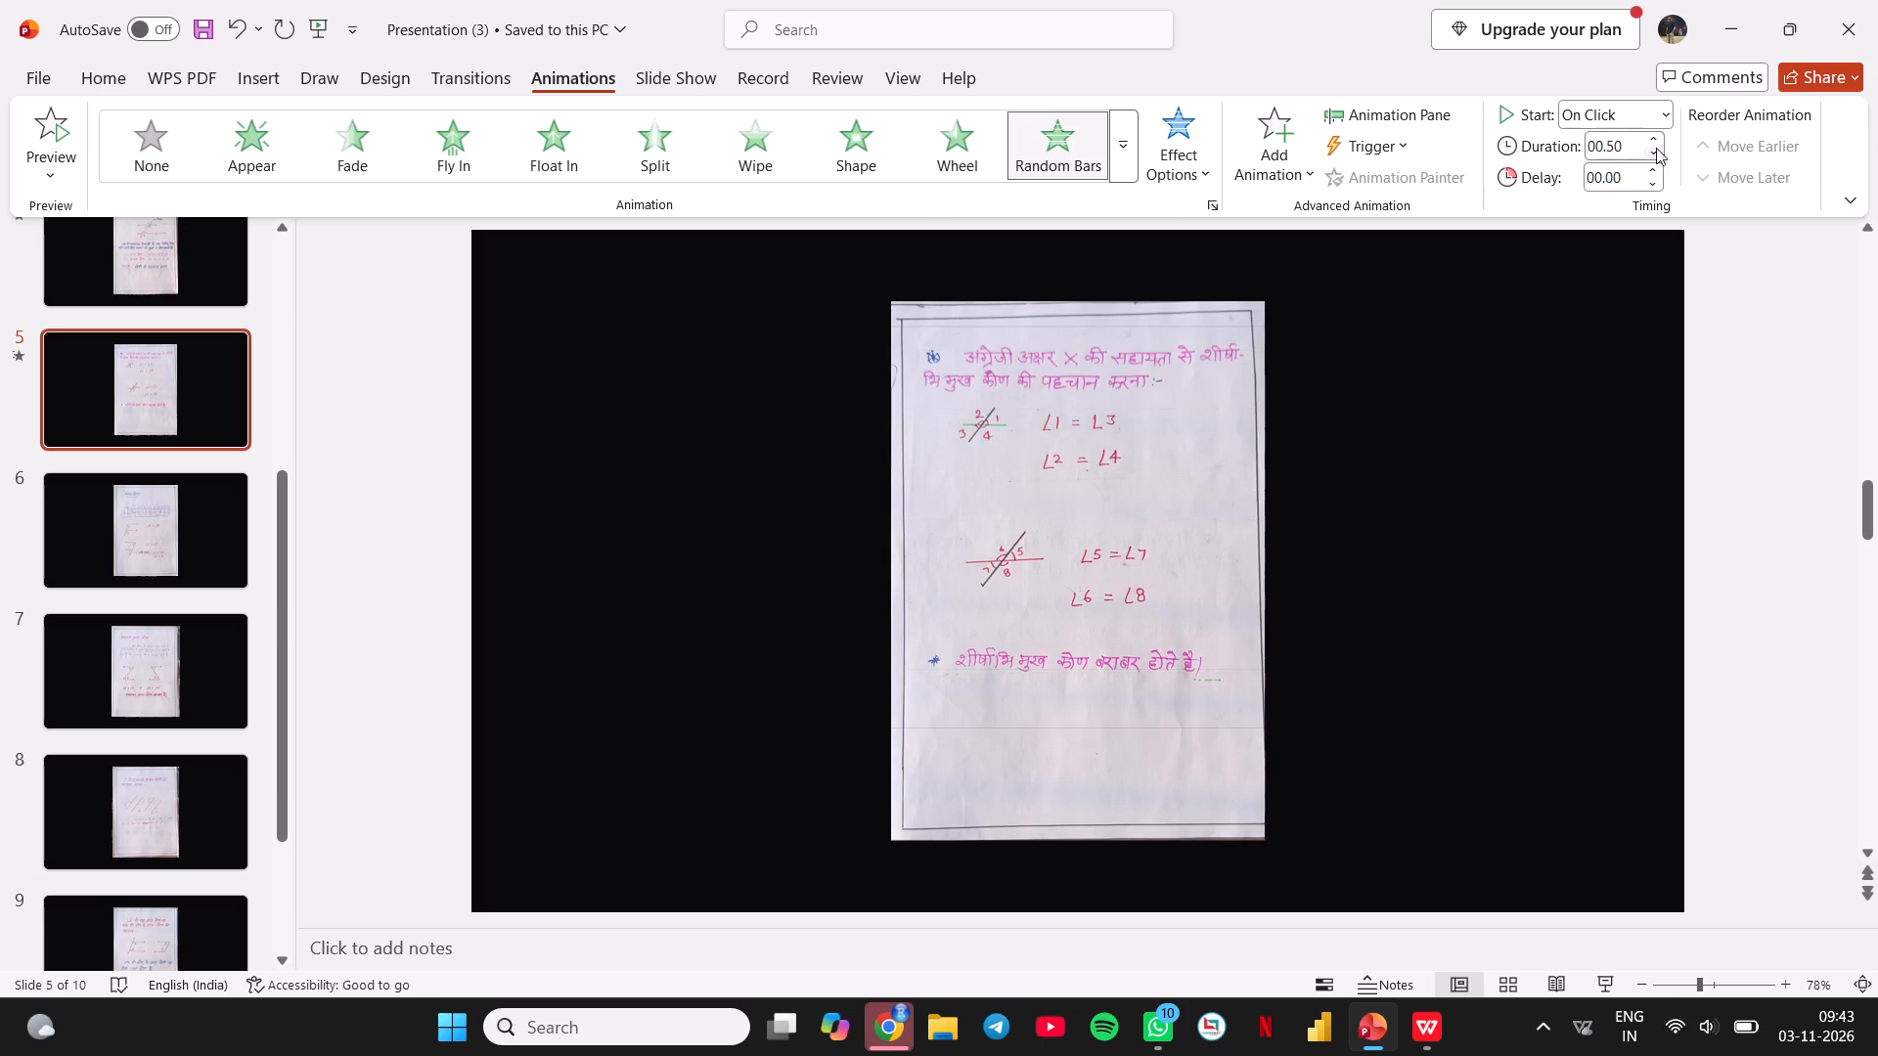
{"action": "triple_click", "coordinate": [1658, 136]}
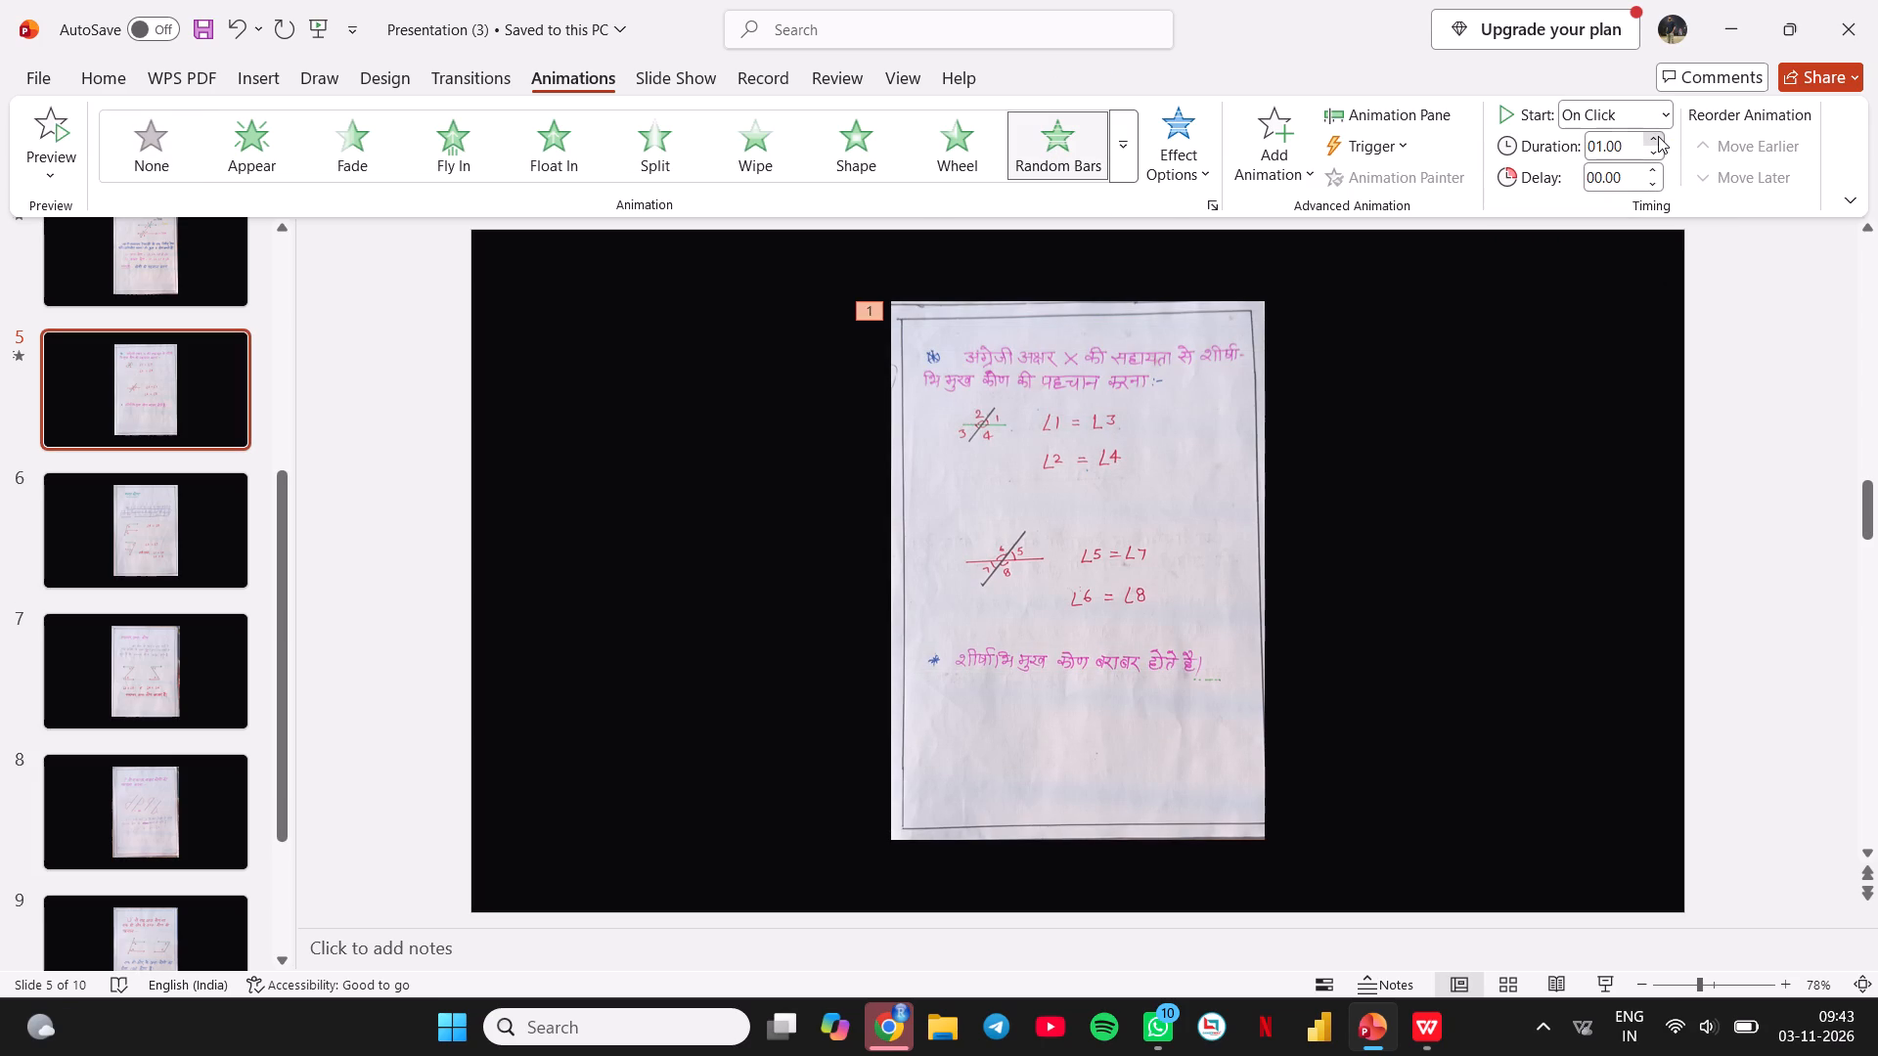
{"action": "left_click", "coordinate": [1658, 136]}
{"action": "left_click", "coordinate": [1658, 136]}
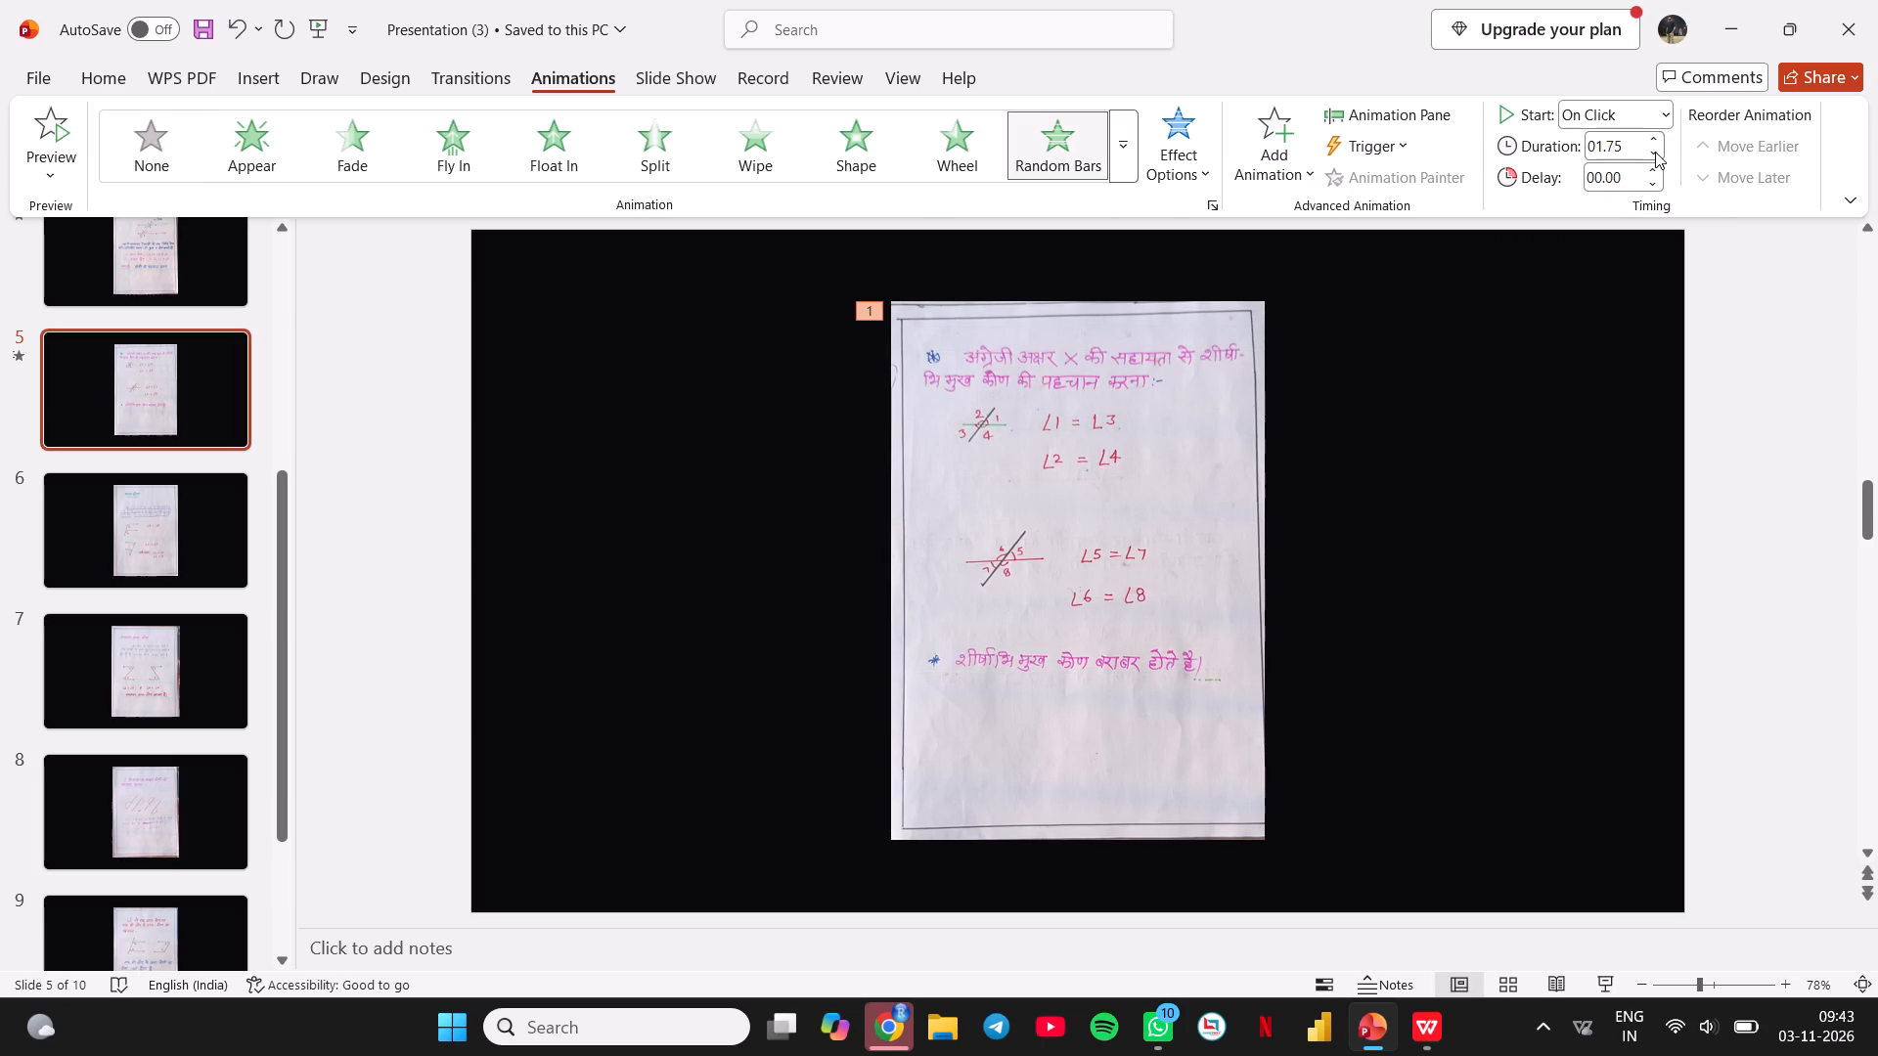
{"action": "left_click", "coordinate": [1655, 152]}
{"action": "triple_click", "coordinate": [1650, 172]}
{"action": "triple_click", "coordinate": [1650, 172]}
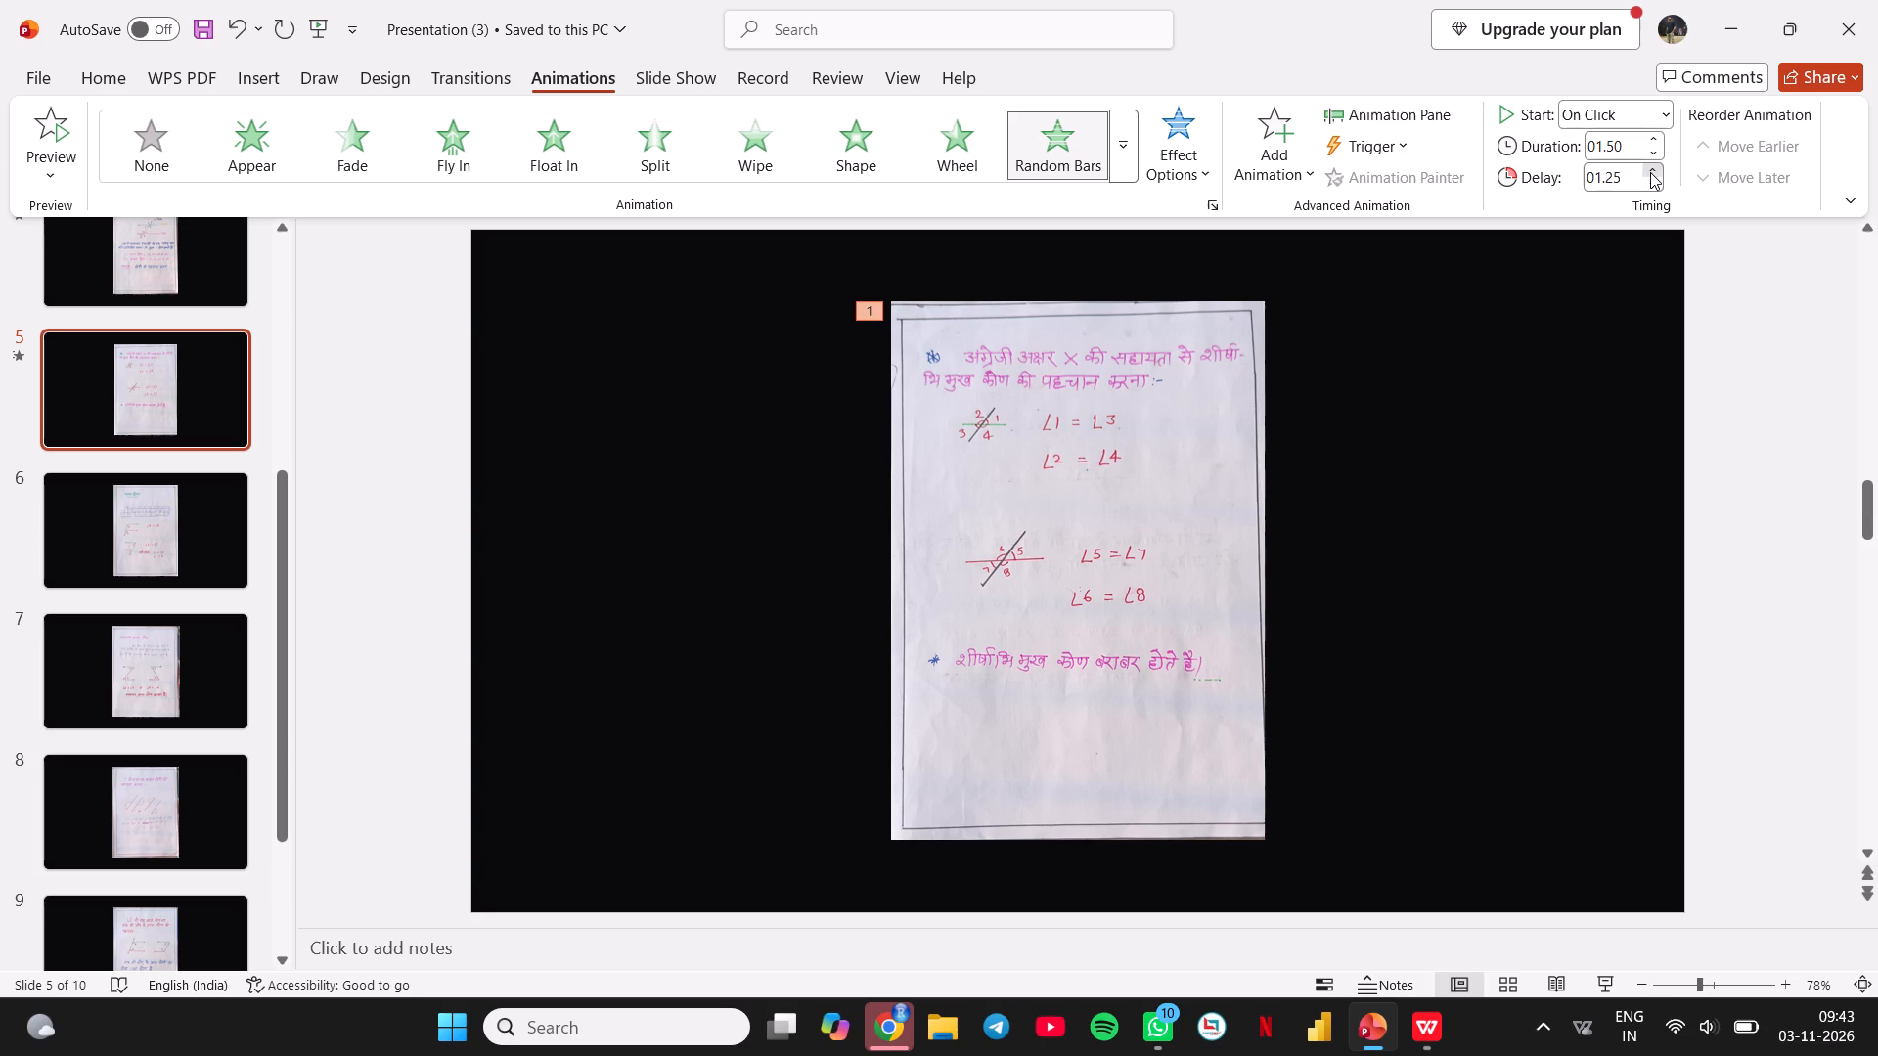
{"action": "left_click", "coordinate": [1650, 172]}
{"action": "left_click", "coordinate": [1650, 172]}
Apply the Random Bars animation to slide 6's picture with a duration of 1.50 seconds and a delay of 2.00 seconds.
{"action": "left_click", "coordinate": [207, 681]}
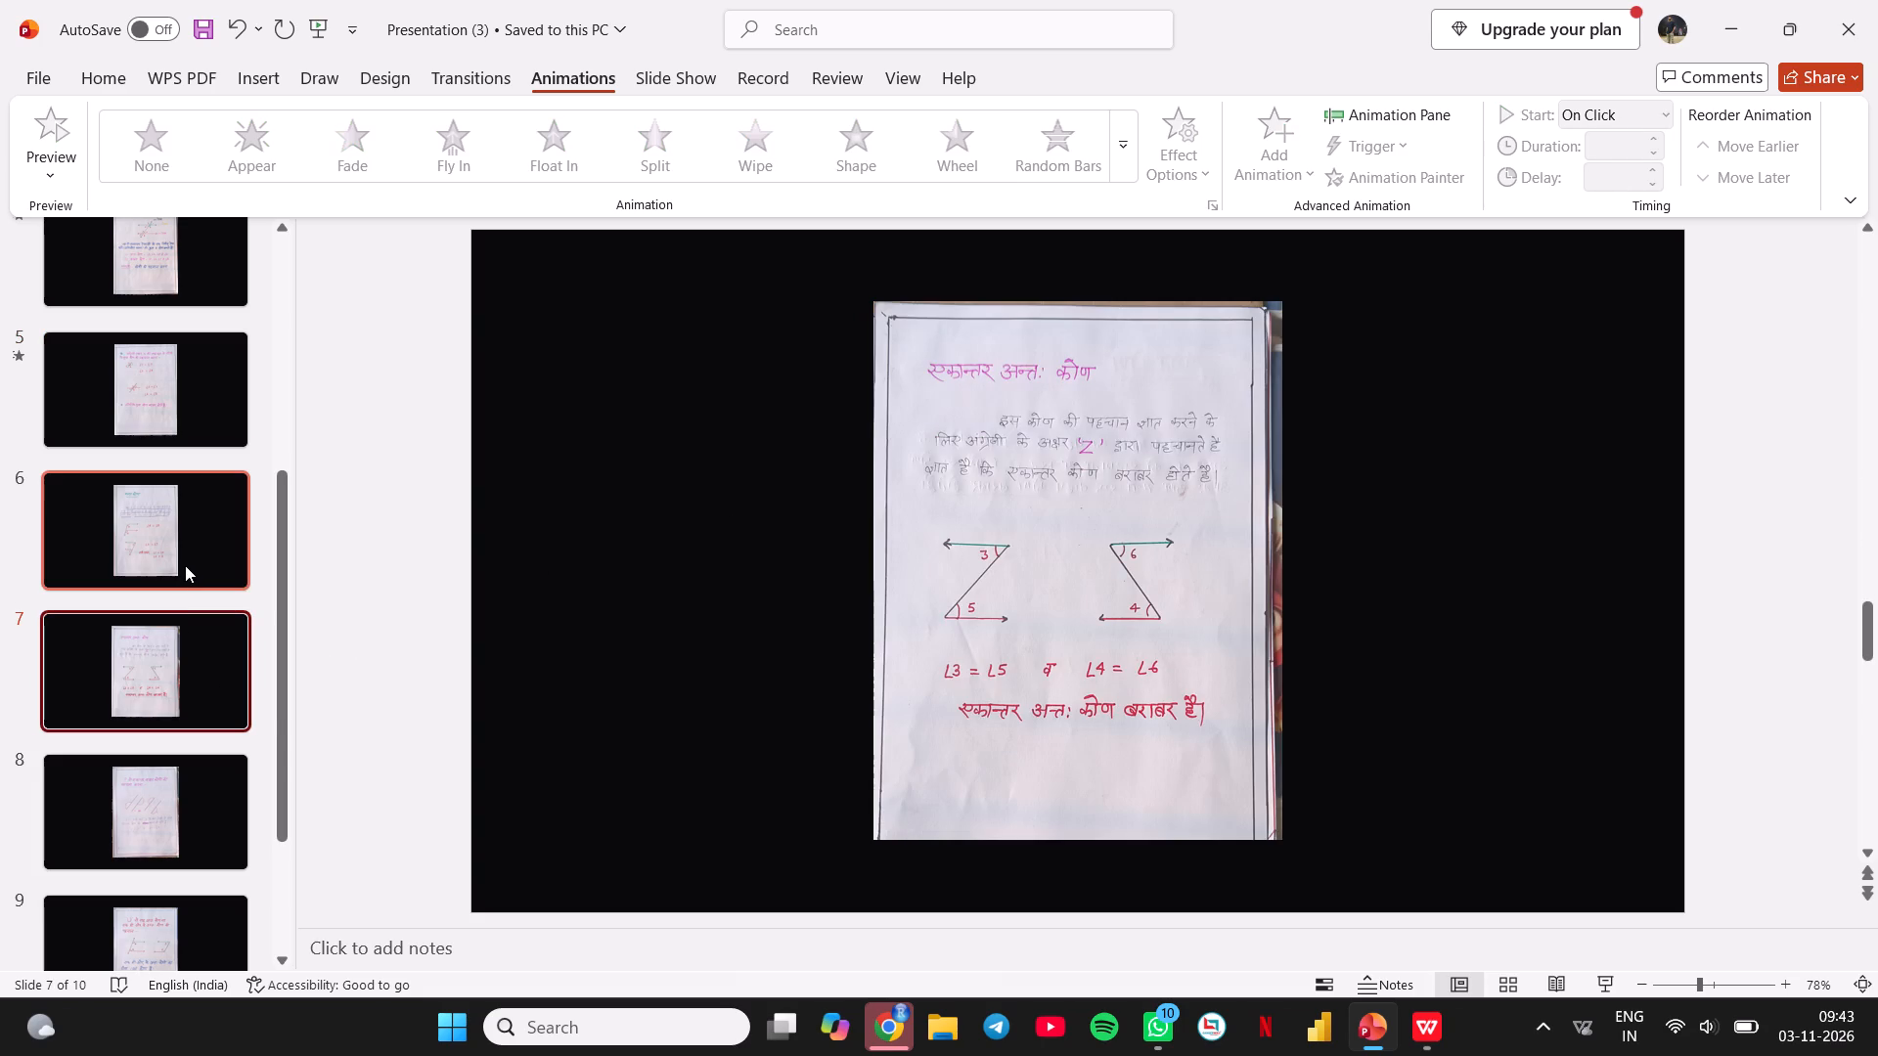
{"action": "left_click", "coordinate": [186, 561]}
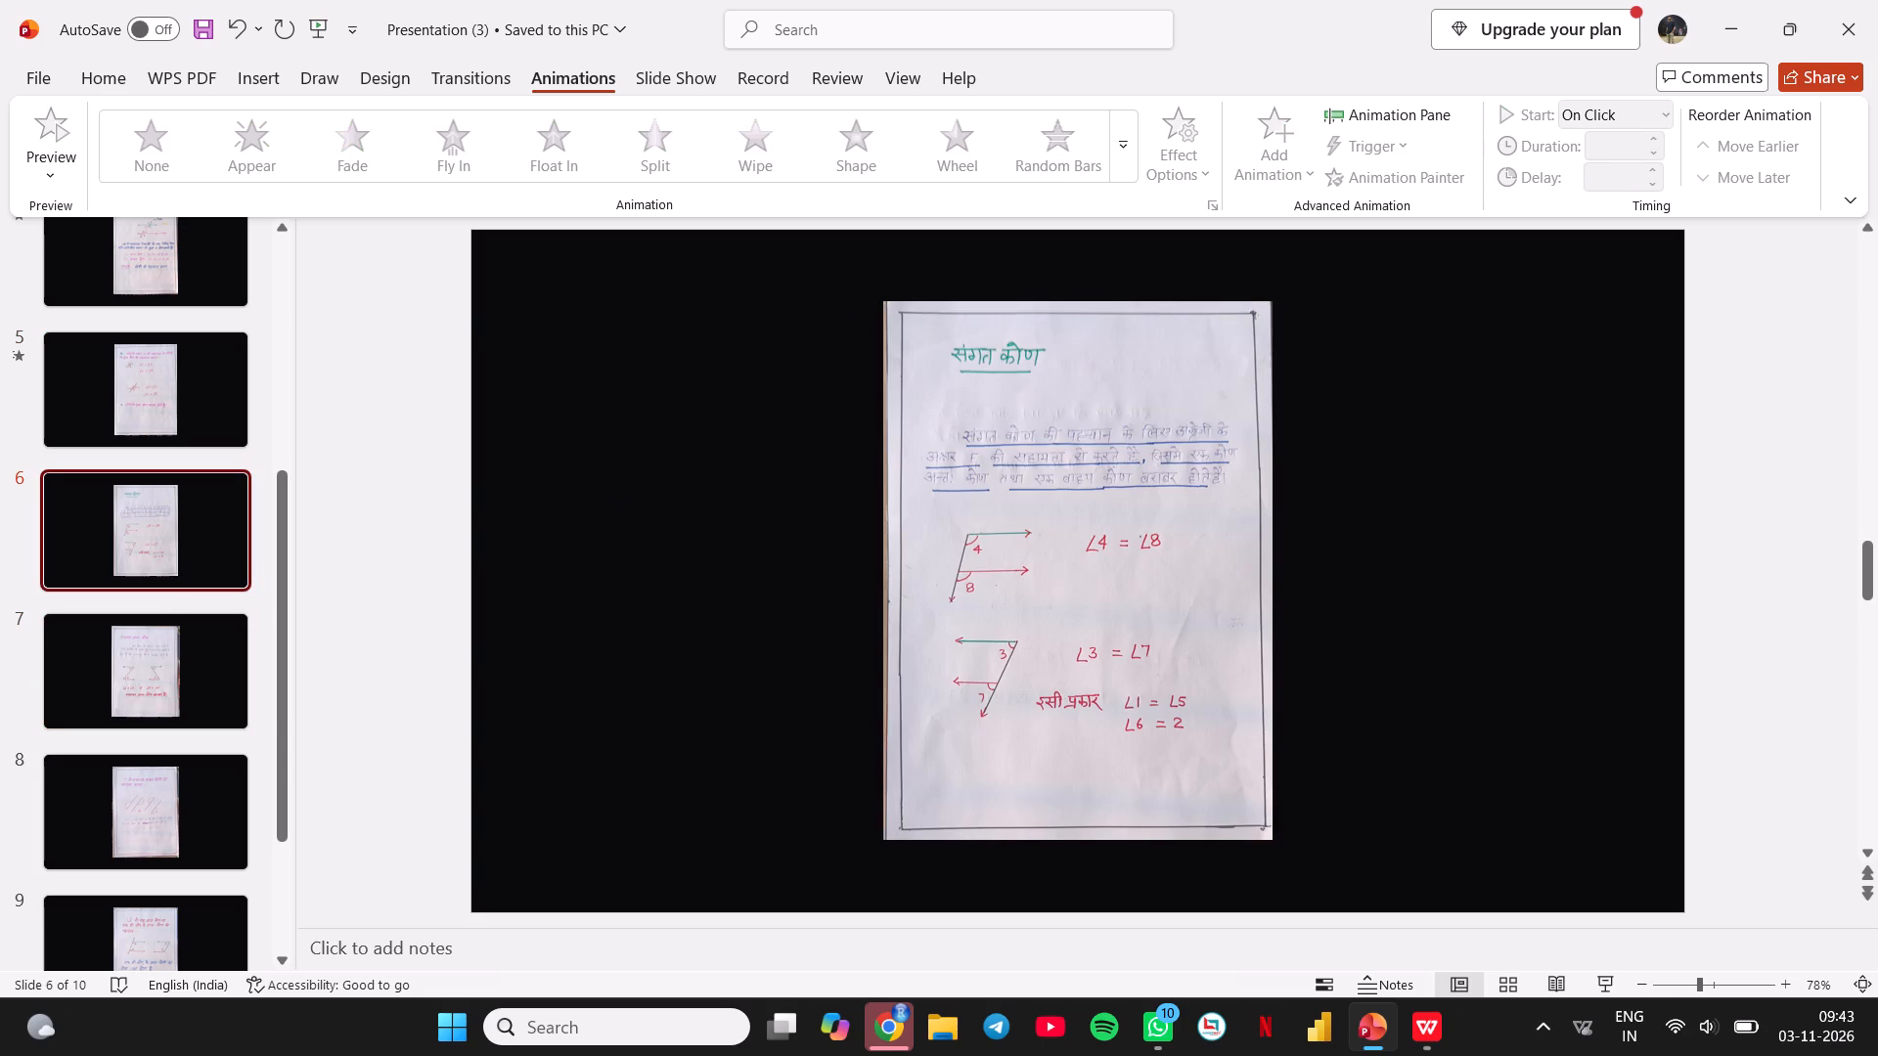
{"action": "left_click", "coordinate": [1171, 544]}
{"action": "left_click", "coordinate": [1144, 527]}
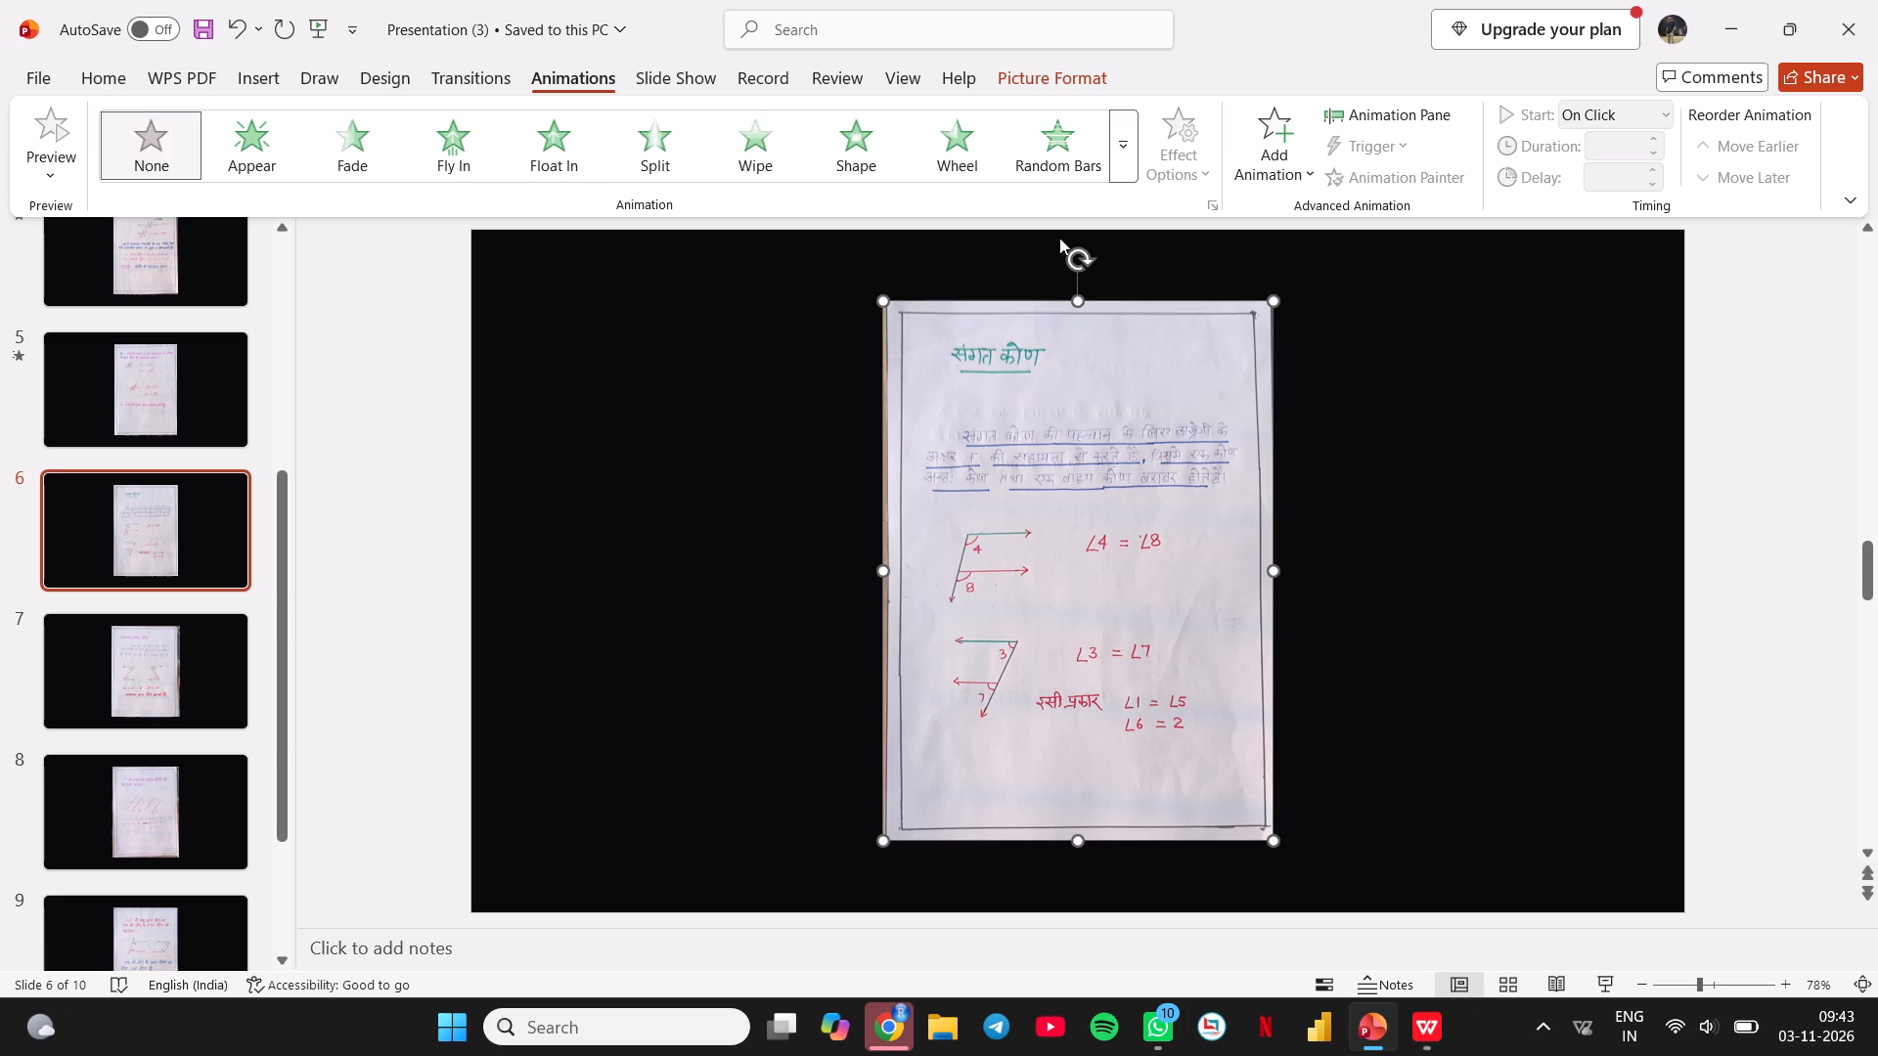
{"action": "left_click", "coordinate": [1054, 165]}
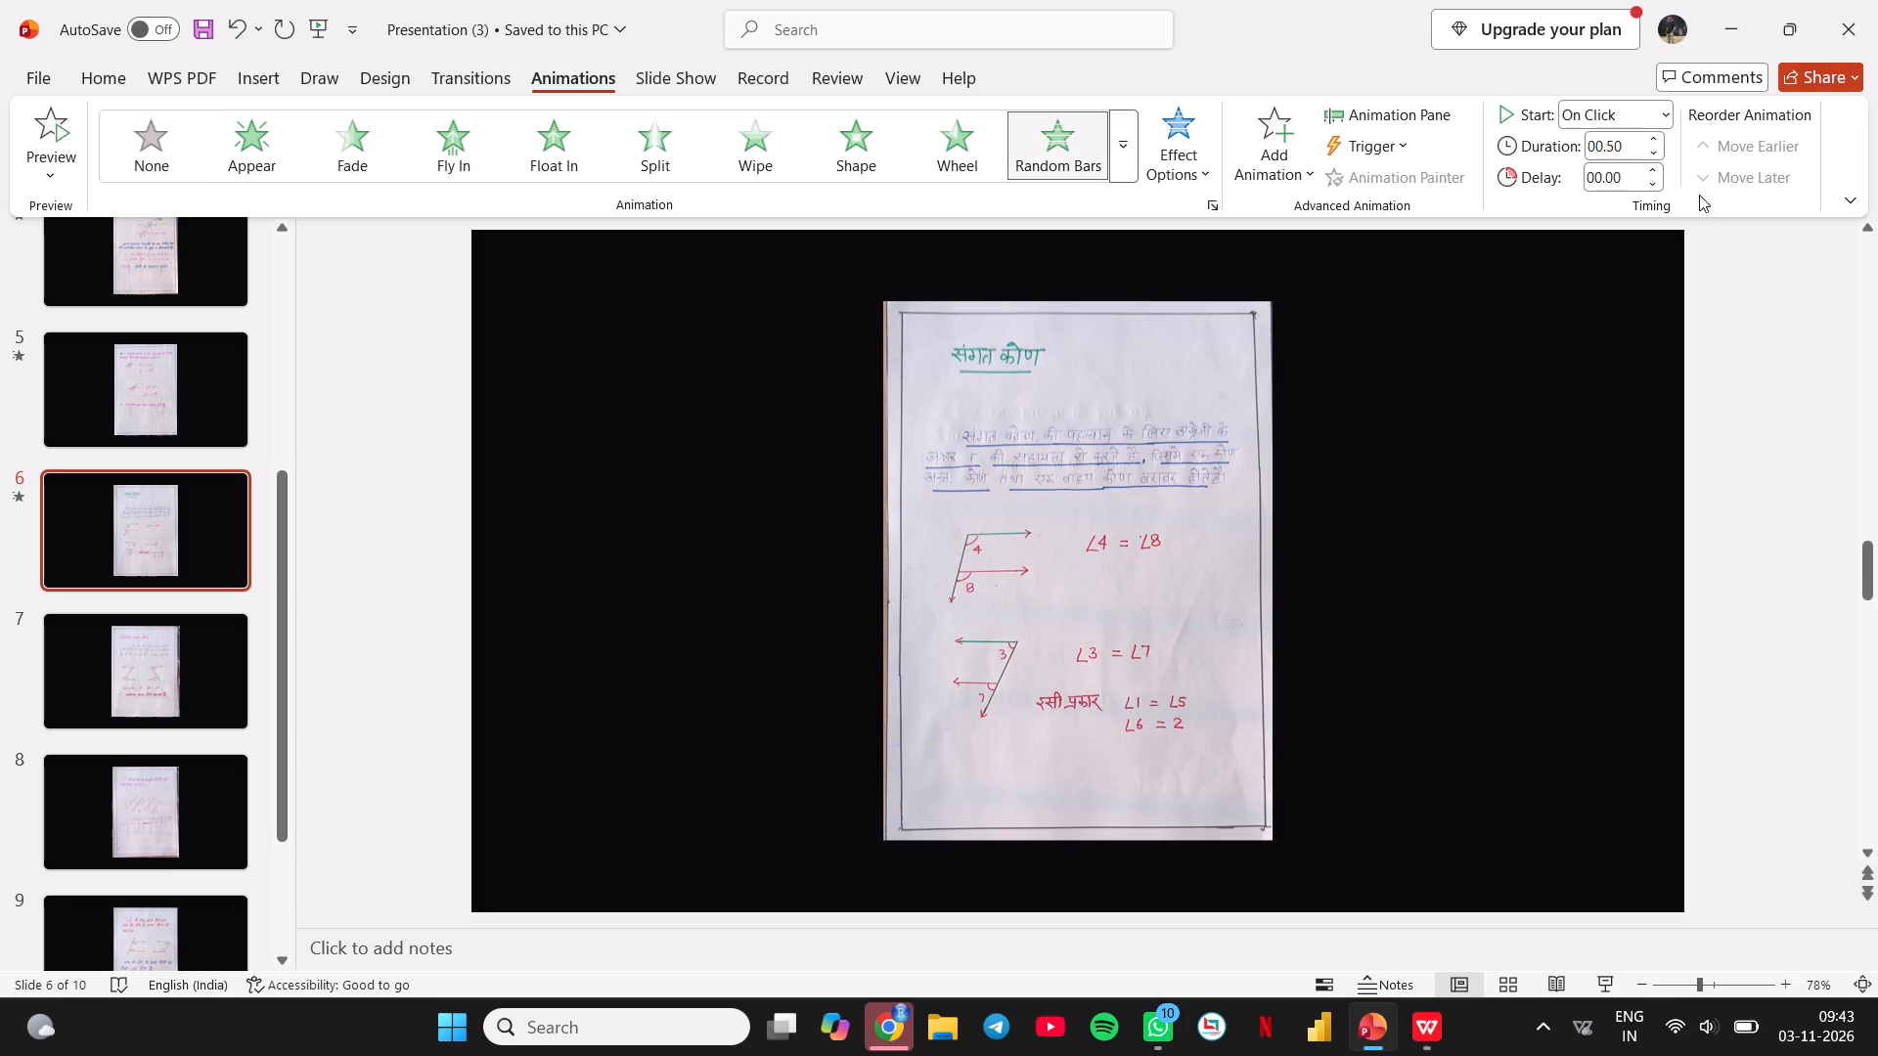
{"action": "double_click", "coordinate": [1655, 140]}
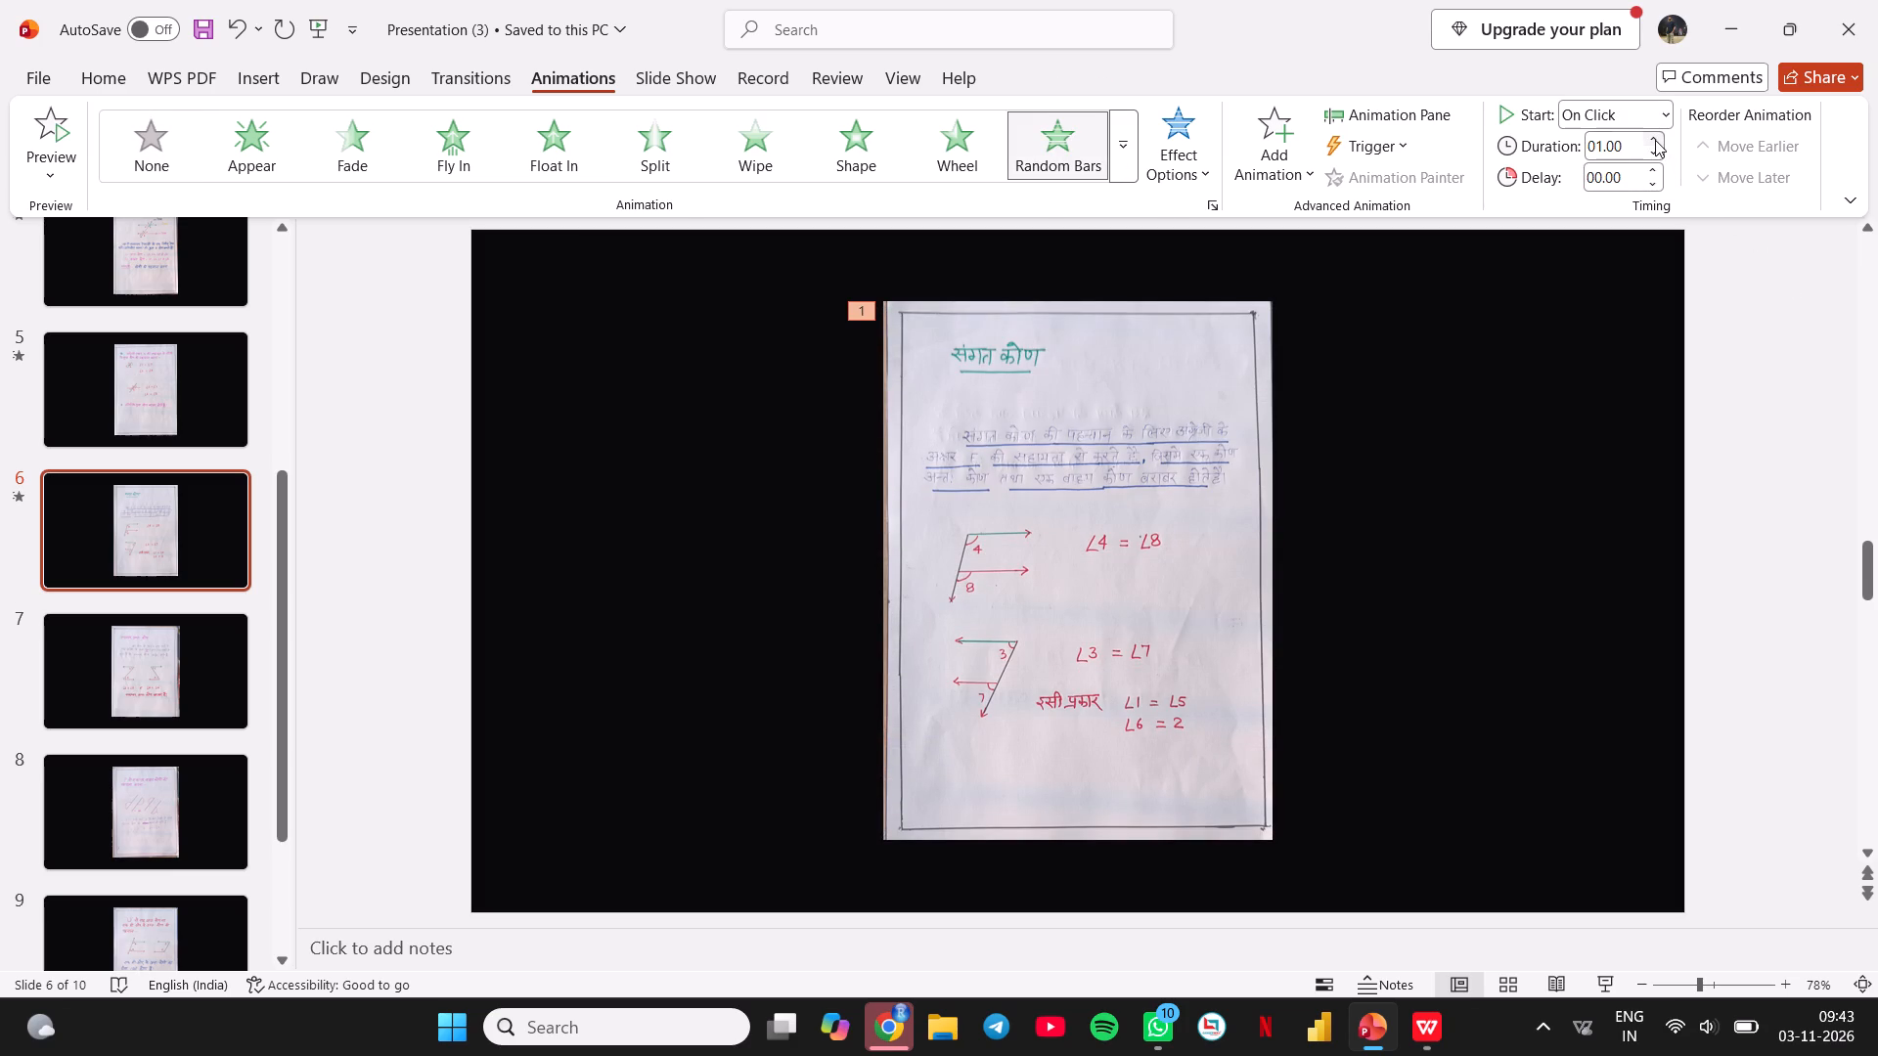
{"action": "left_click", "coordinate": [1655, 140]}
{"action": "left_click", "coordinate": [1655, 140]}
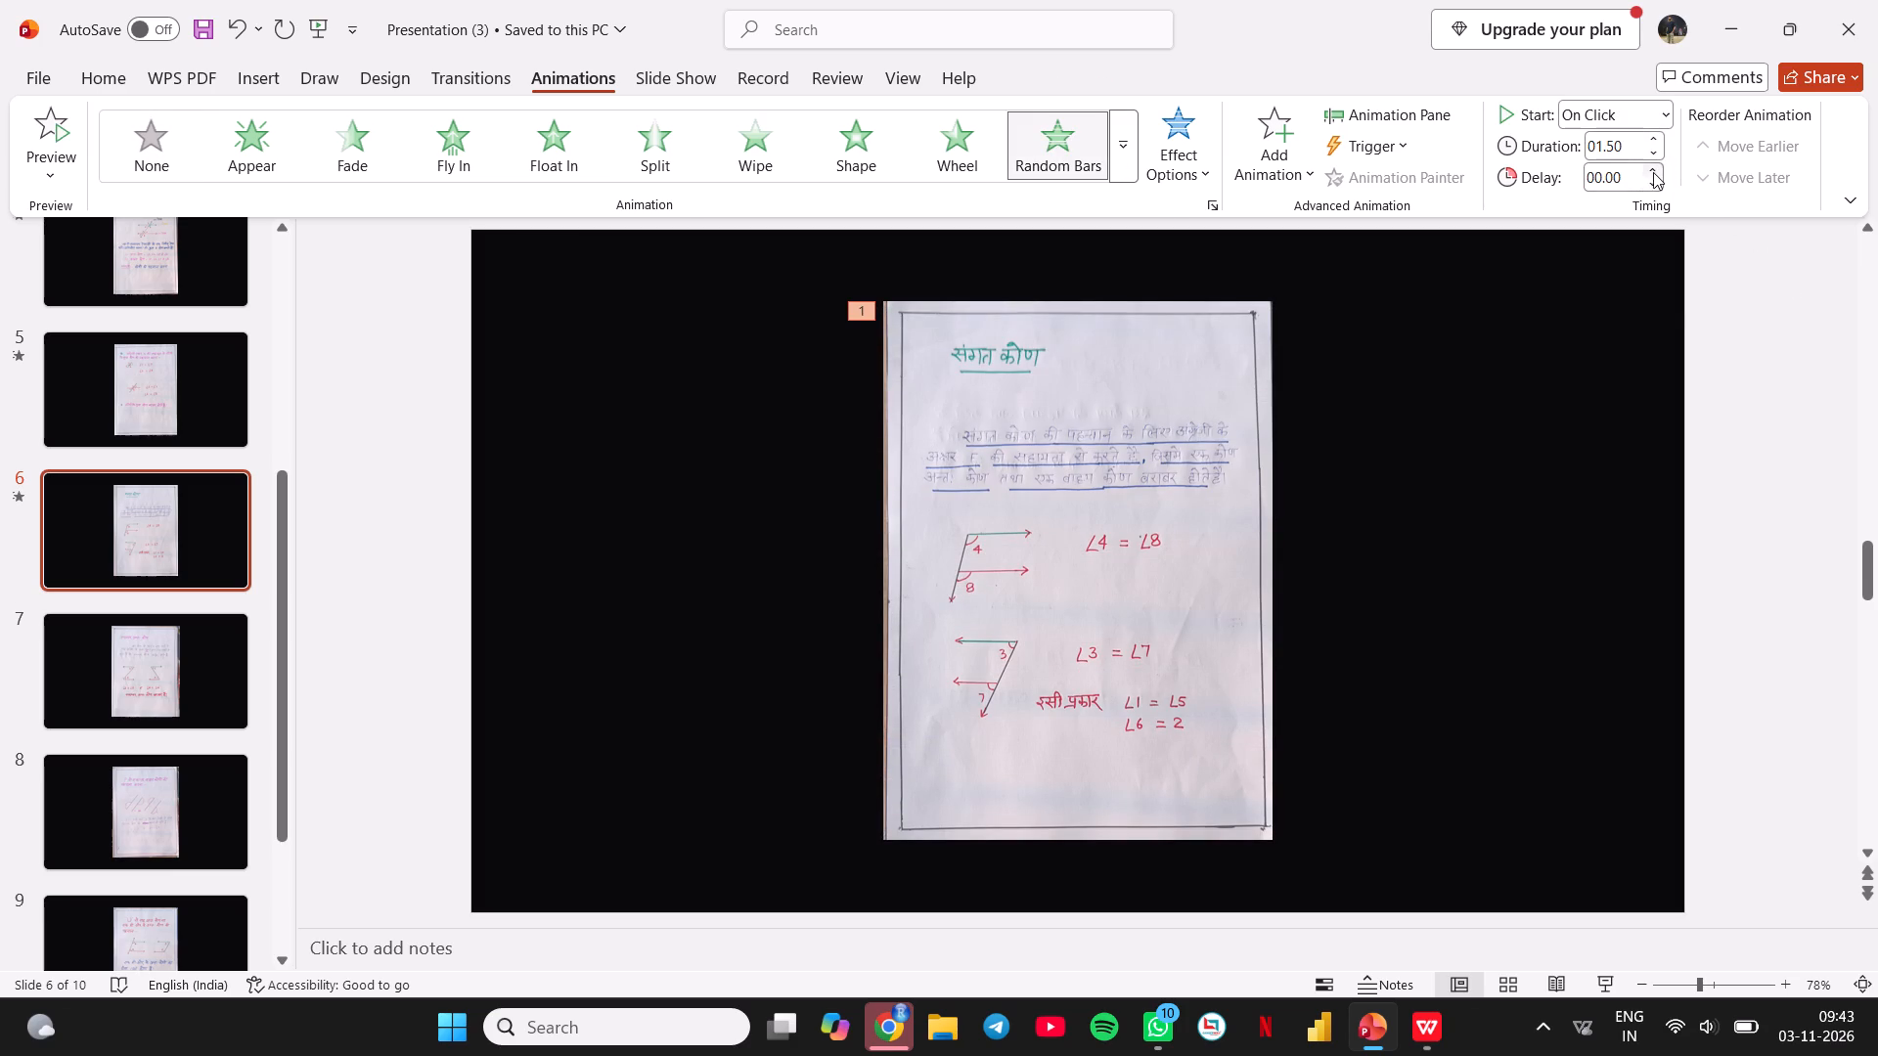
{"action": "triple_click", "coordinate": [1653, 170]}
{"action": "left_click", "coordinate": [1653, 170]}
{"action": "double_click", "coordinate": [1653, 170]}
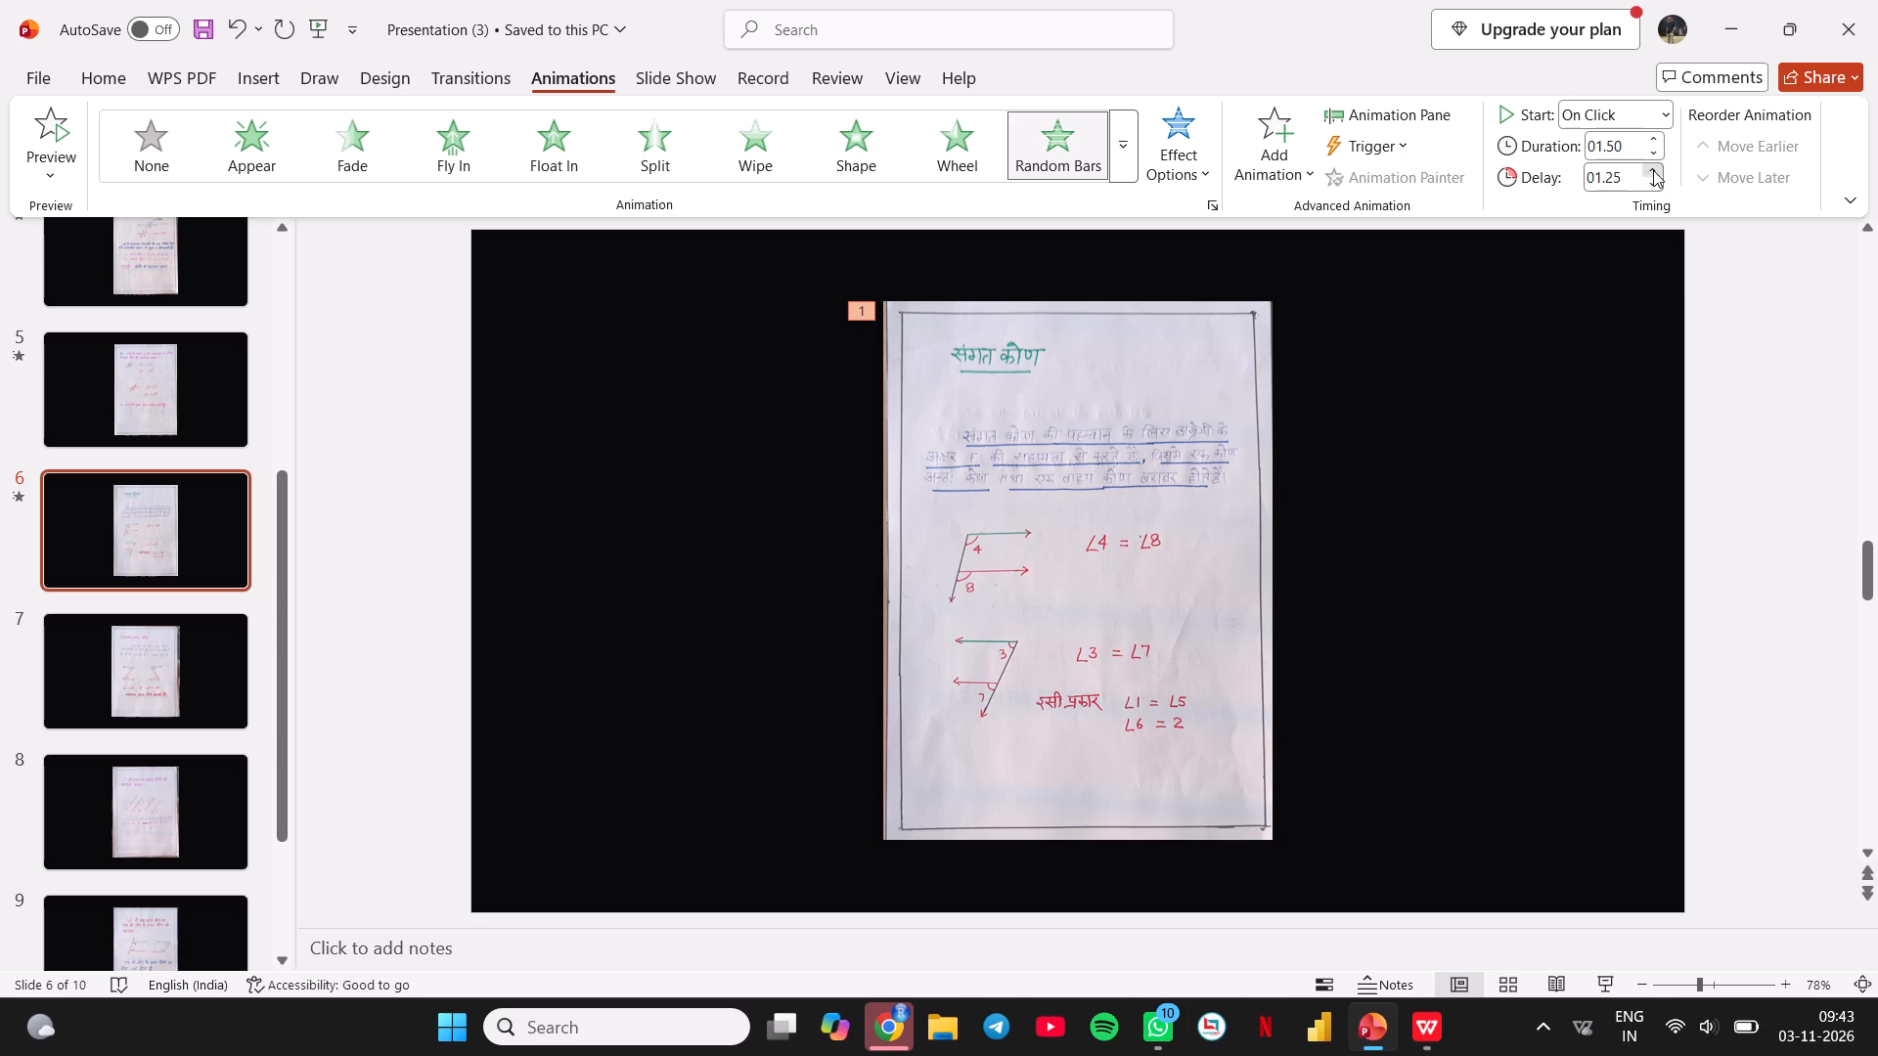
{"action": "left_click", "coordinate": [1653, 170]}
{"action": "left_click", "coordinate": [1653, 170]}
Apply the Random Bars animation to slide 7's picture with a duration of 1.50 seconds and a delay of 2.00 seconds.
{"action": "left_click", "coordinate": [168, 695]}
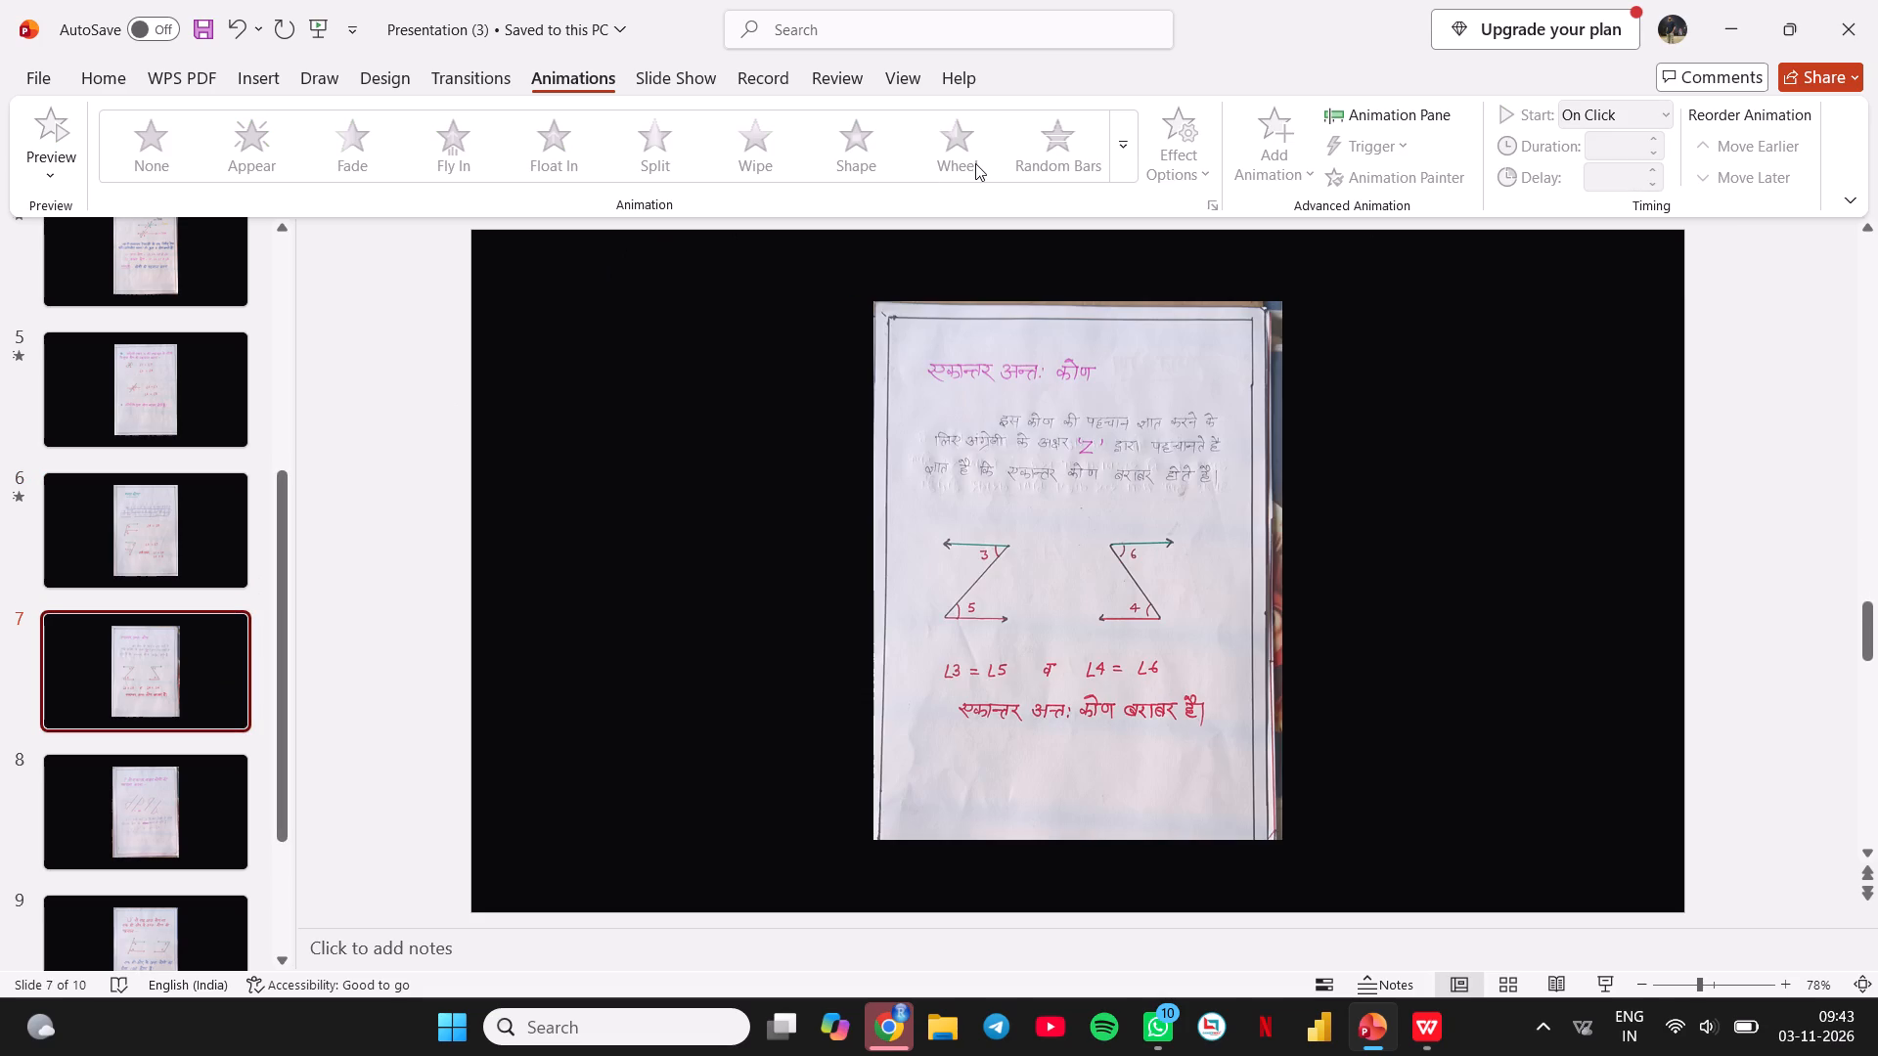
{"action": "left_click", "coordinate": [1058, 372]}
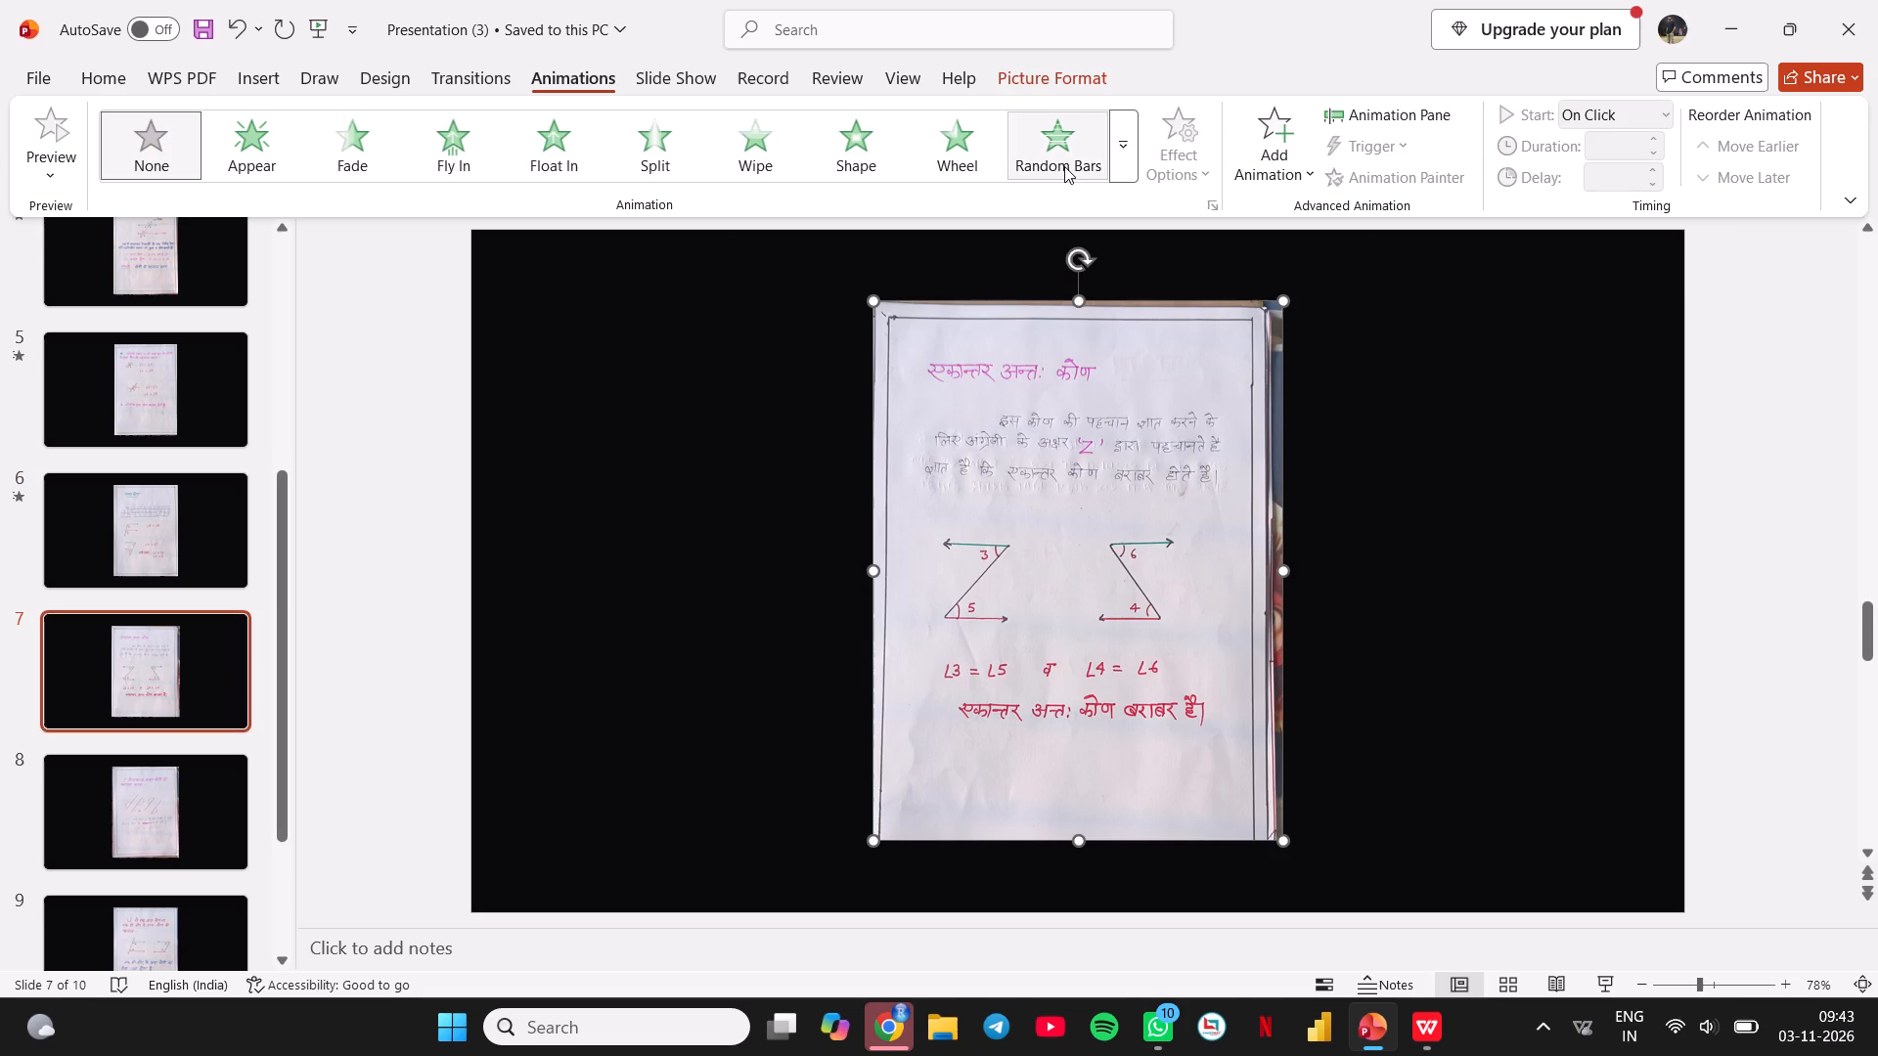
{"action": "left_click", "coordinate": [1064, 166]}
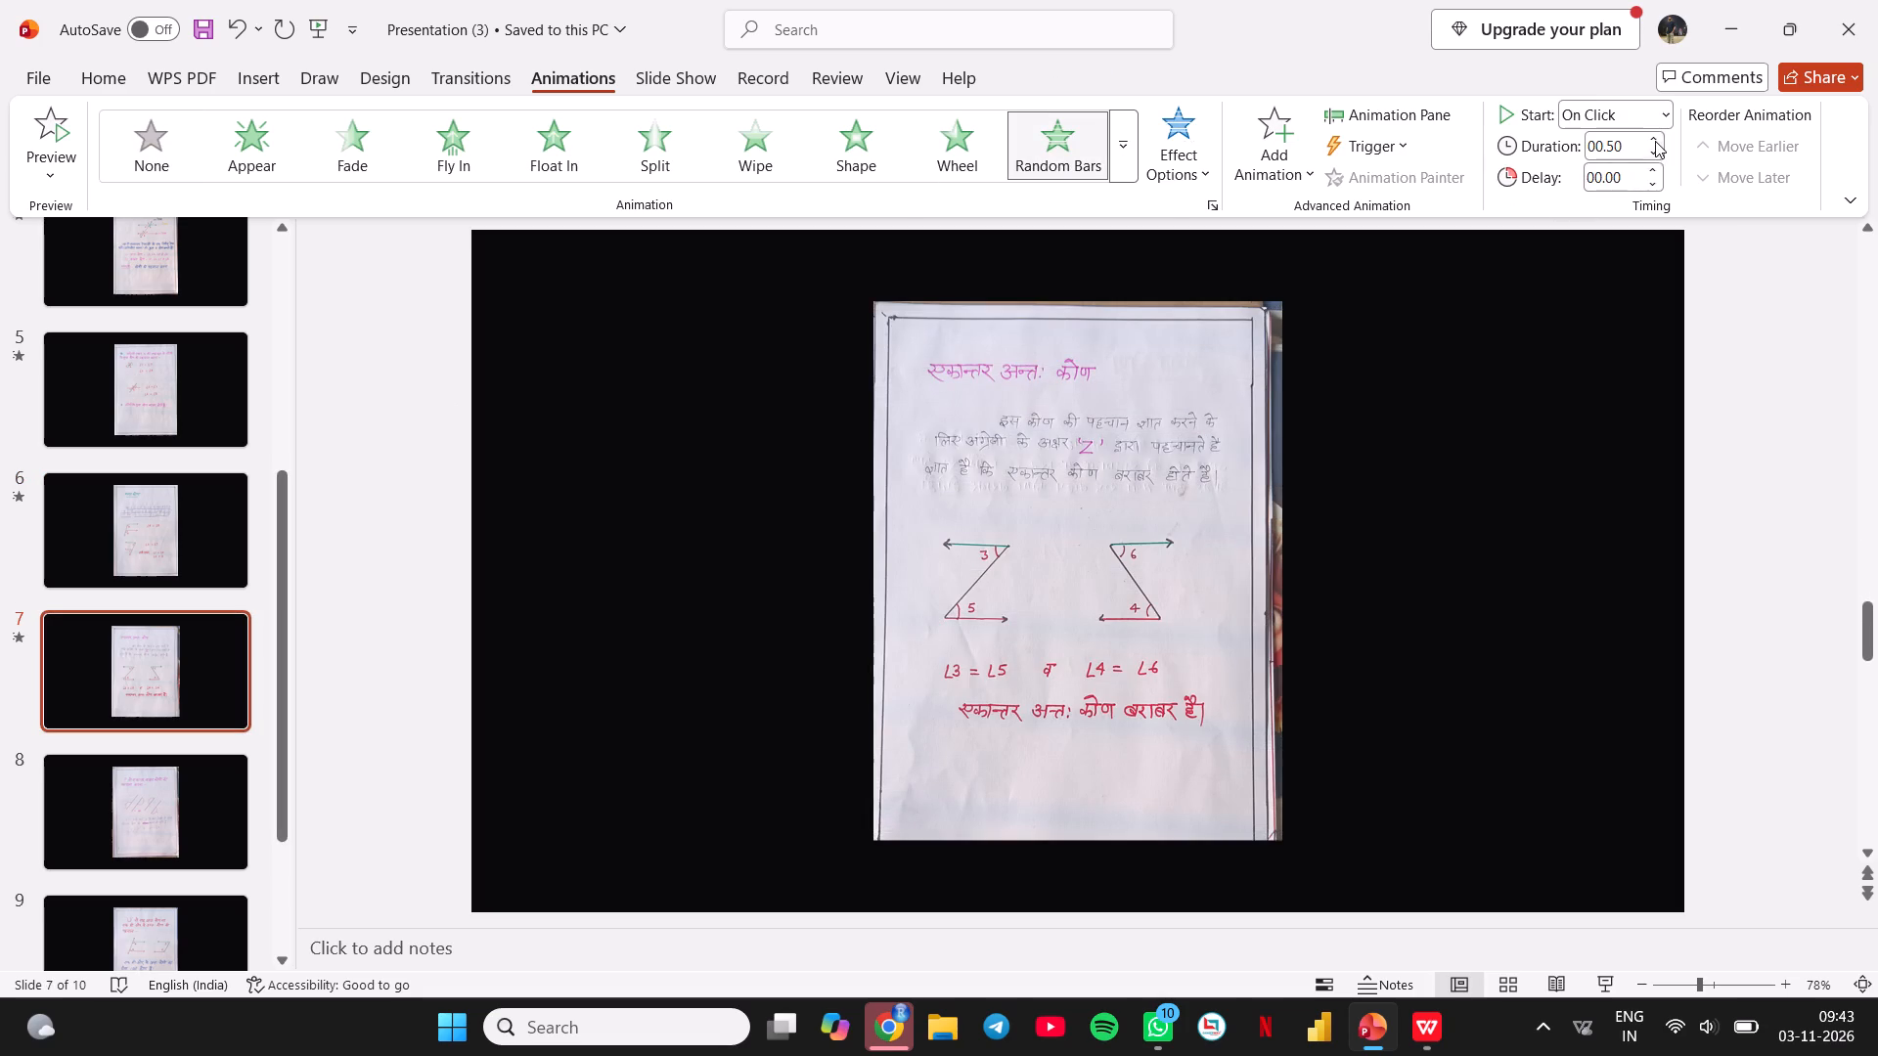
{"action": "left_click", "coordinate": [1655, 137]}
{"action": "triple_click", "coordinate": [1655, 137]}
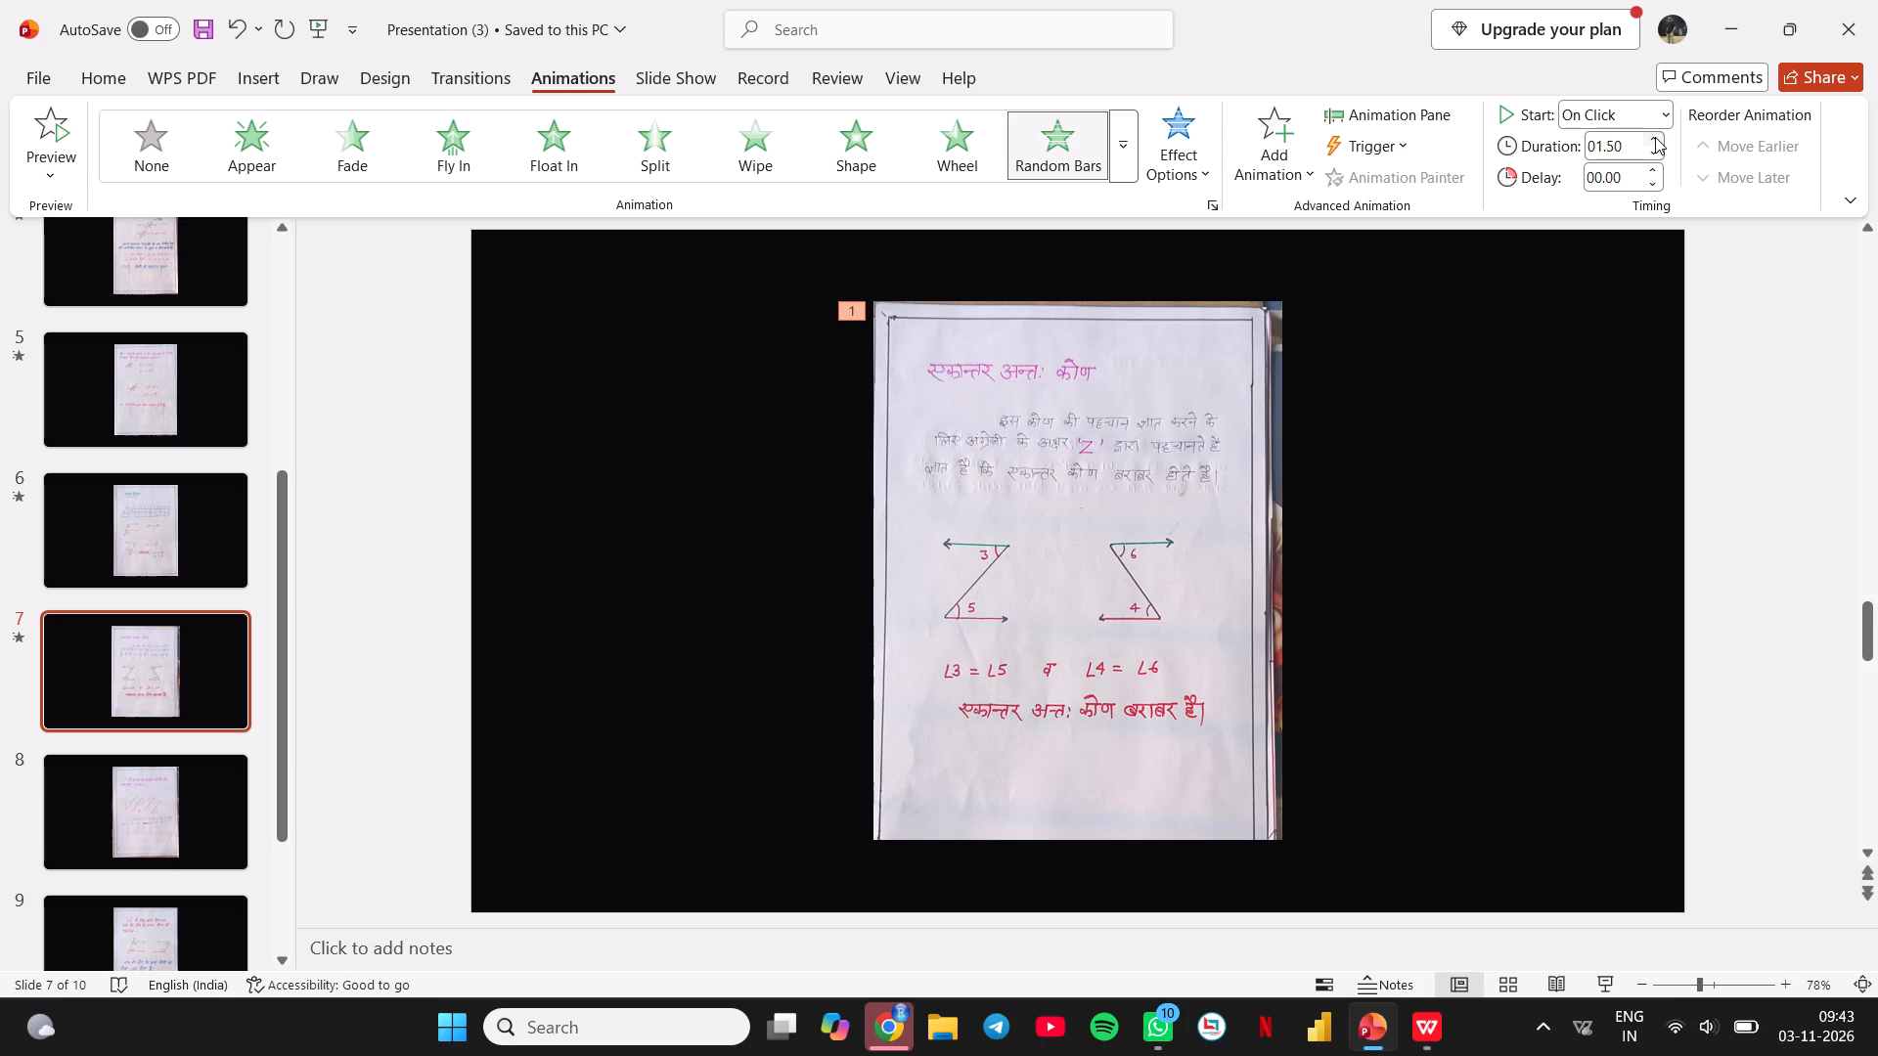
{"action": "left_click", "coordinate": [1655, 137]}
{"action": "left_click", "coordinate": [1655, 137]}
{"action": "double_click", "coordinate": [1655, 154]}
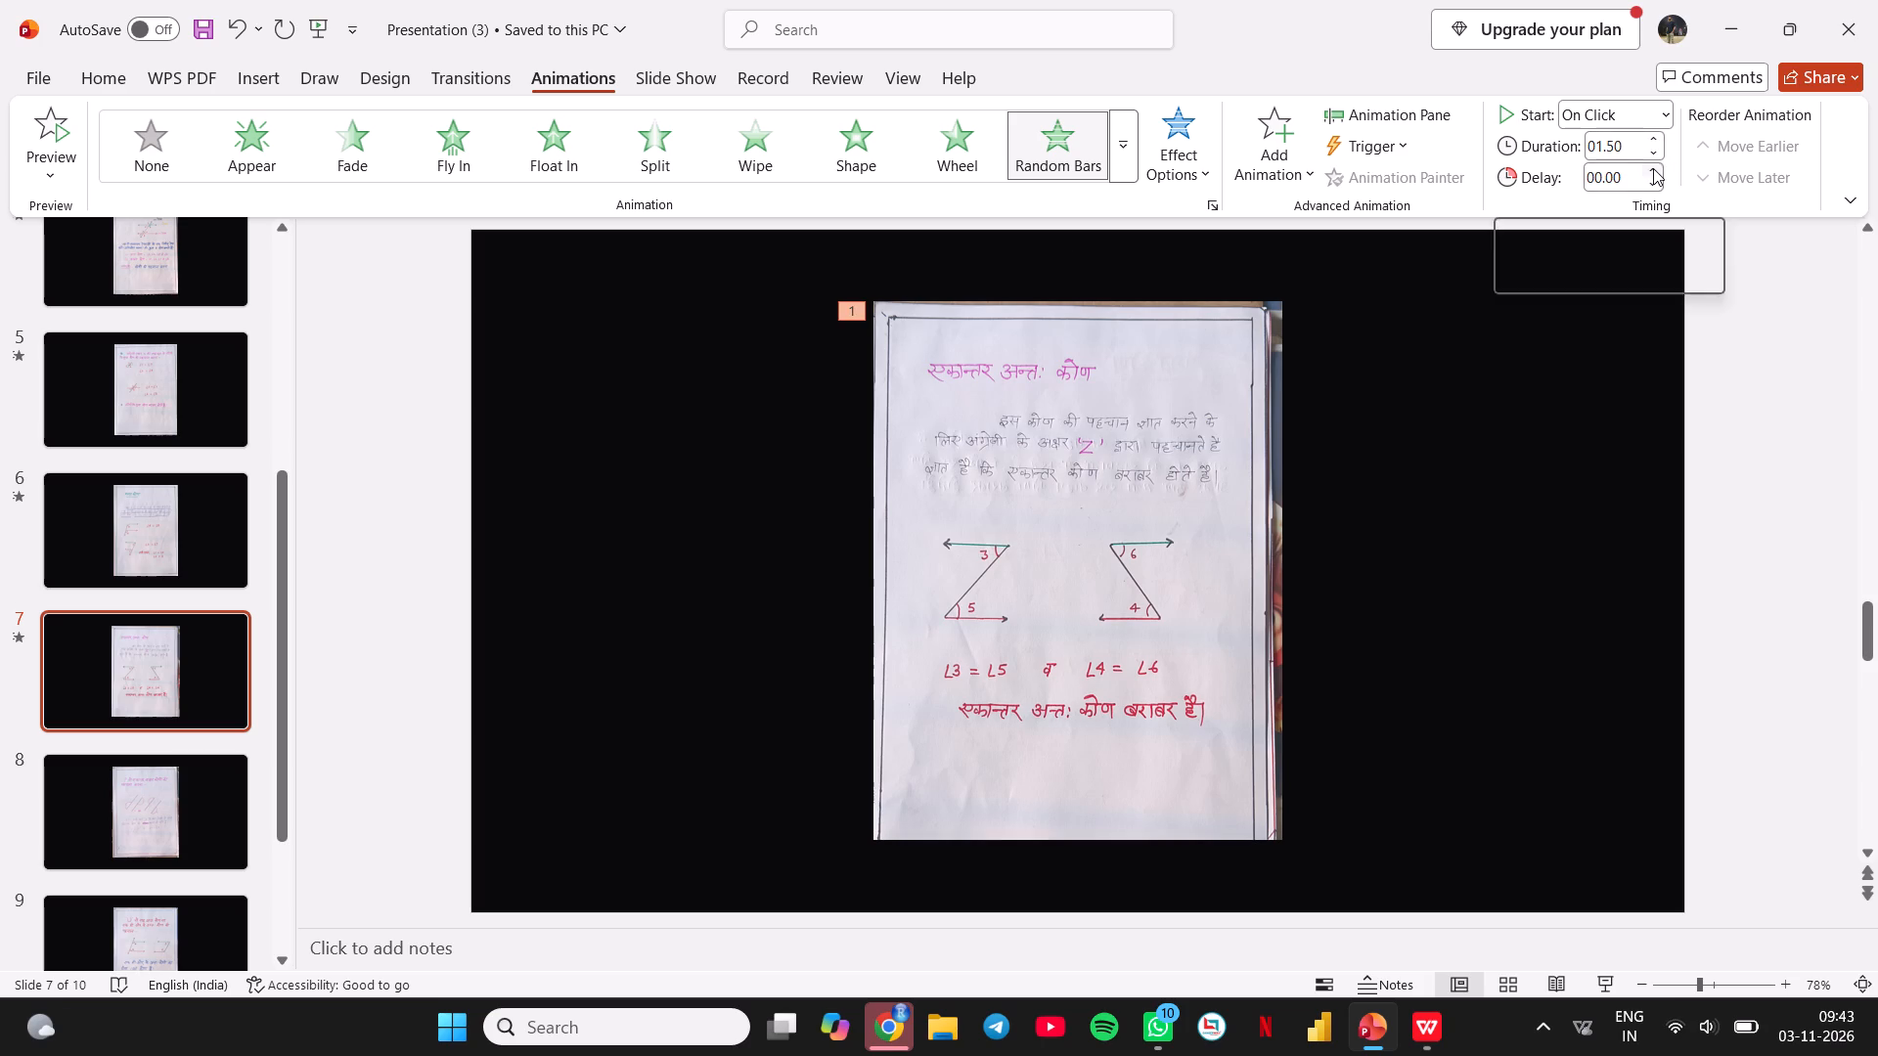
{"action": "double_click", "coordinate": [1653, 168]}
{"action": "left_click", "coordinate": [1653, 168]}
{"action": "left_click", "coordinate": [1653, 168]}
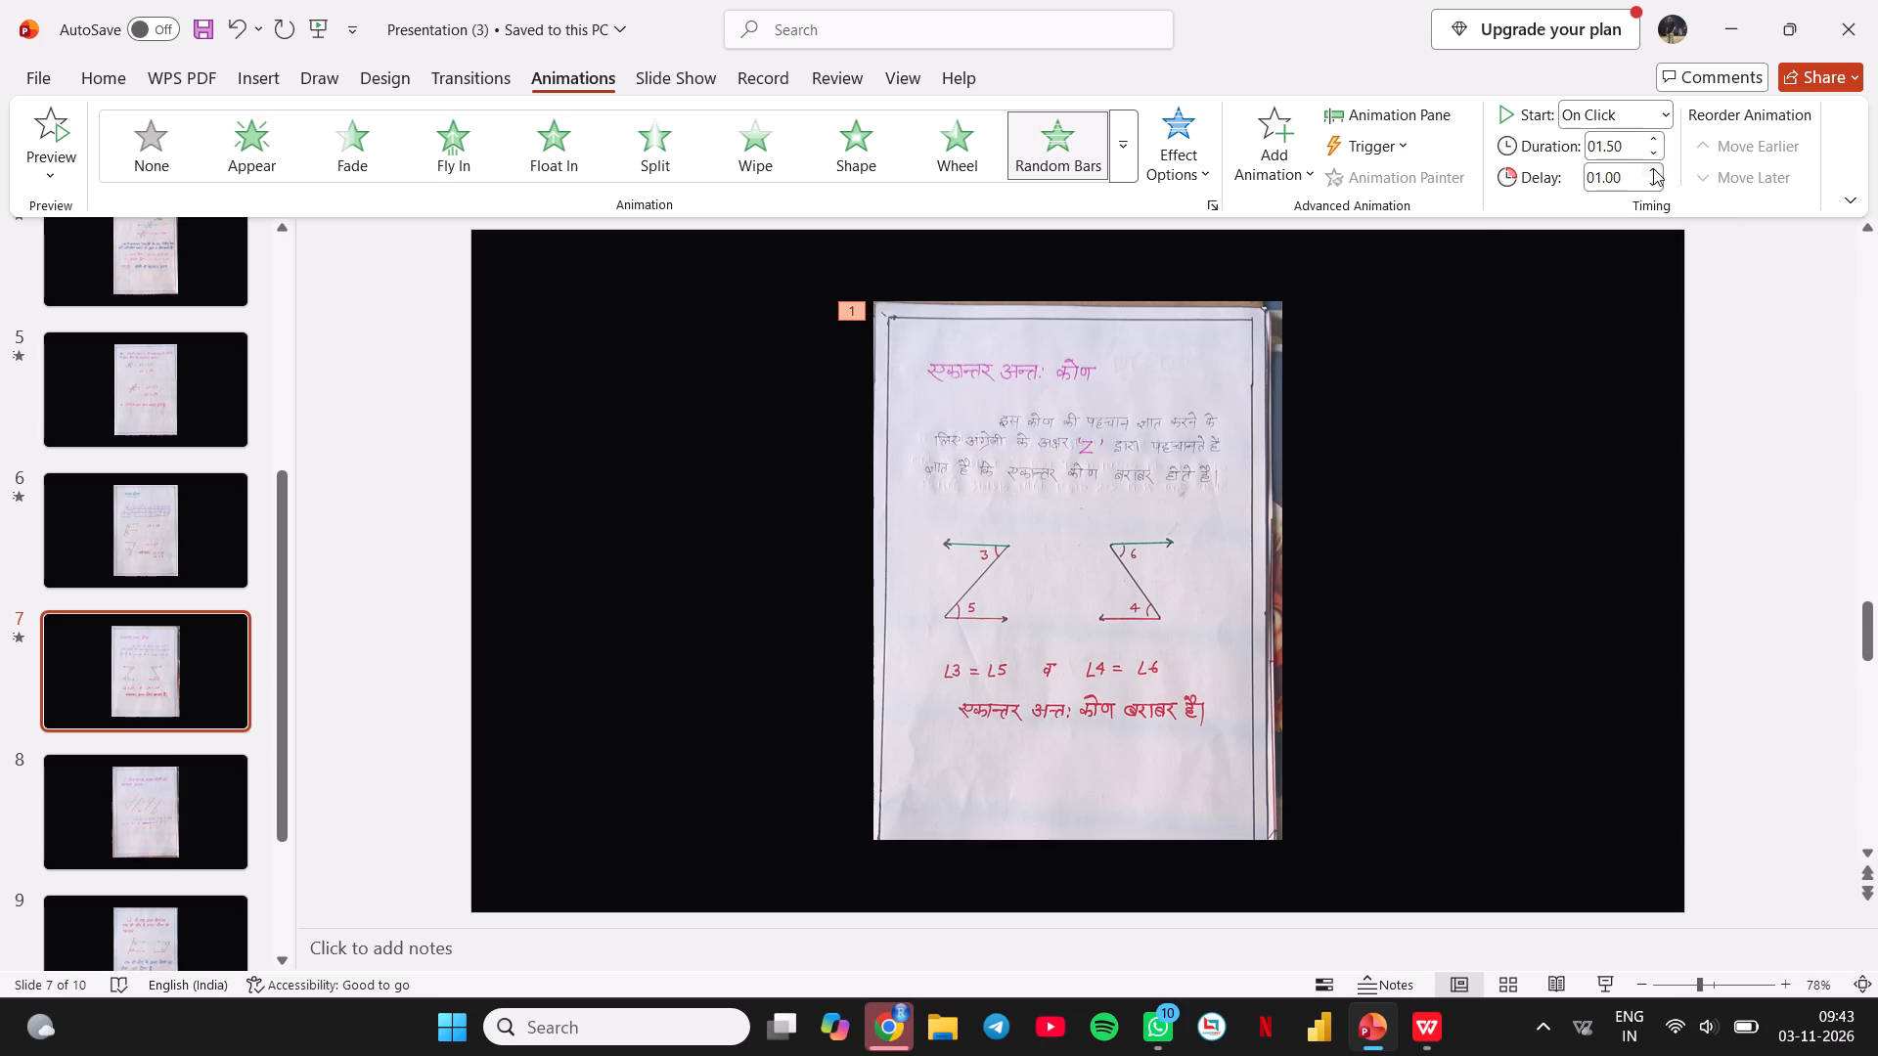
{"action": "left_click", "coordinate": [1653, 168]}
{"action": "left_click", "coordinate": [1653, 168]}
{"action": "left_click", "coordinate": [1653, 168]}
{"action": "left_click", "coordinate": [1653, 168]}
Apply the Random Bars animation to slide 8's picture with a duration of 1.50 seconds and a delay of 2.00 seconds.
{"action": "scroll", "coordinate": [148, 788], "scroll_direction": "down", "scroll_amount": 1}
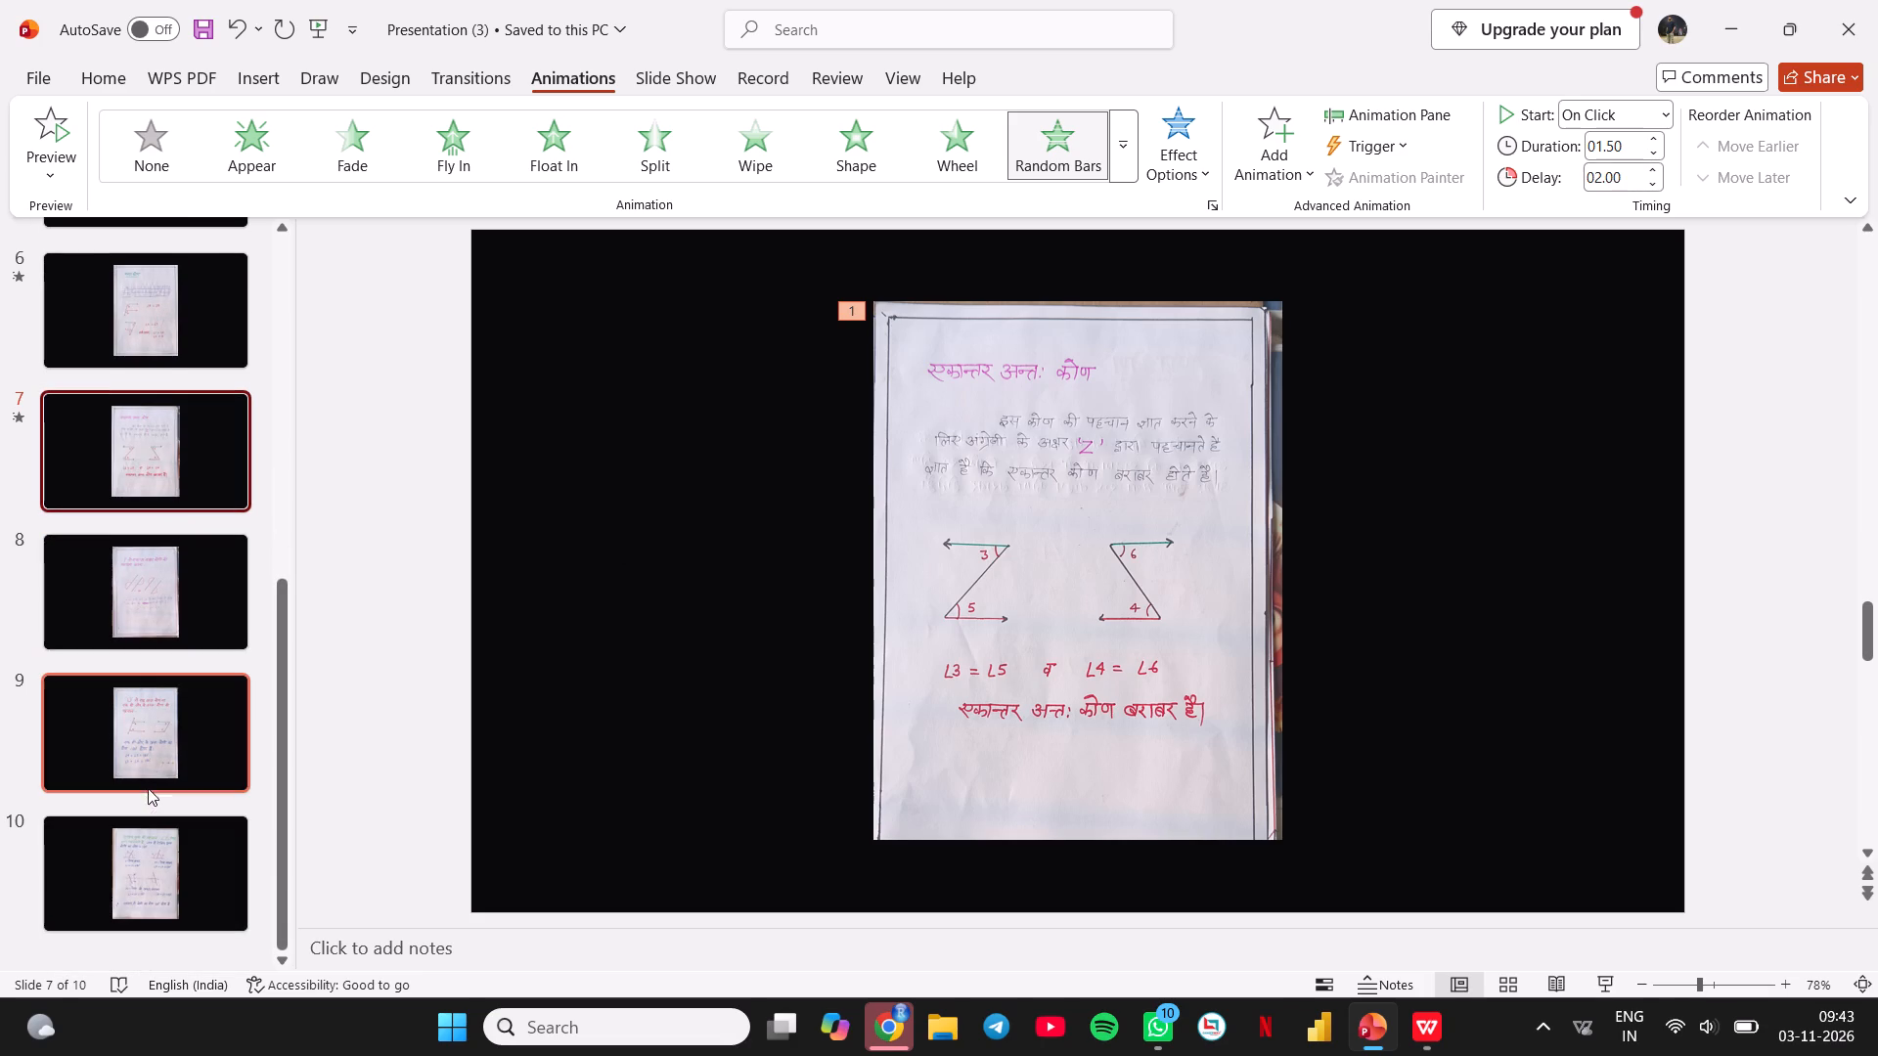
{"action": "left_click", "coordinate": [171, 584]}
{"action": "left_click", "coordinate": [1035, 584]}
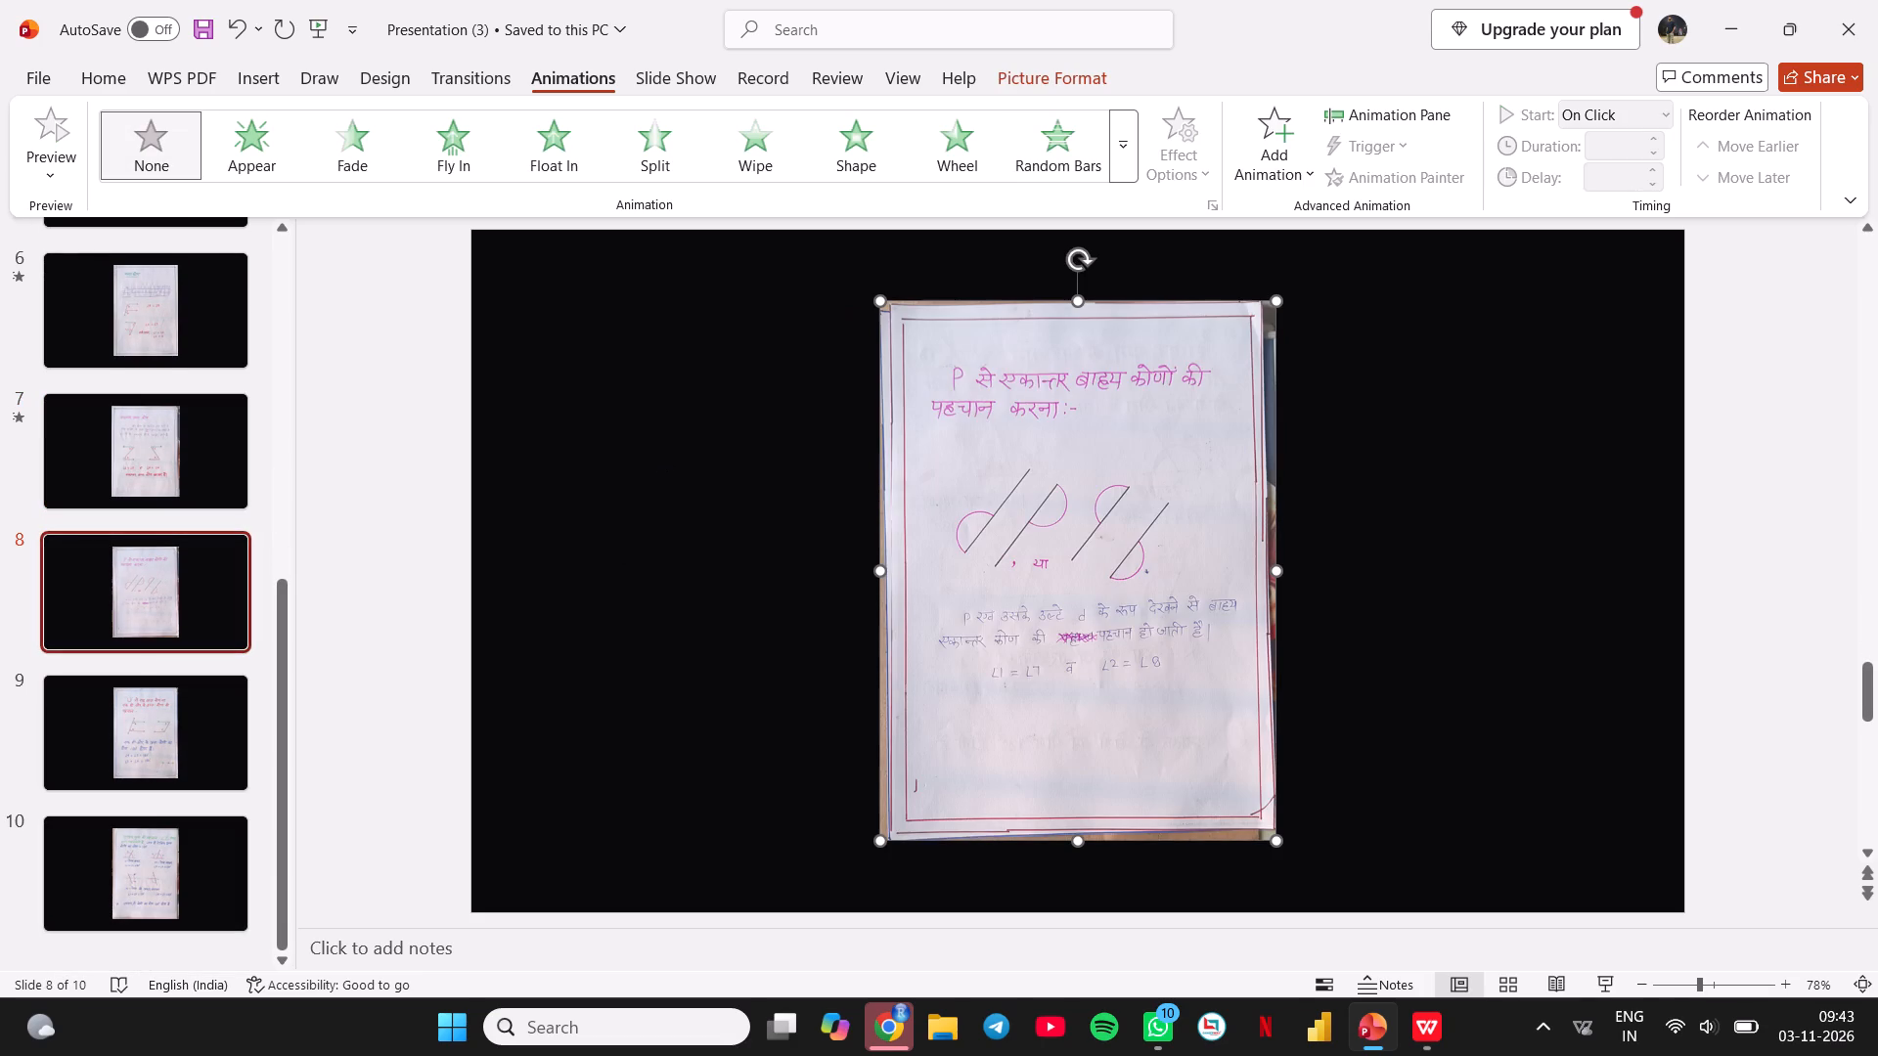
{"action": "left_click", "coordinate": [1076, 119]}
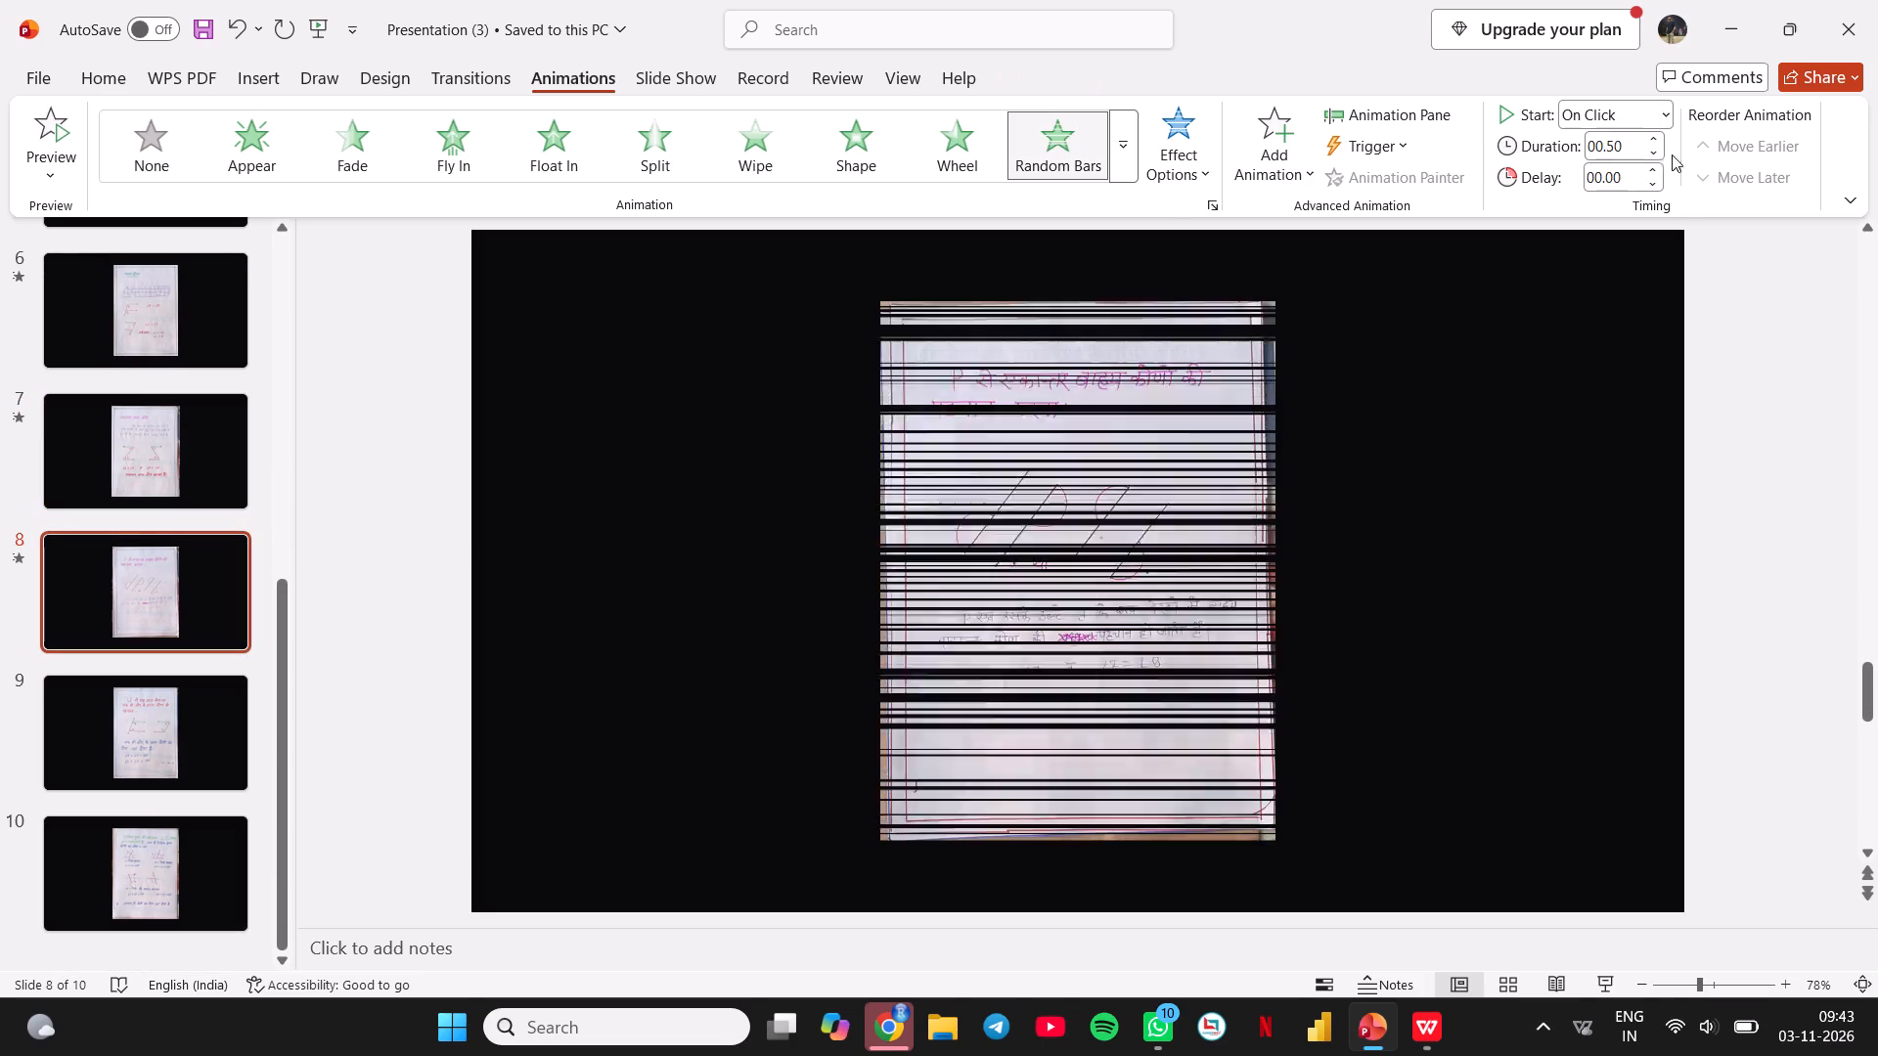
{"action": "triple_click", "coordinate": [1645, 141]}
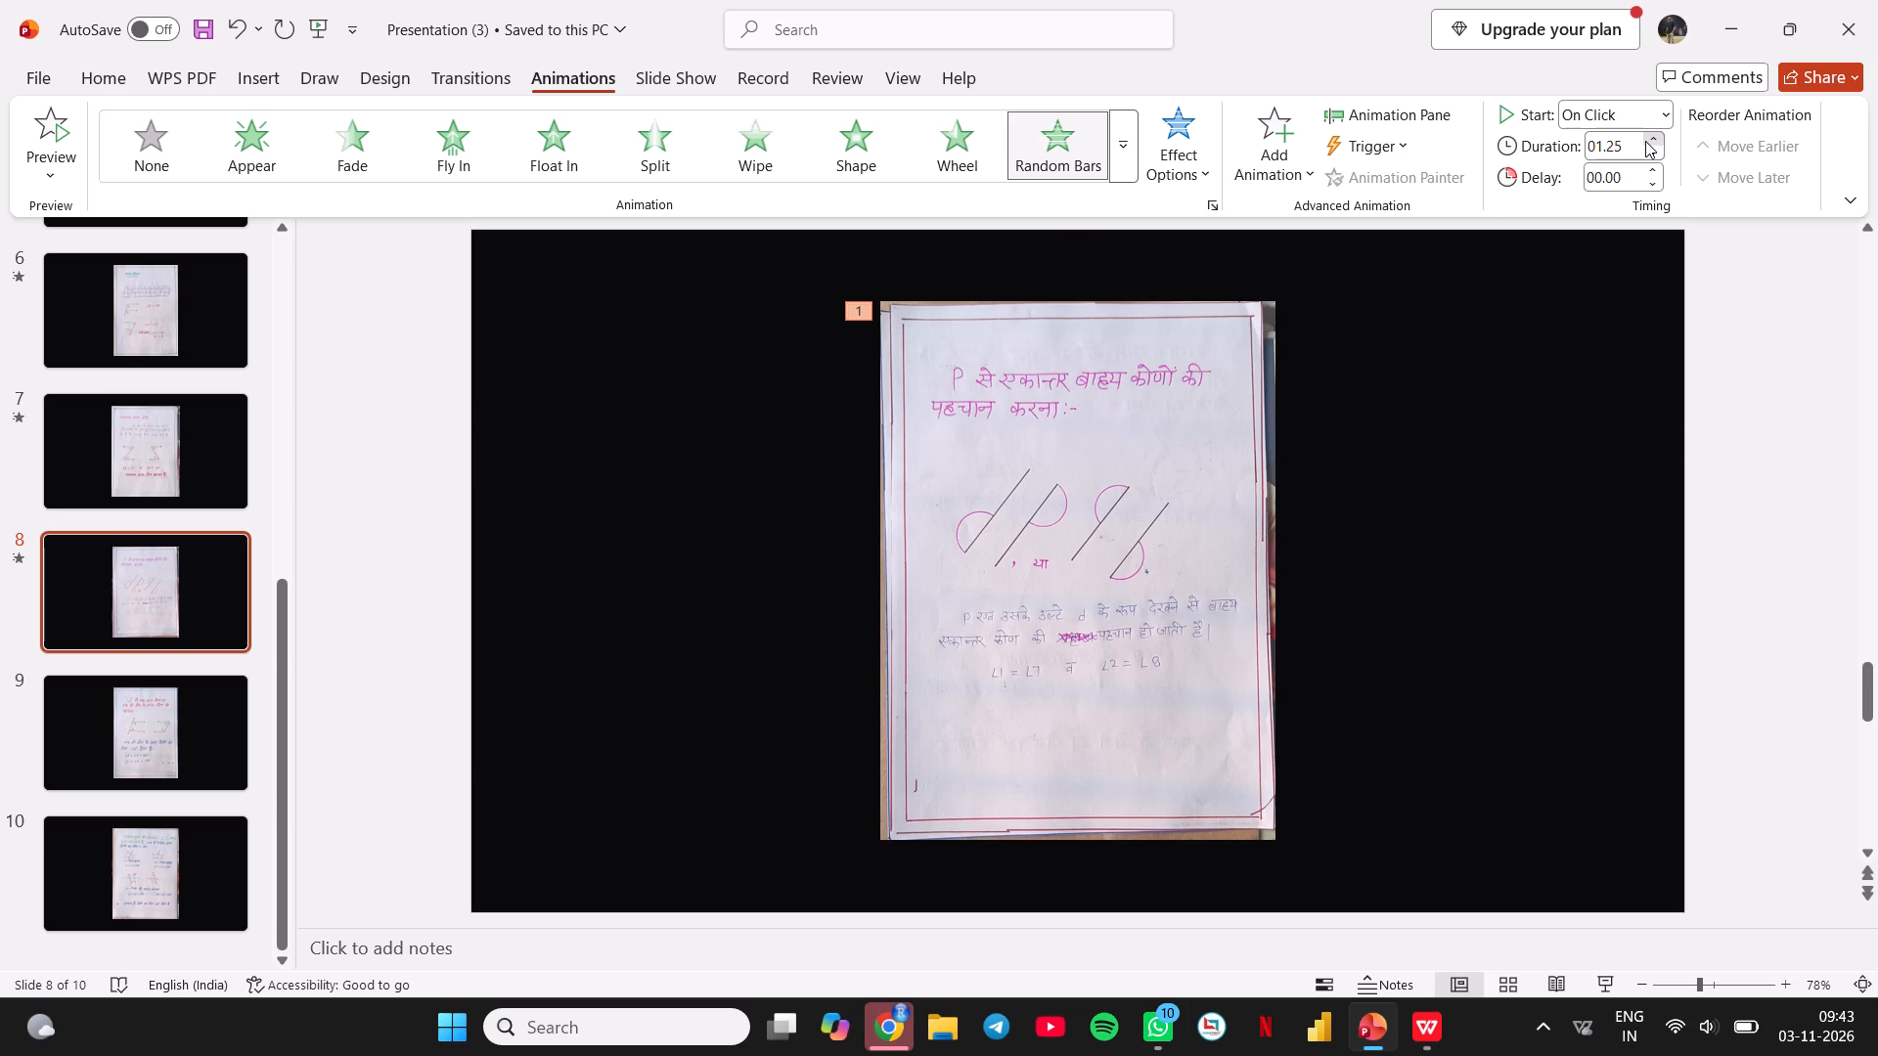
{"action": "left_click", "coordinate": [1645, 141]}
{"action": "double_click", "coordinate": [1655, 173]}
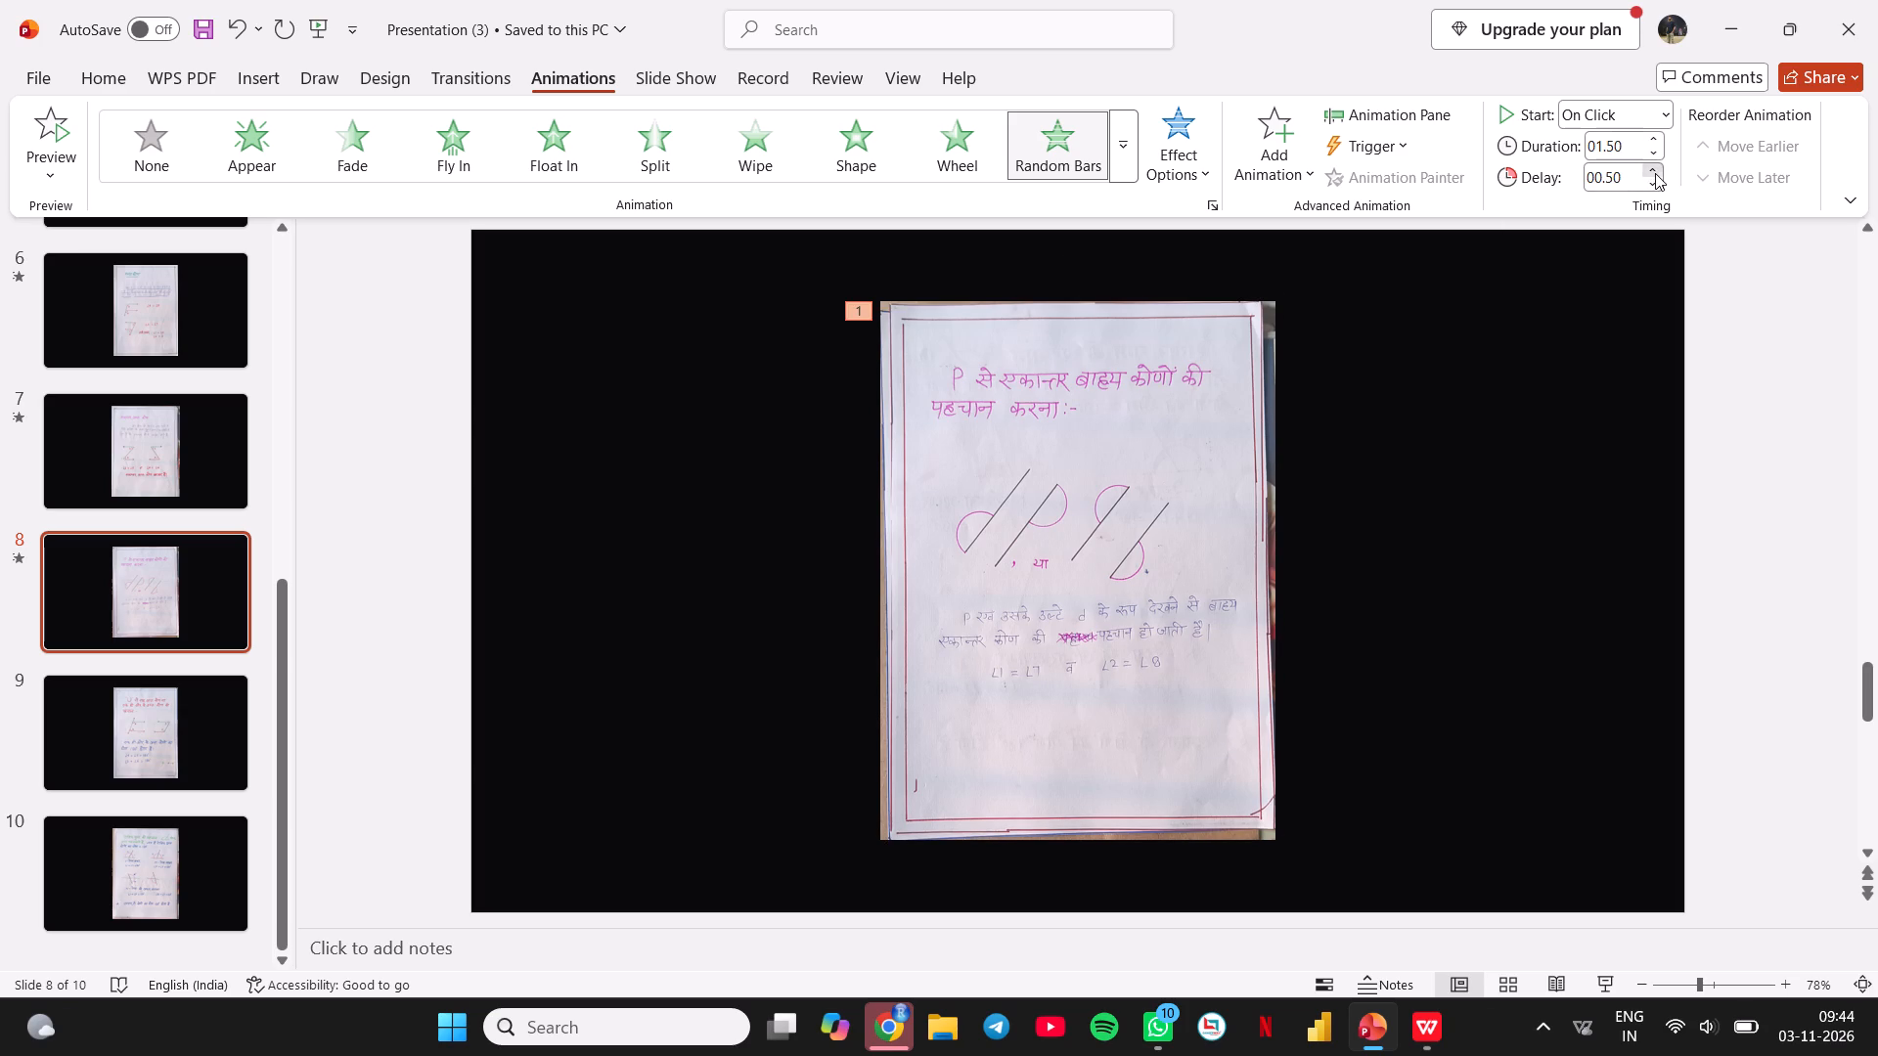
{"action": "triple_click", "coordinate": [1655, 173]}
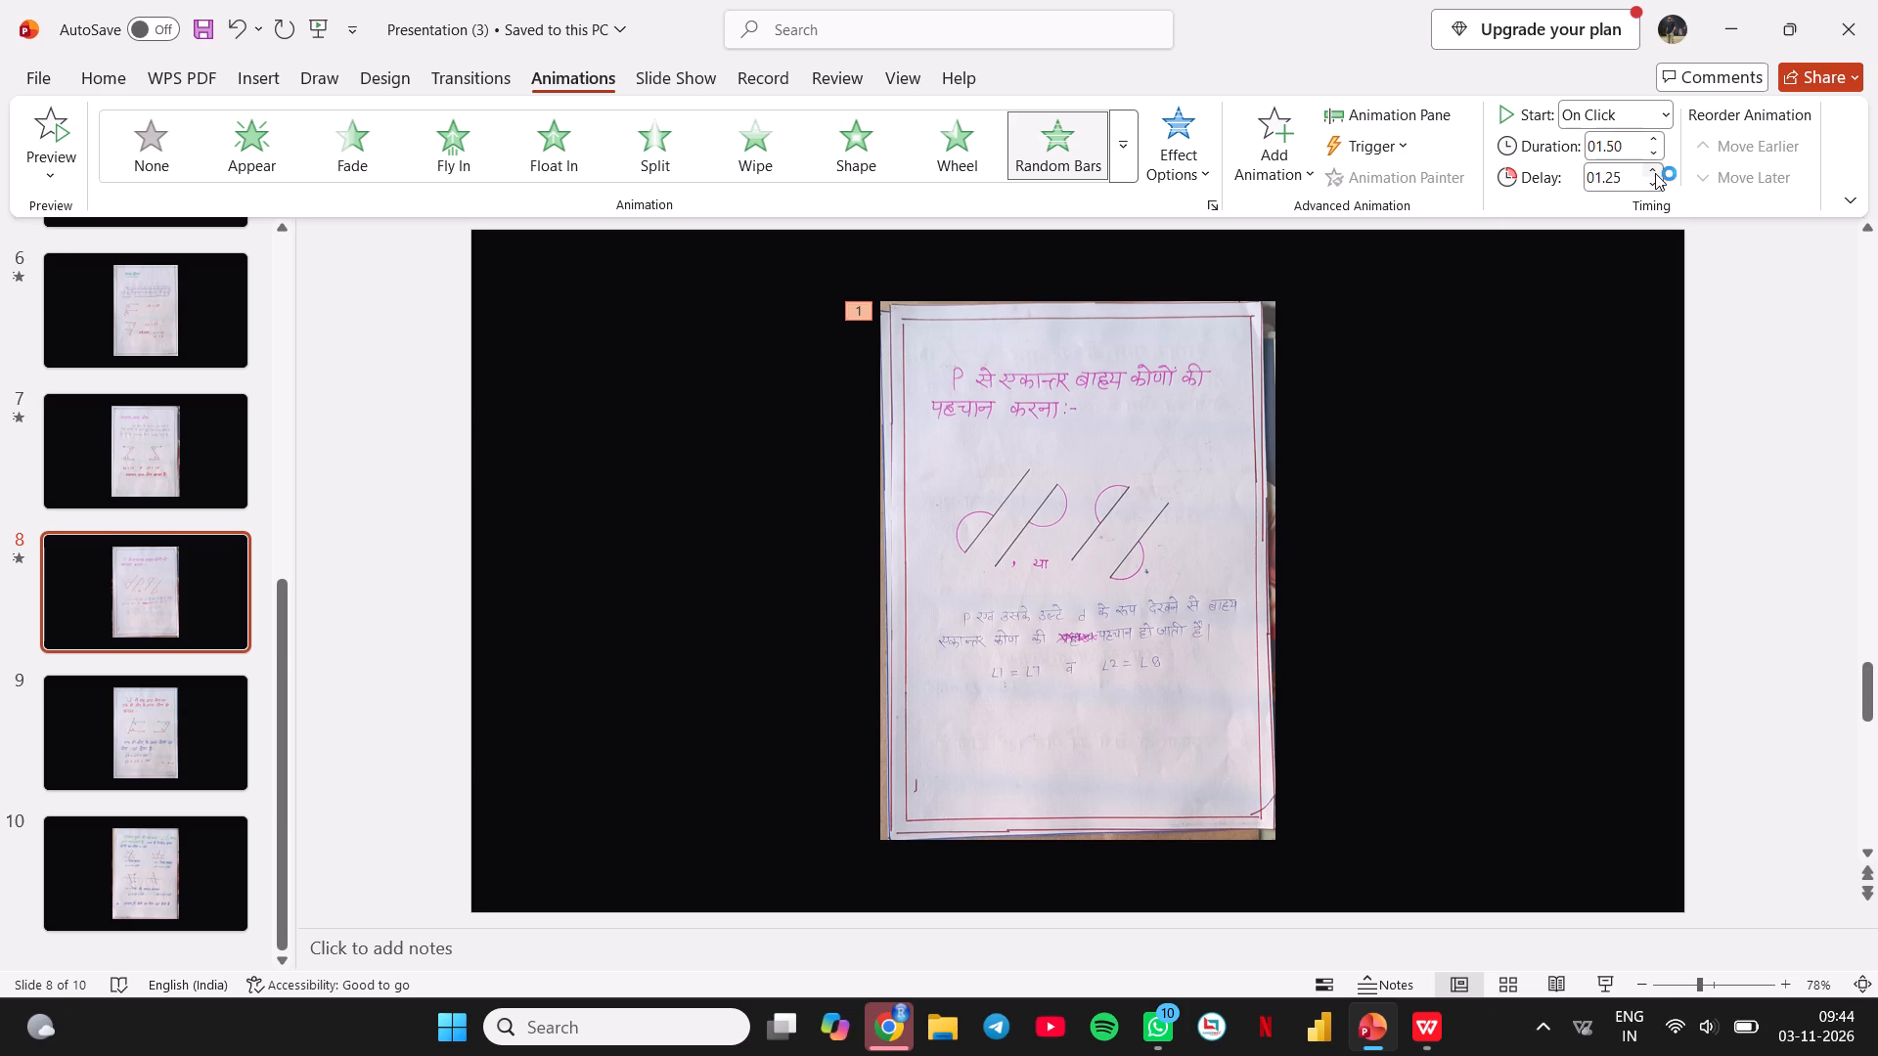
{"action": "left_click", "coordinate": [1655, 173]}
{"action": "left_click", "coordinate": [1648, 167]}
{"action": "left_click", "coordinate": [1648, 167]}
Apply the Random Bars animation to the handwritten-page picture on slide 9.
{"action": "left_click", "coordinate": [139, 768]}
{"action": "scroll", "coordinate": [139, 768], "scroll_direction": "down", "scroll_amount": 1}
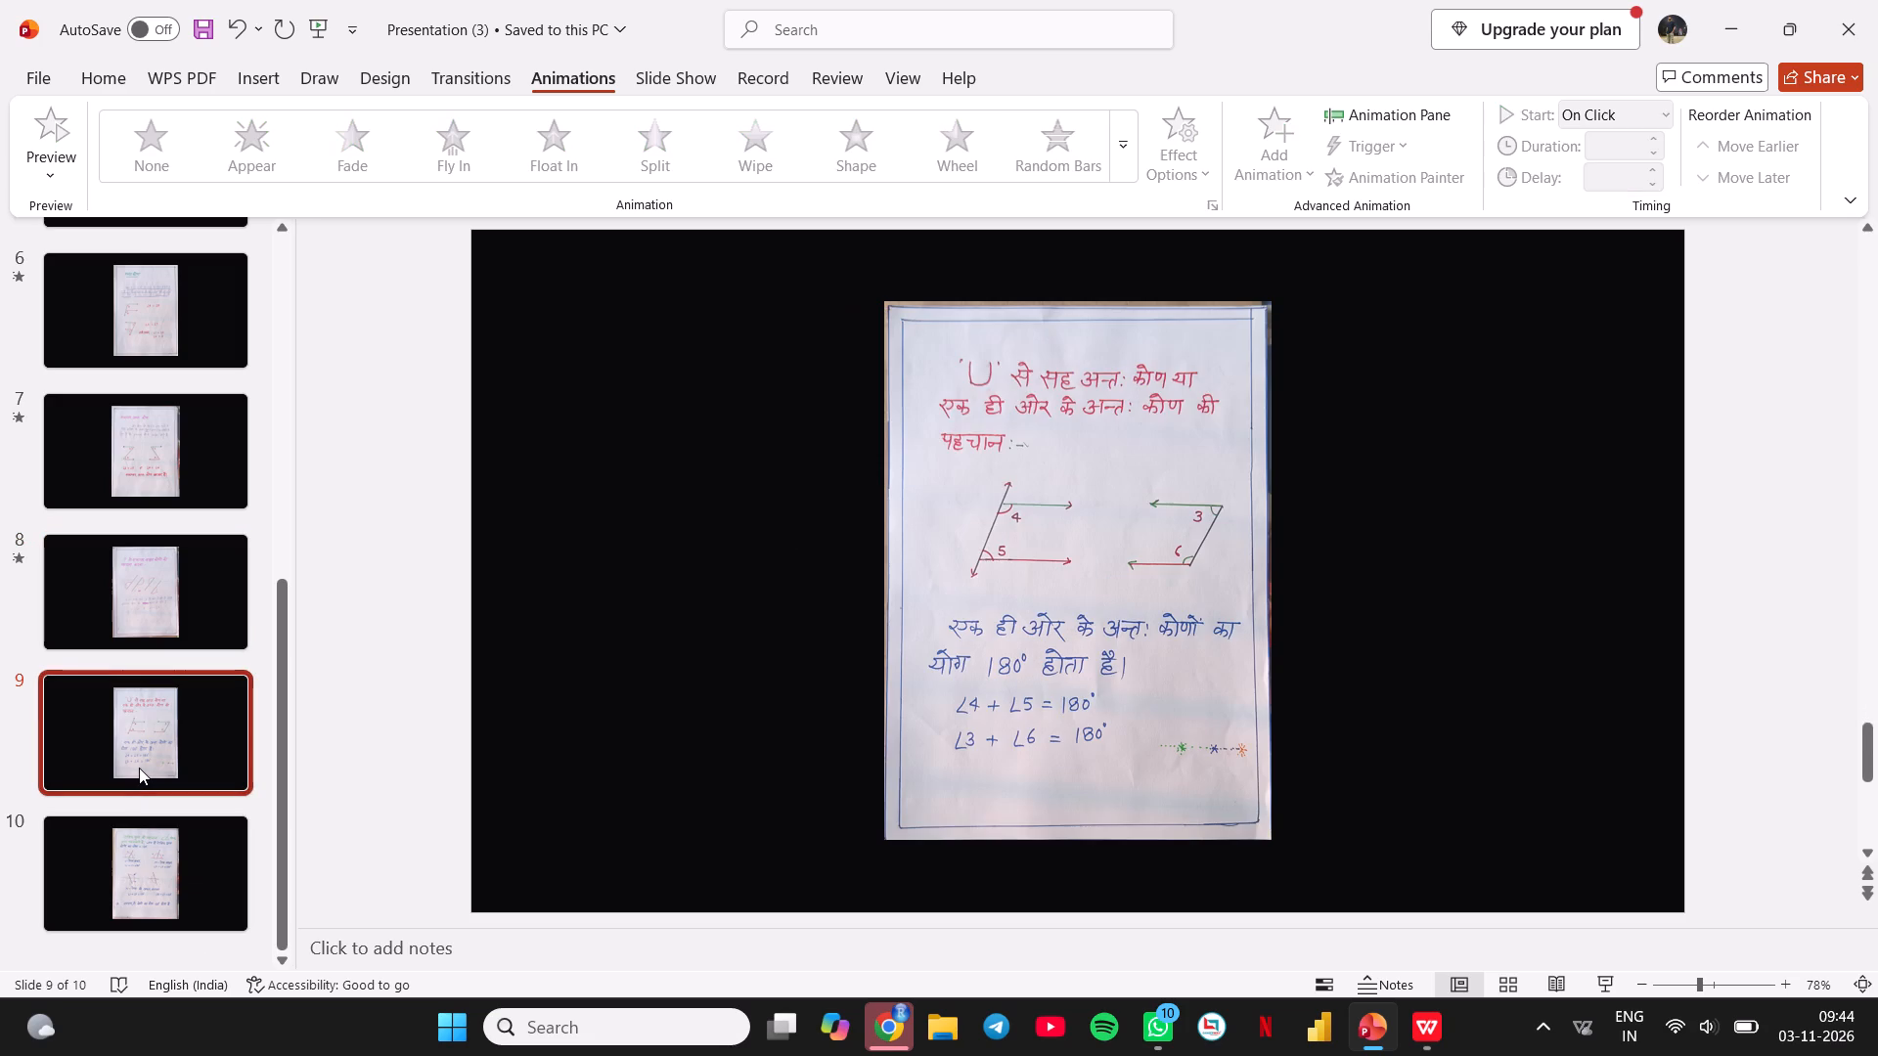
{"action": "scroll", "coordinate": [139, 768], "scroll_direction": "down", "scroll_amount": 1}
{"action": "left_click", "coordinate": [1048, 403]}
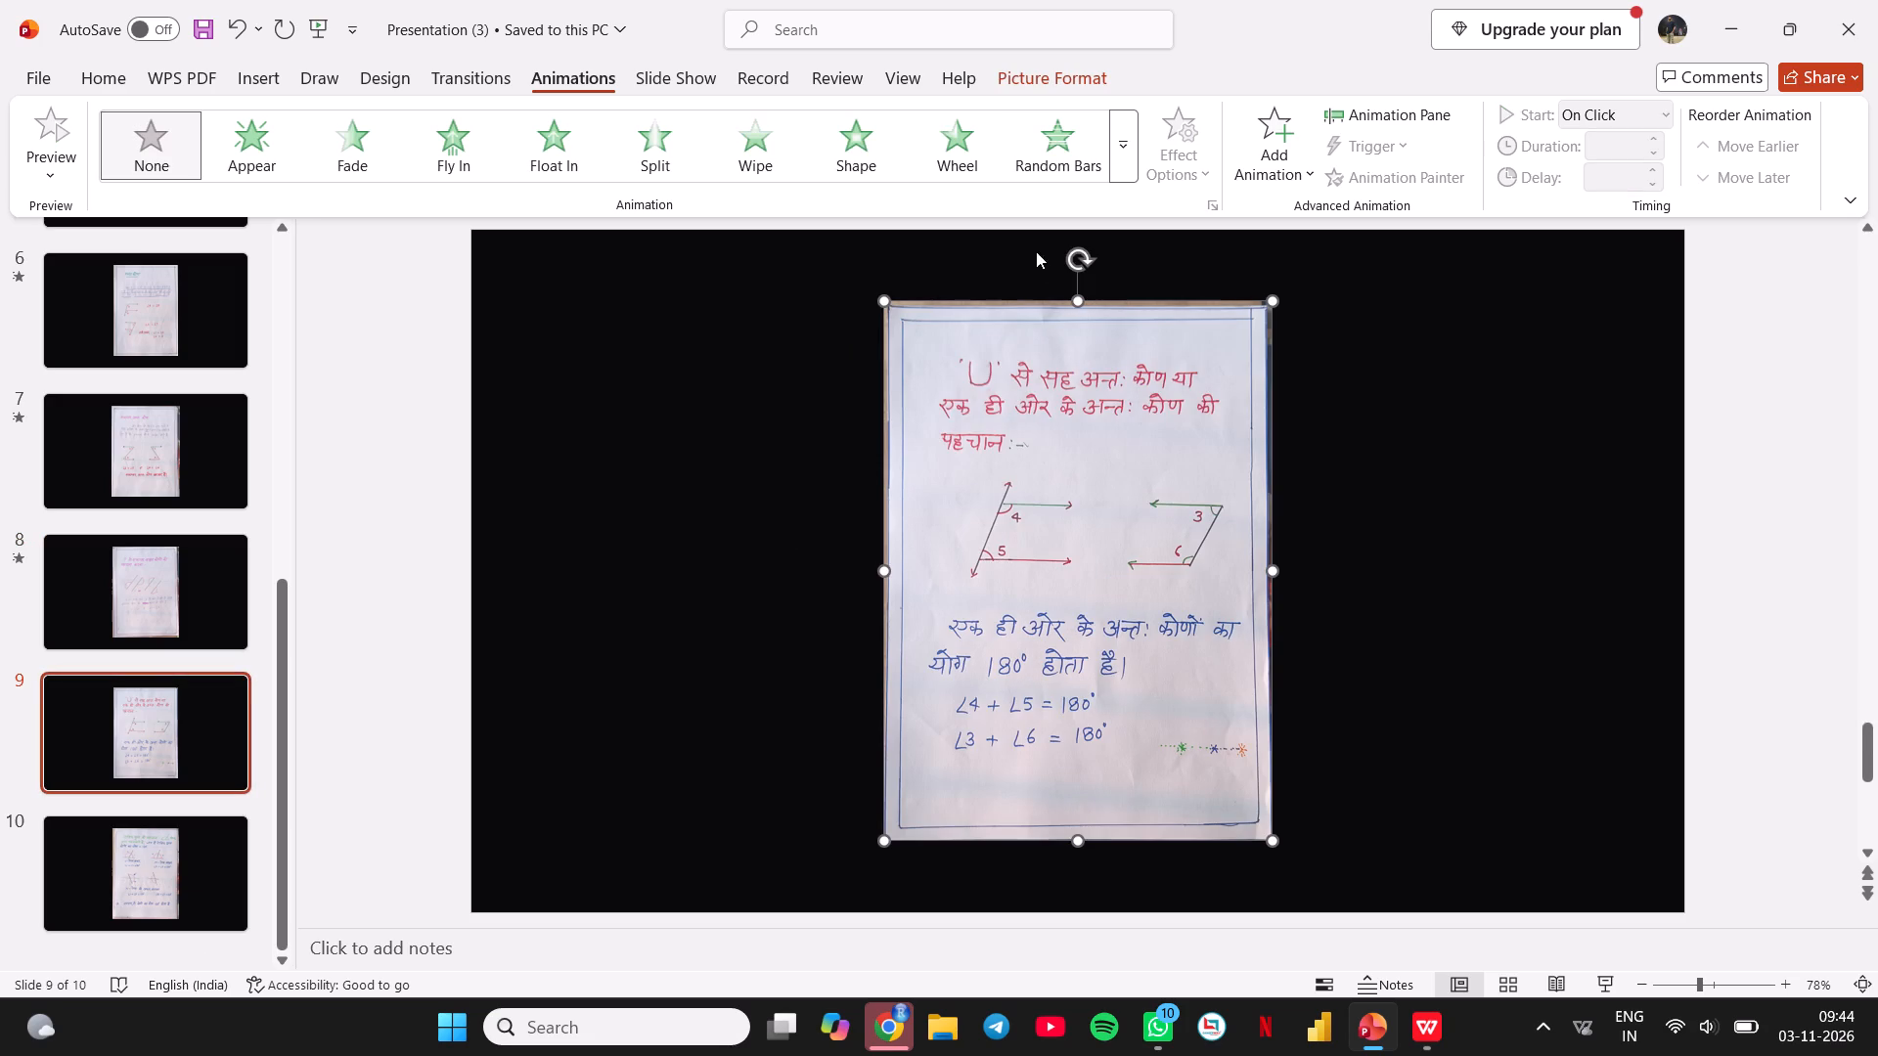
{"action": "left_click", "coordinate": [1057, 167]}
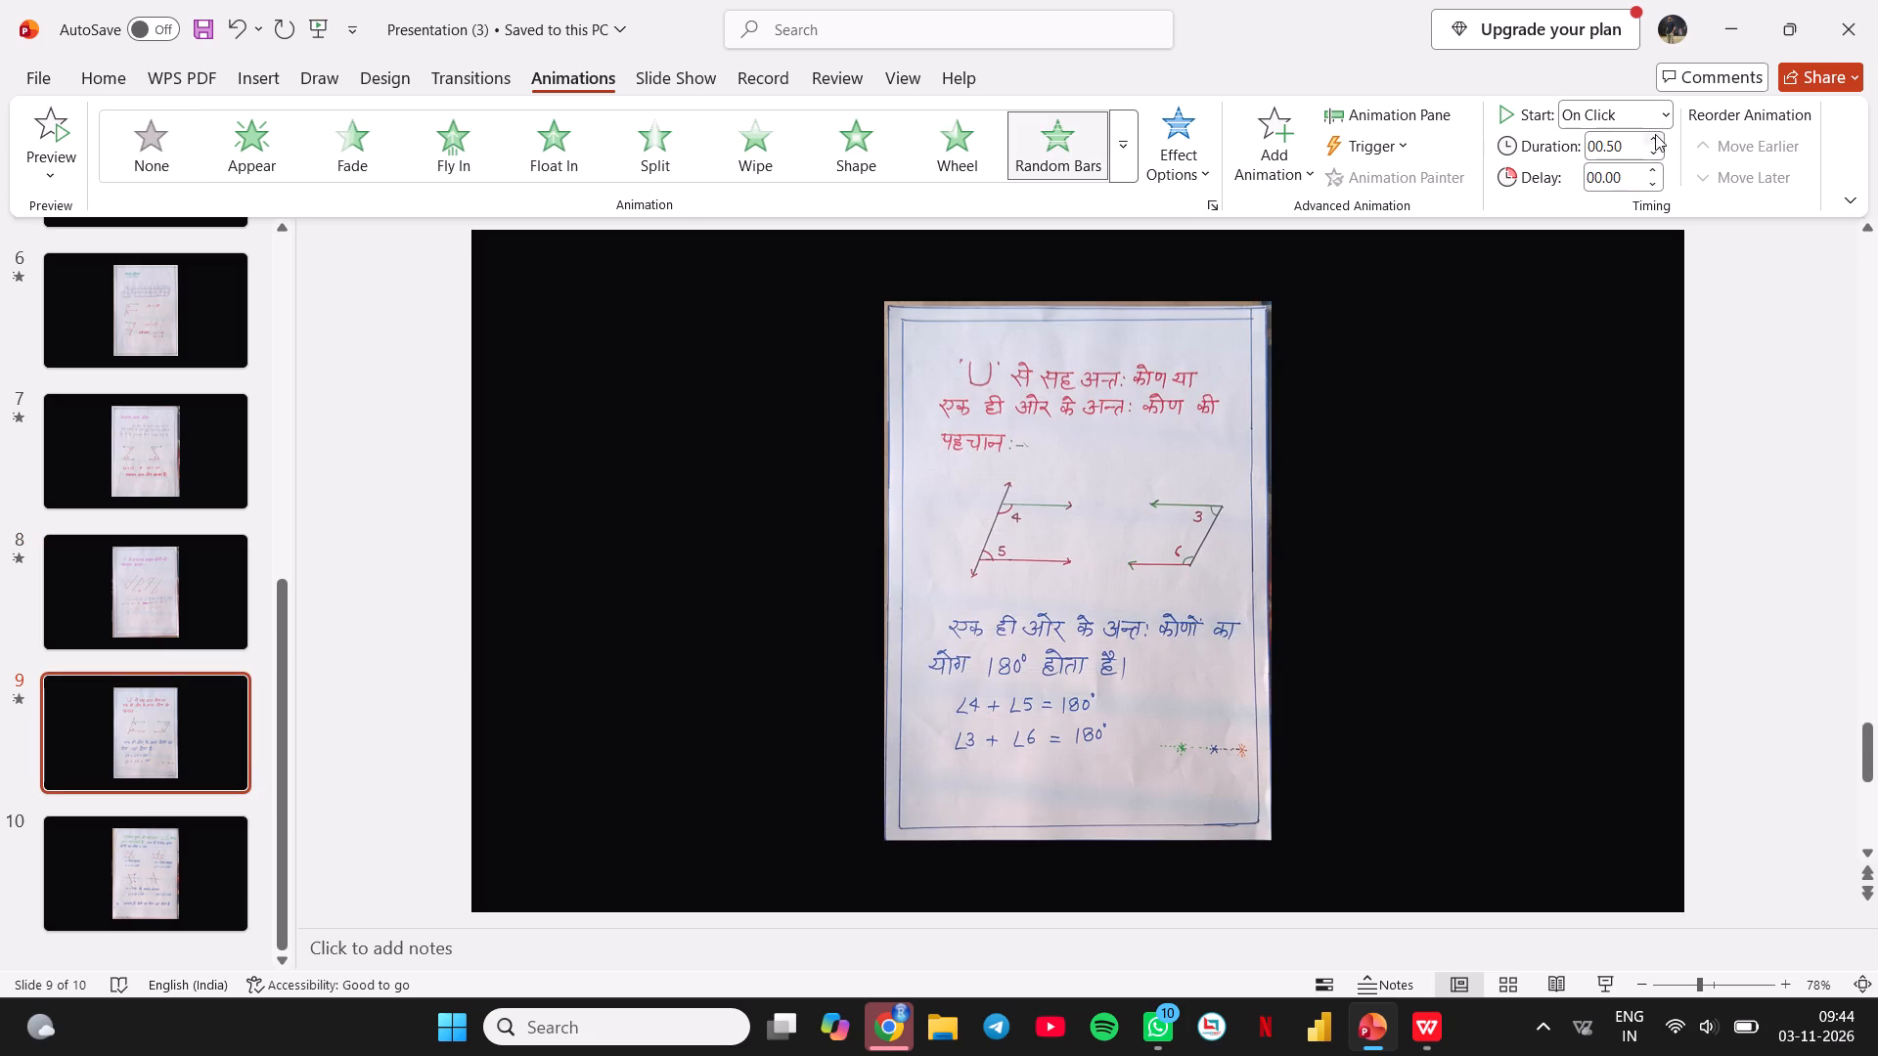
Set the Random Bars animation on slide 9's picture to a duration of 1.50 seconds and a delay of 2.00 seconds.
{"action": "double_click", "coordinate": [1655, 135]}
{"action": "triple_click", "coordinate": [1655, 135]}
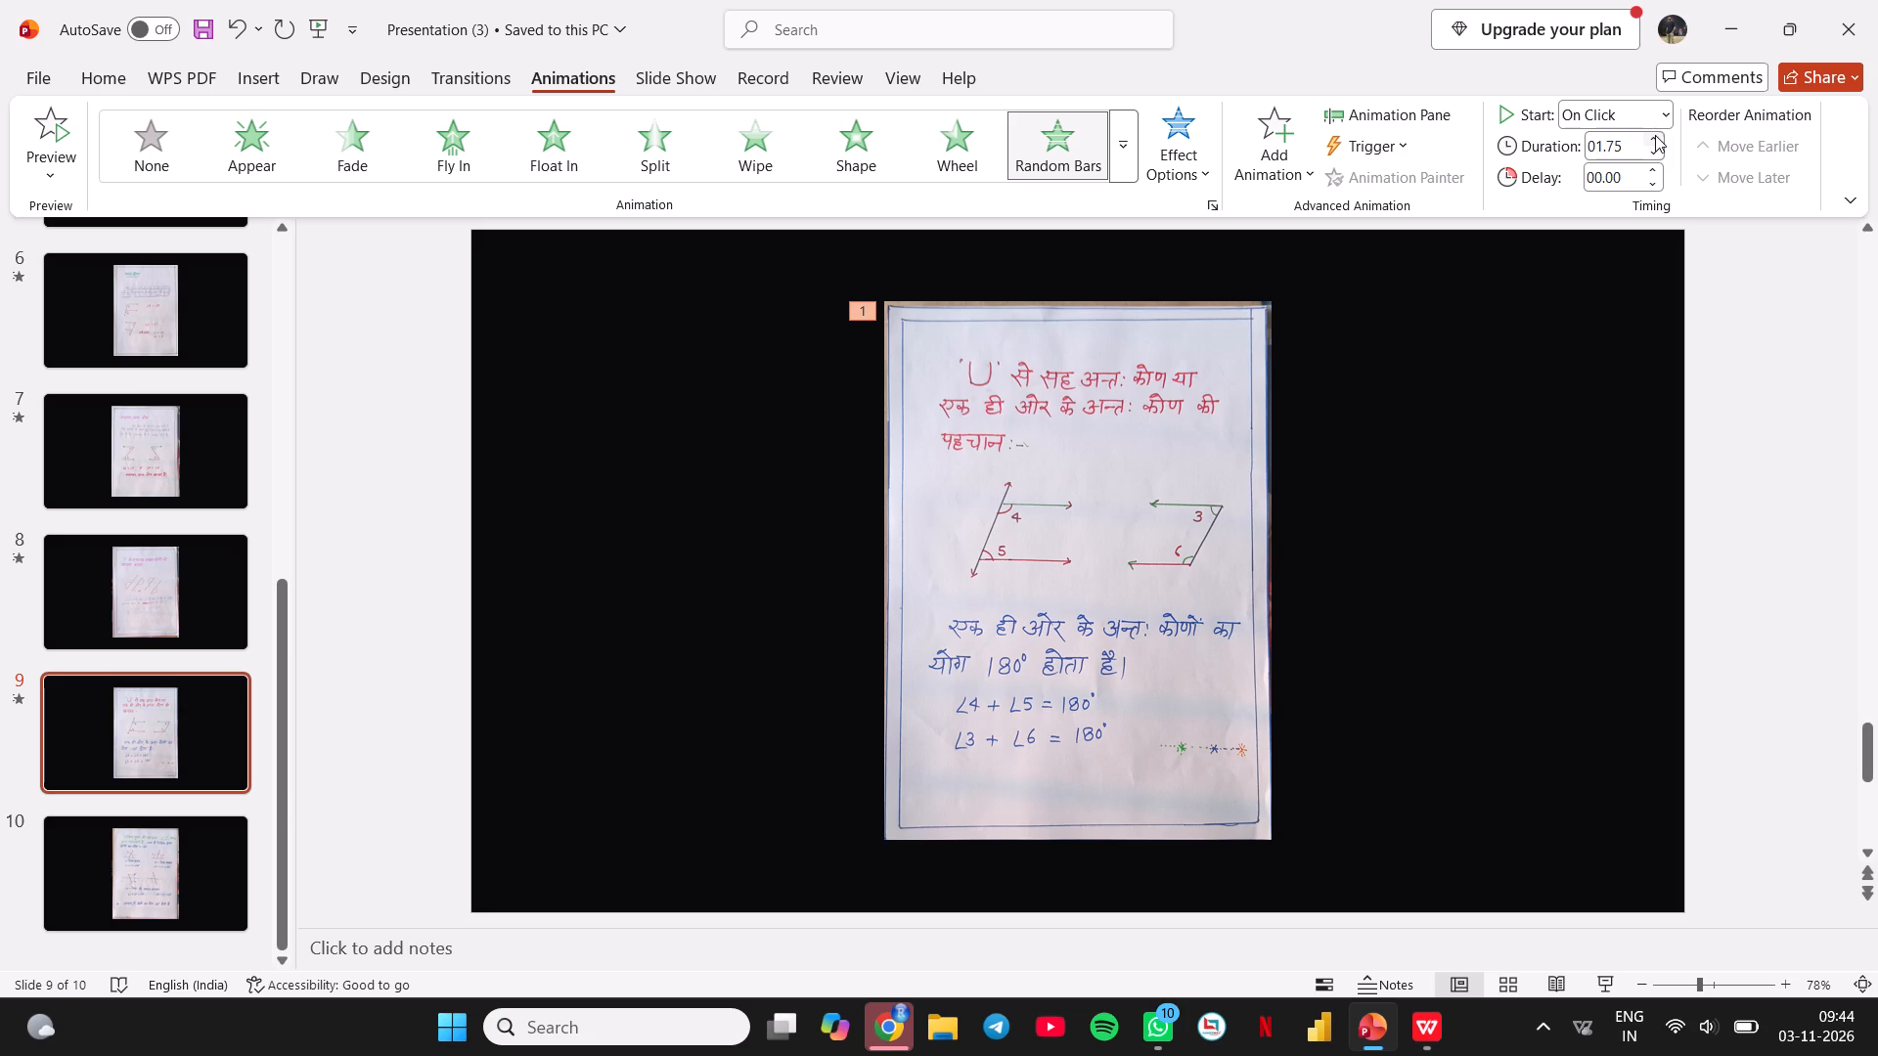
{"action": "left_click", "coordinate": [1655, 135]}
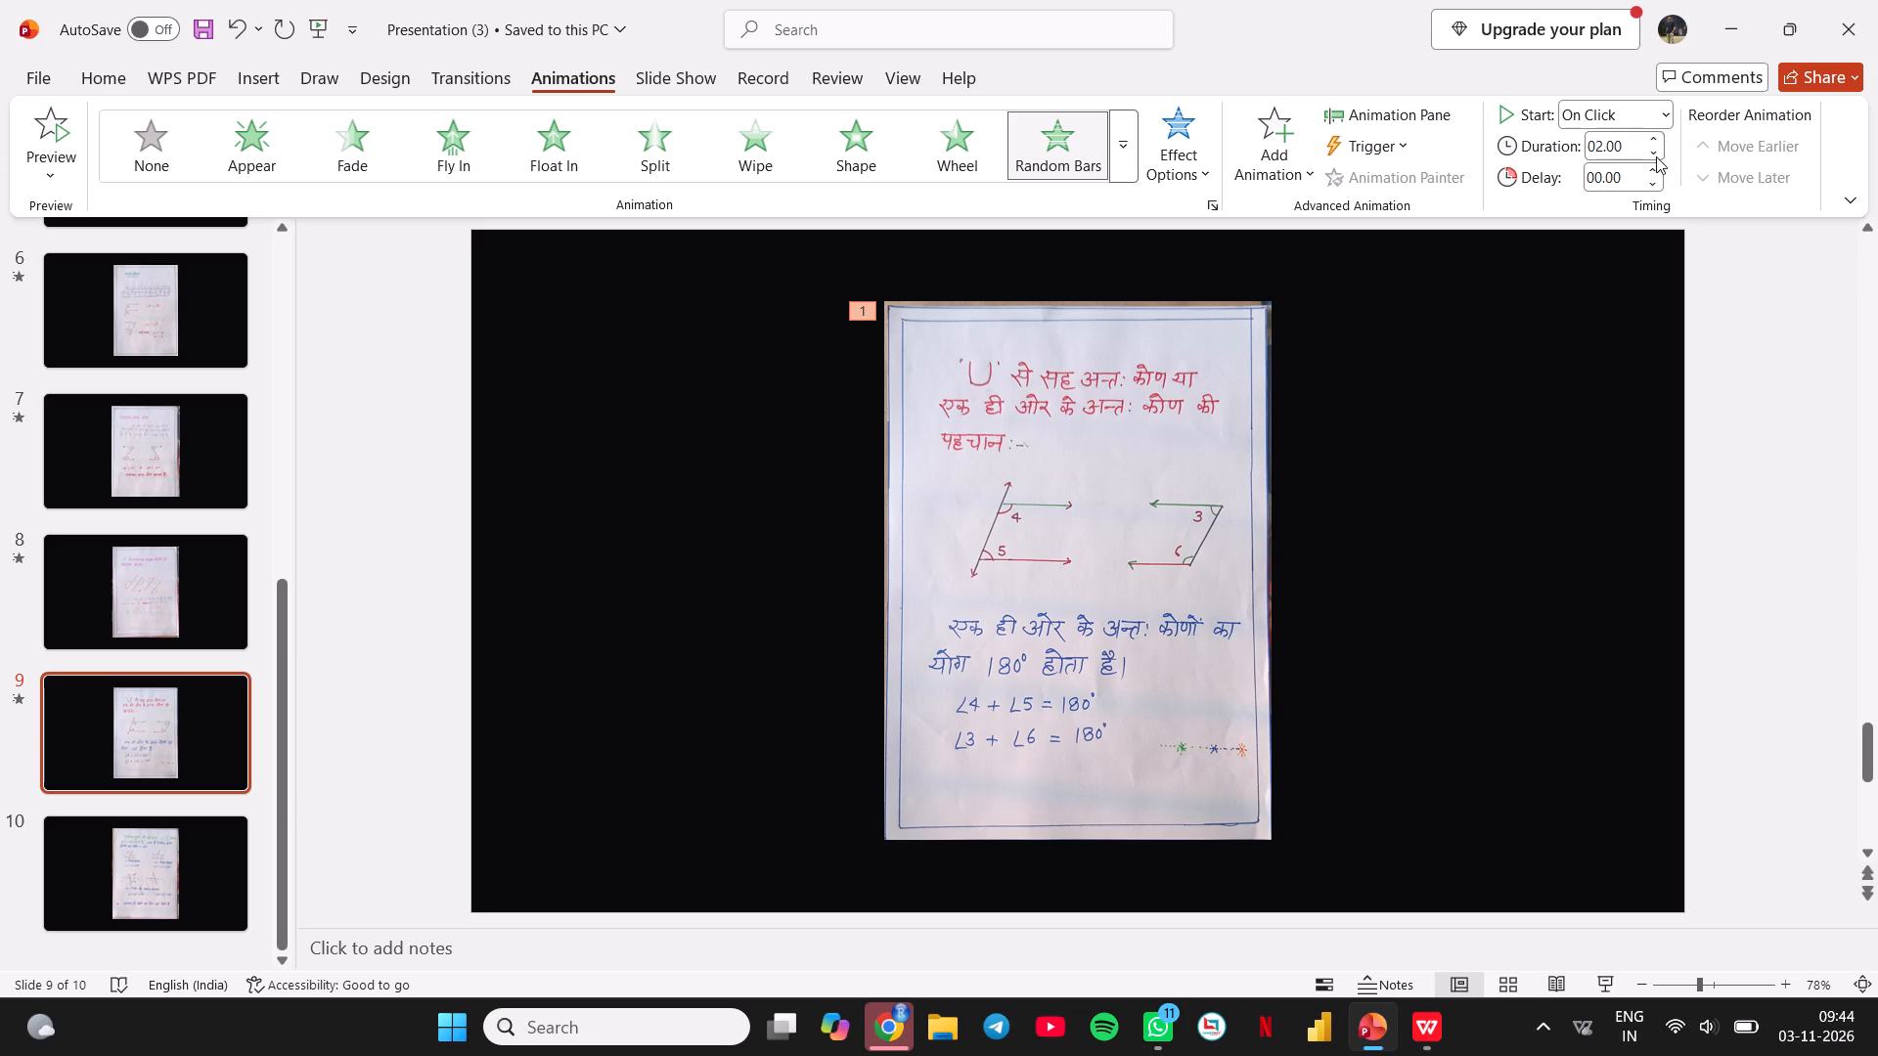
{"action": "left_click", "coordinate": [1656, 159]}
{"action": "left_click", "coordinate": [1656, 159]}
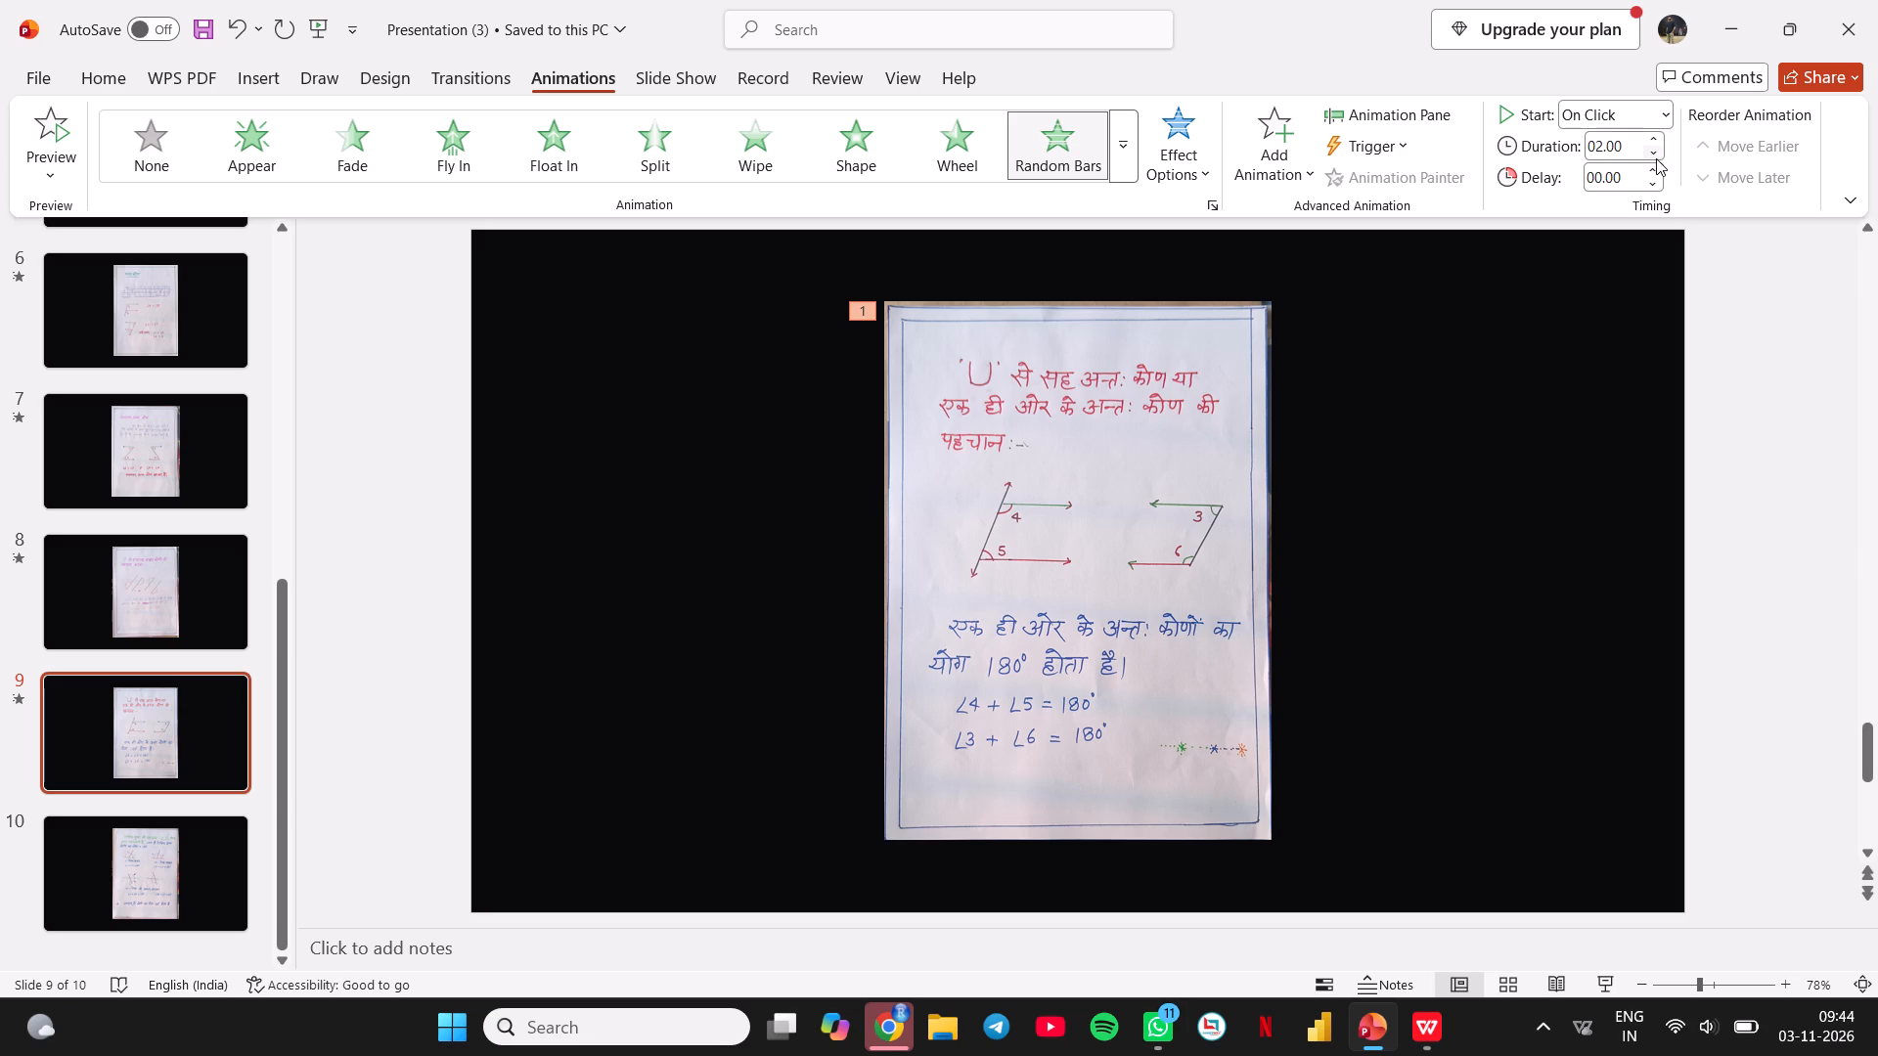
{"action": "left_click", "coordinate": [1656, 156]}
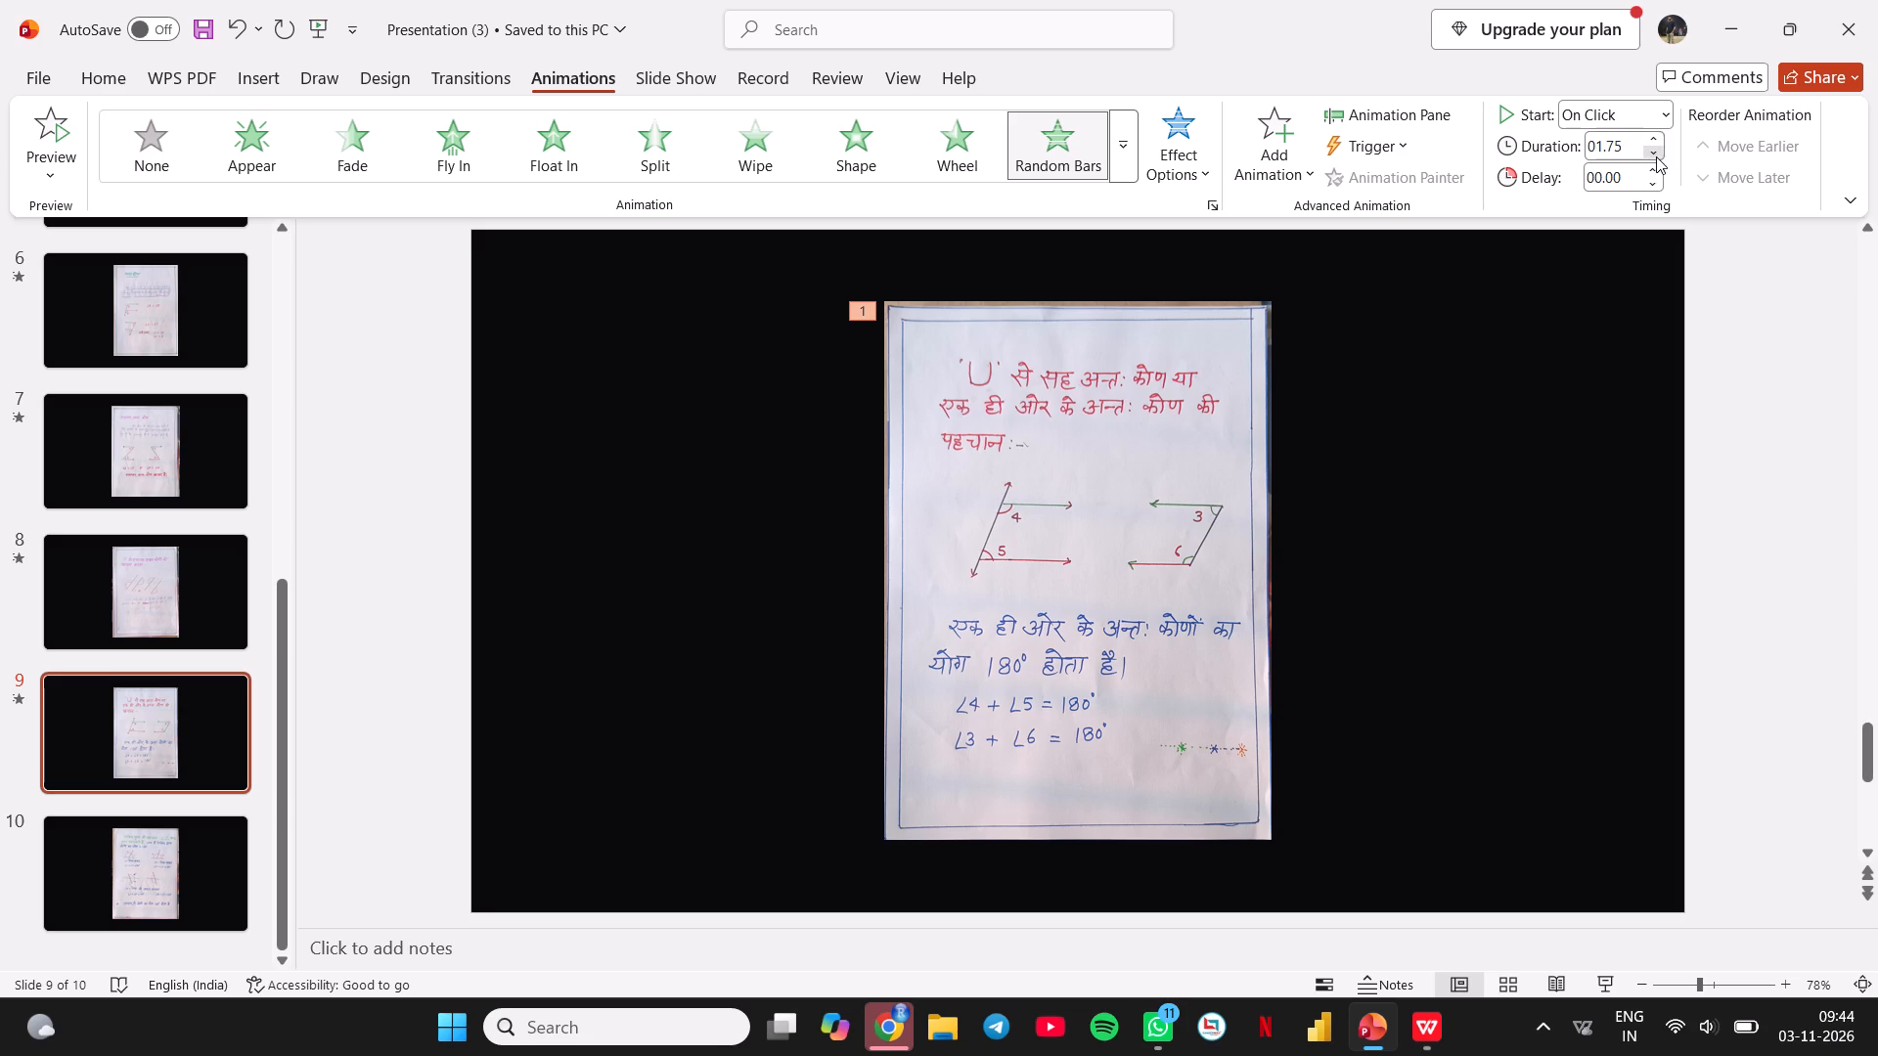
{"action": "left_click", "coordinate": [1656, 156]}
{"action": "double_click", "coordinate": [1656, 167]}
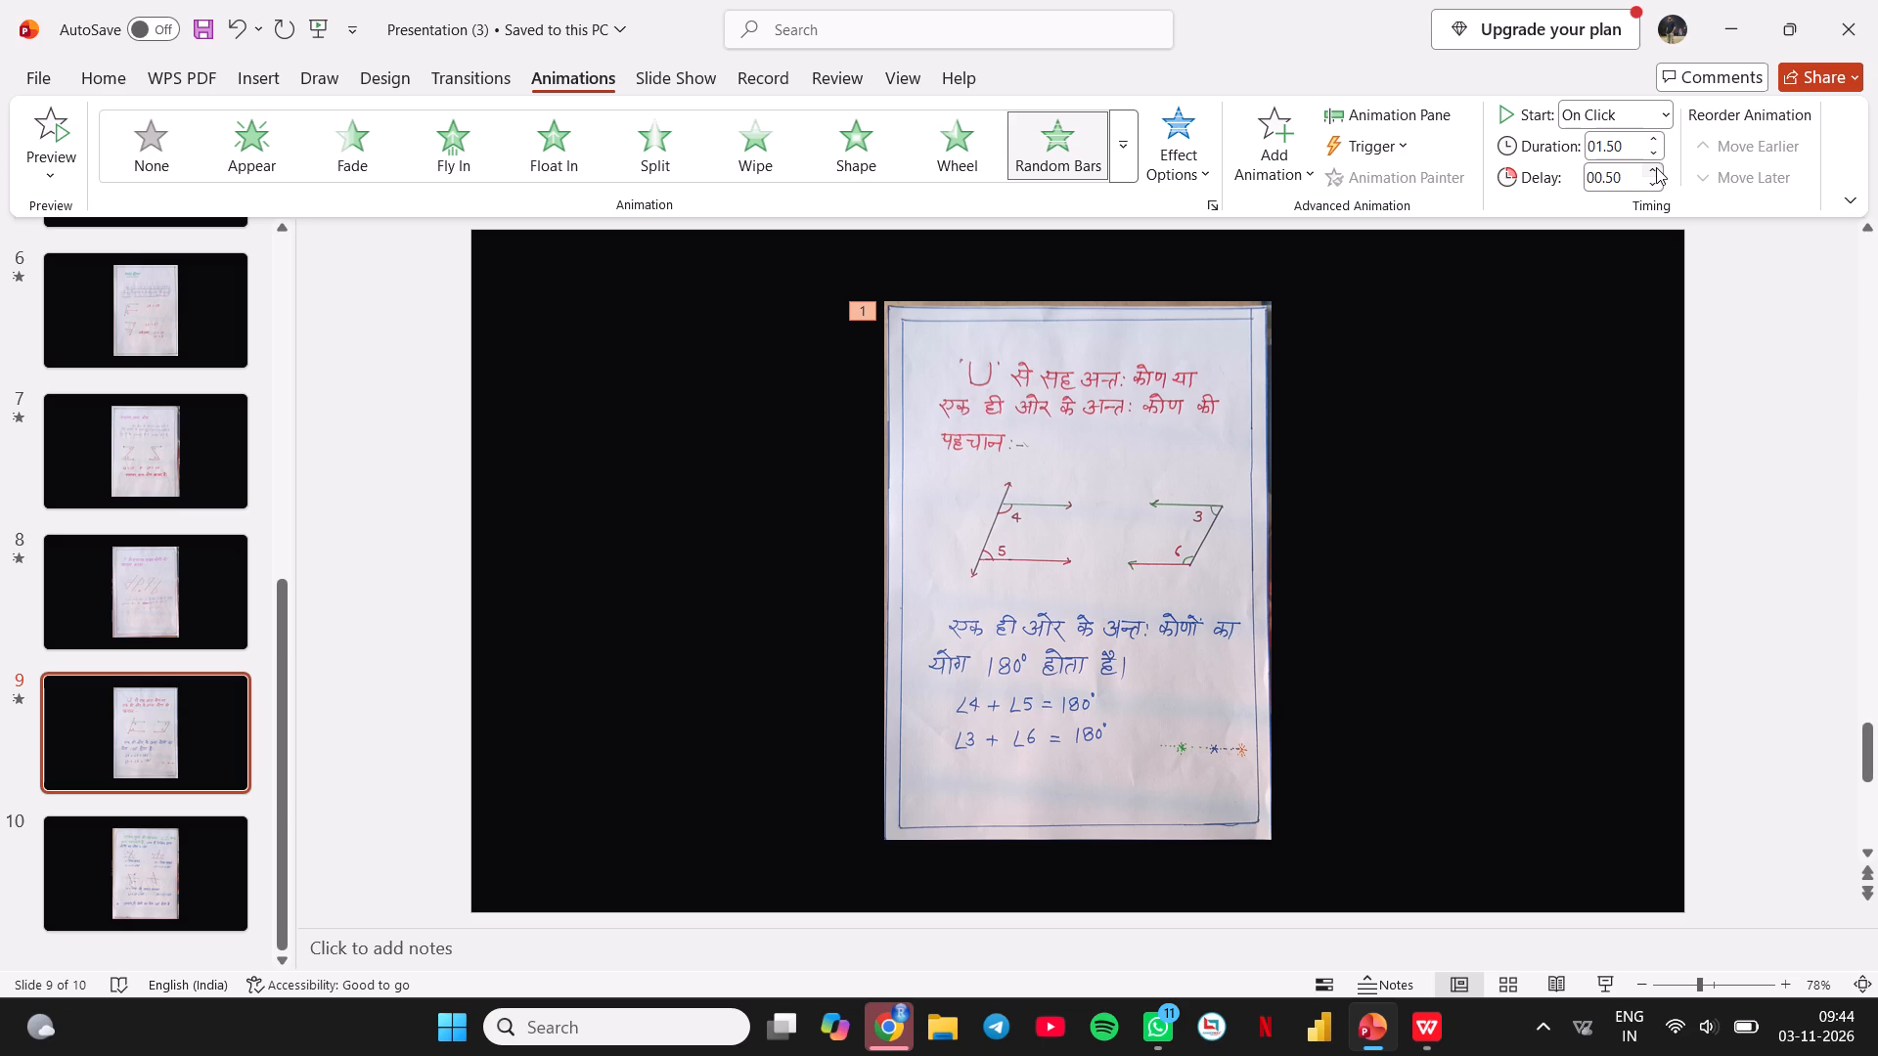
{"action": "triple_click", "coordinate": [1656, 167]}
{"action": "left_click", "coordinate": [1656, 167]}
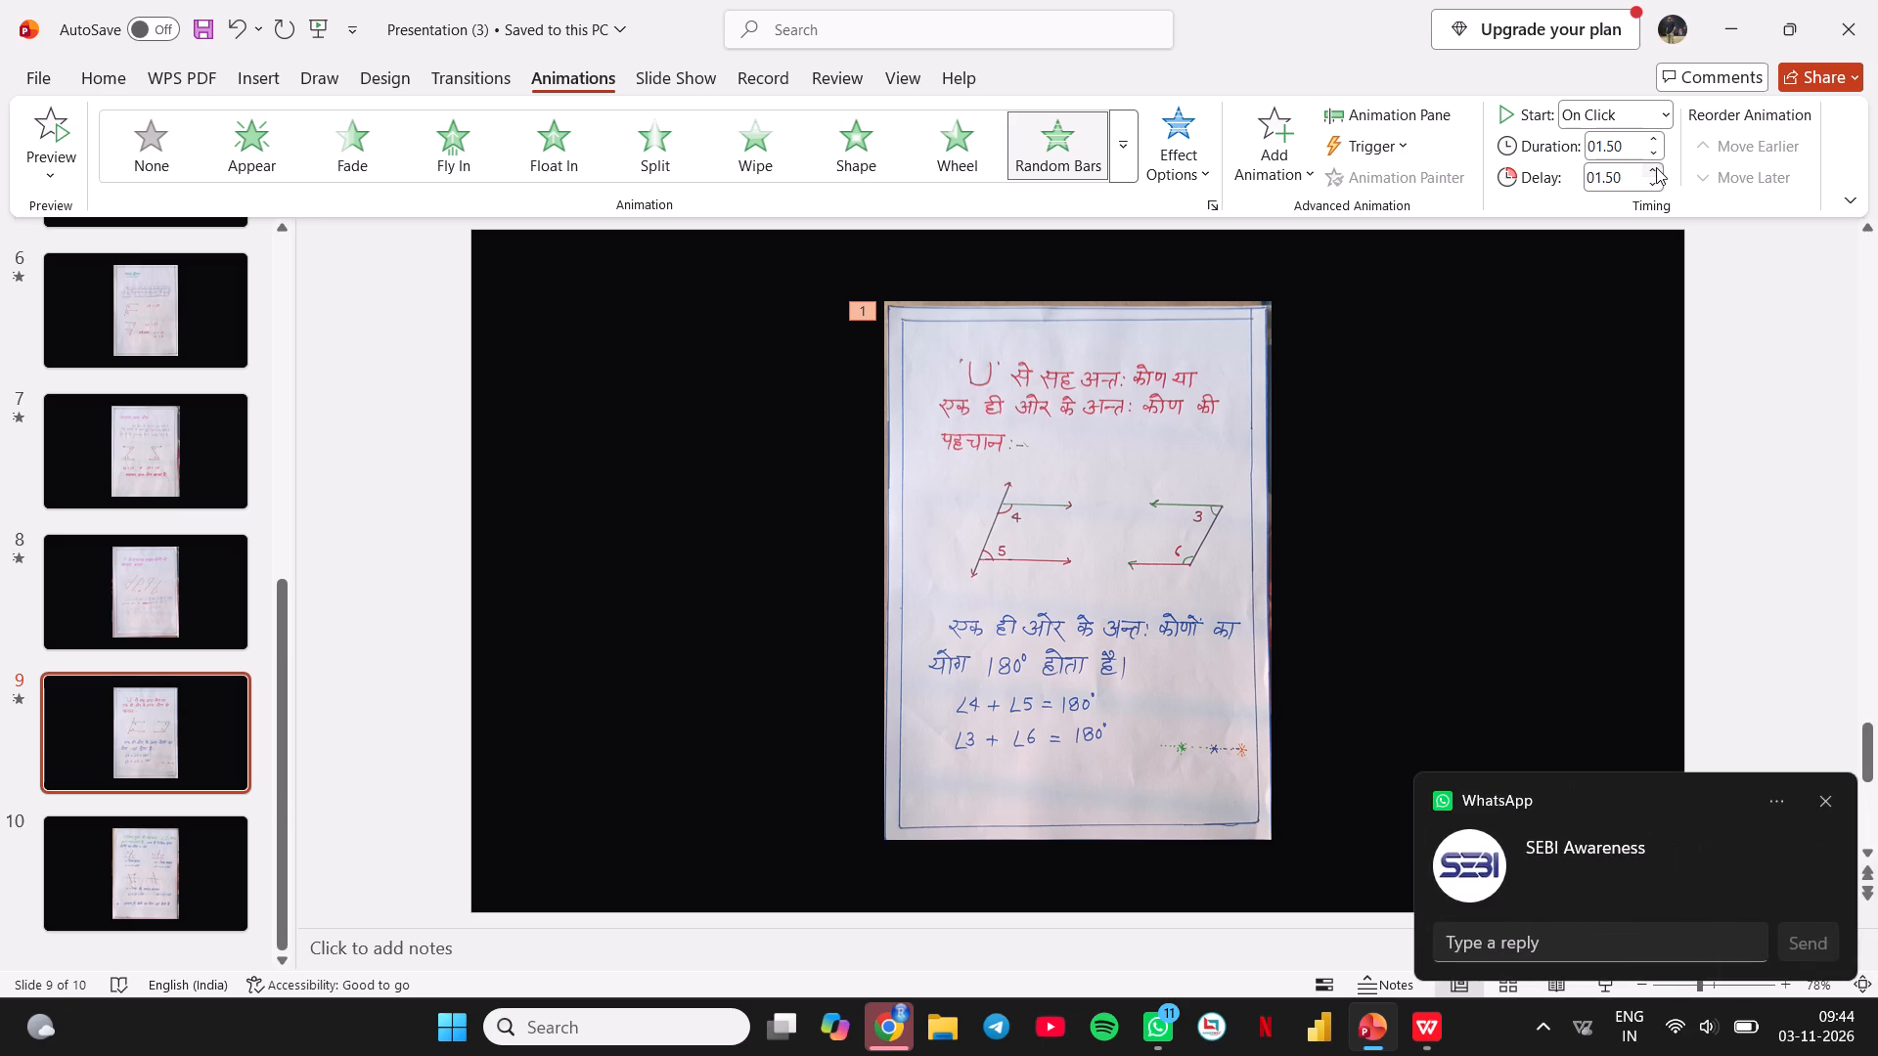
{"action": "left_click", "coordinate": [1656, 167]}
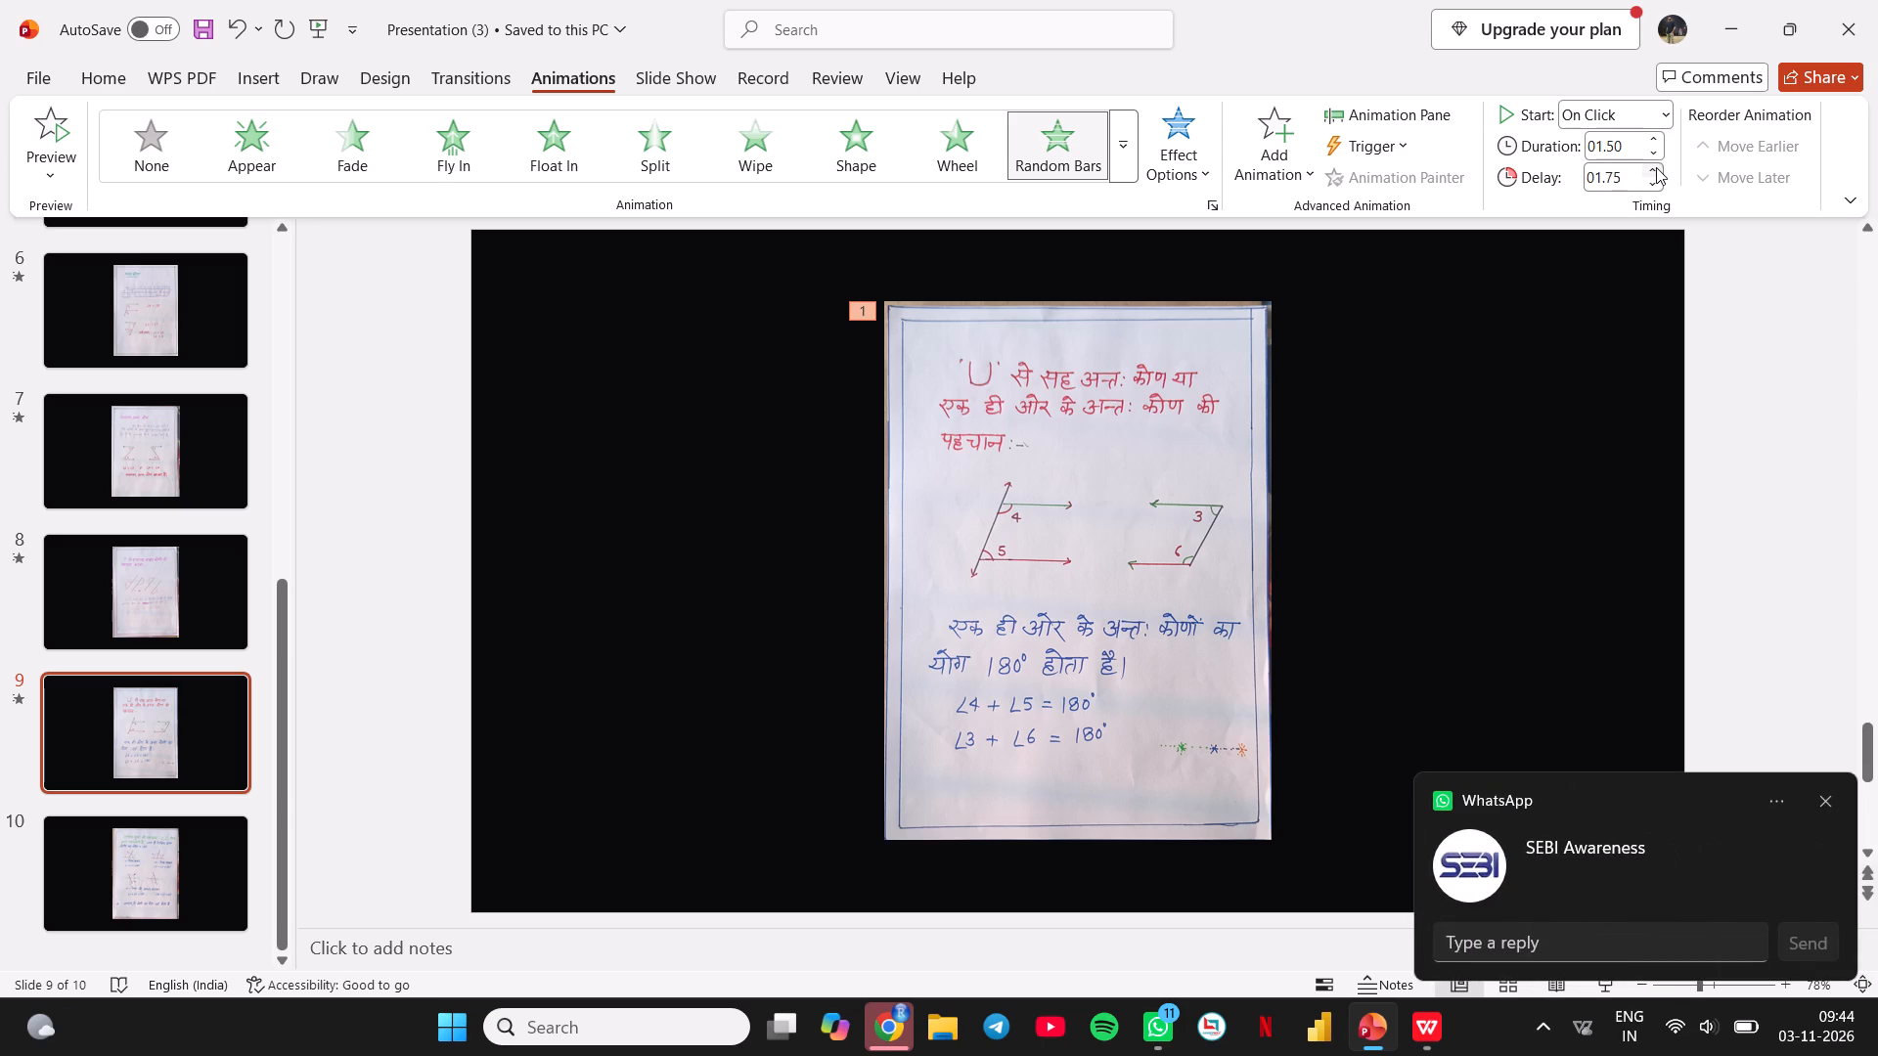
{"action": "left_click", "coordinate": [1656, 167]}
Apply the Random Bars animation to slide 10's picture with a duration of 1.50 seconds and a delay of 2.00 seconds.
{"action": "left_click", "coordinate": [49, 836]}
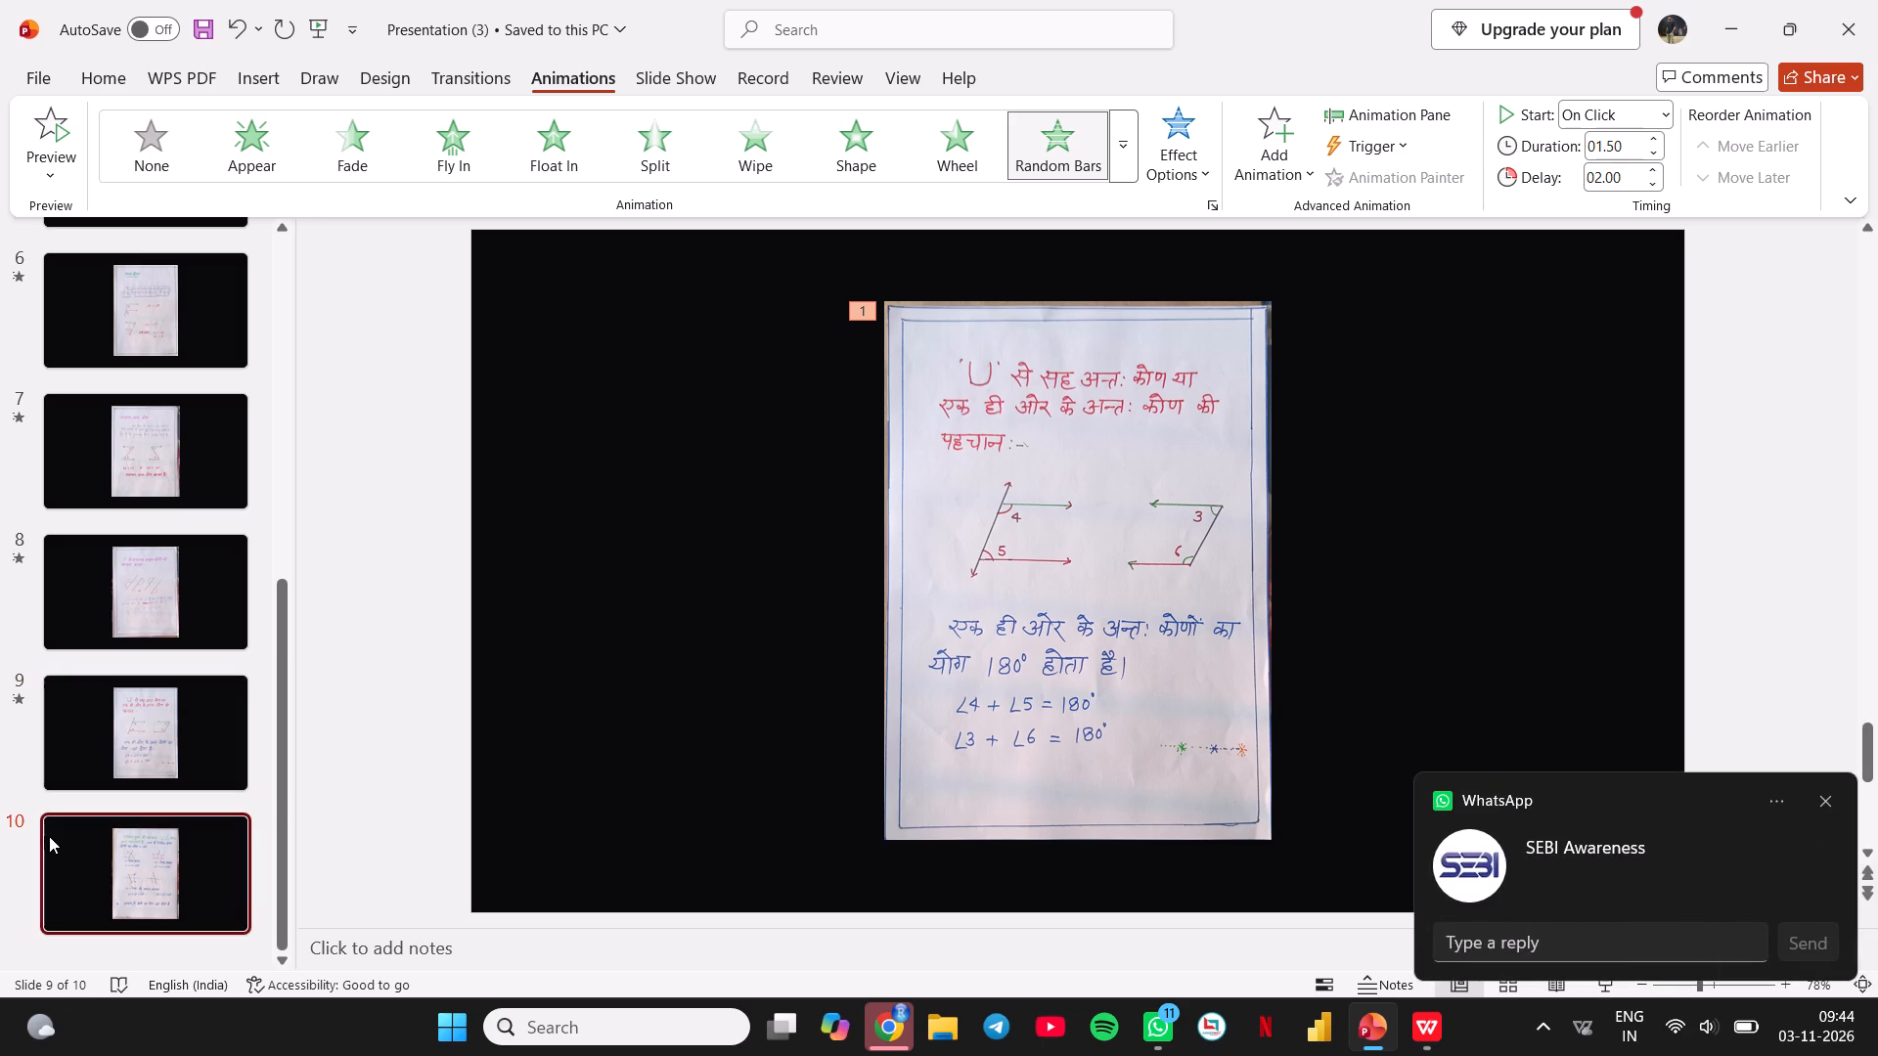
{"action": "left_click", "coordinate": [1087, 473]}
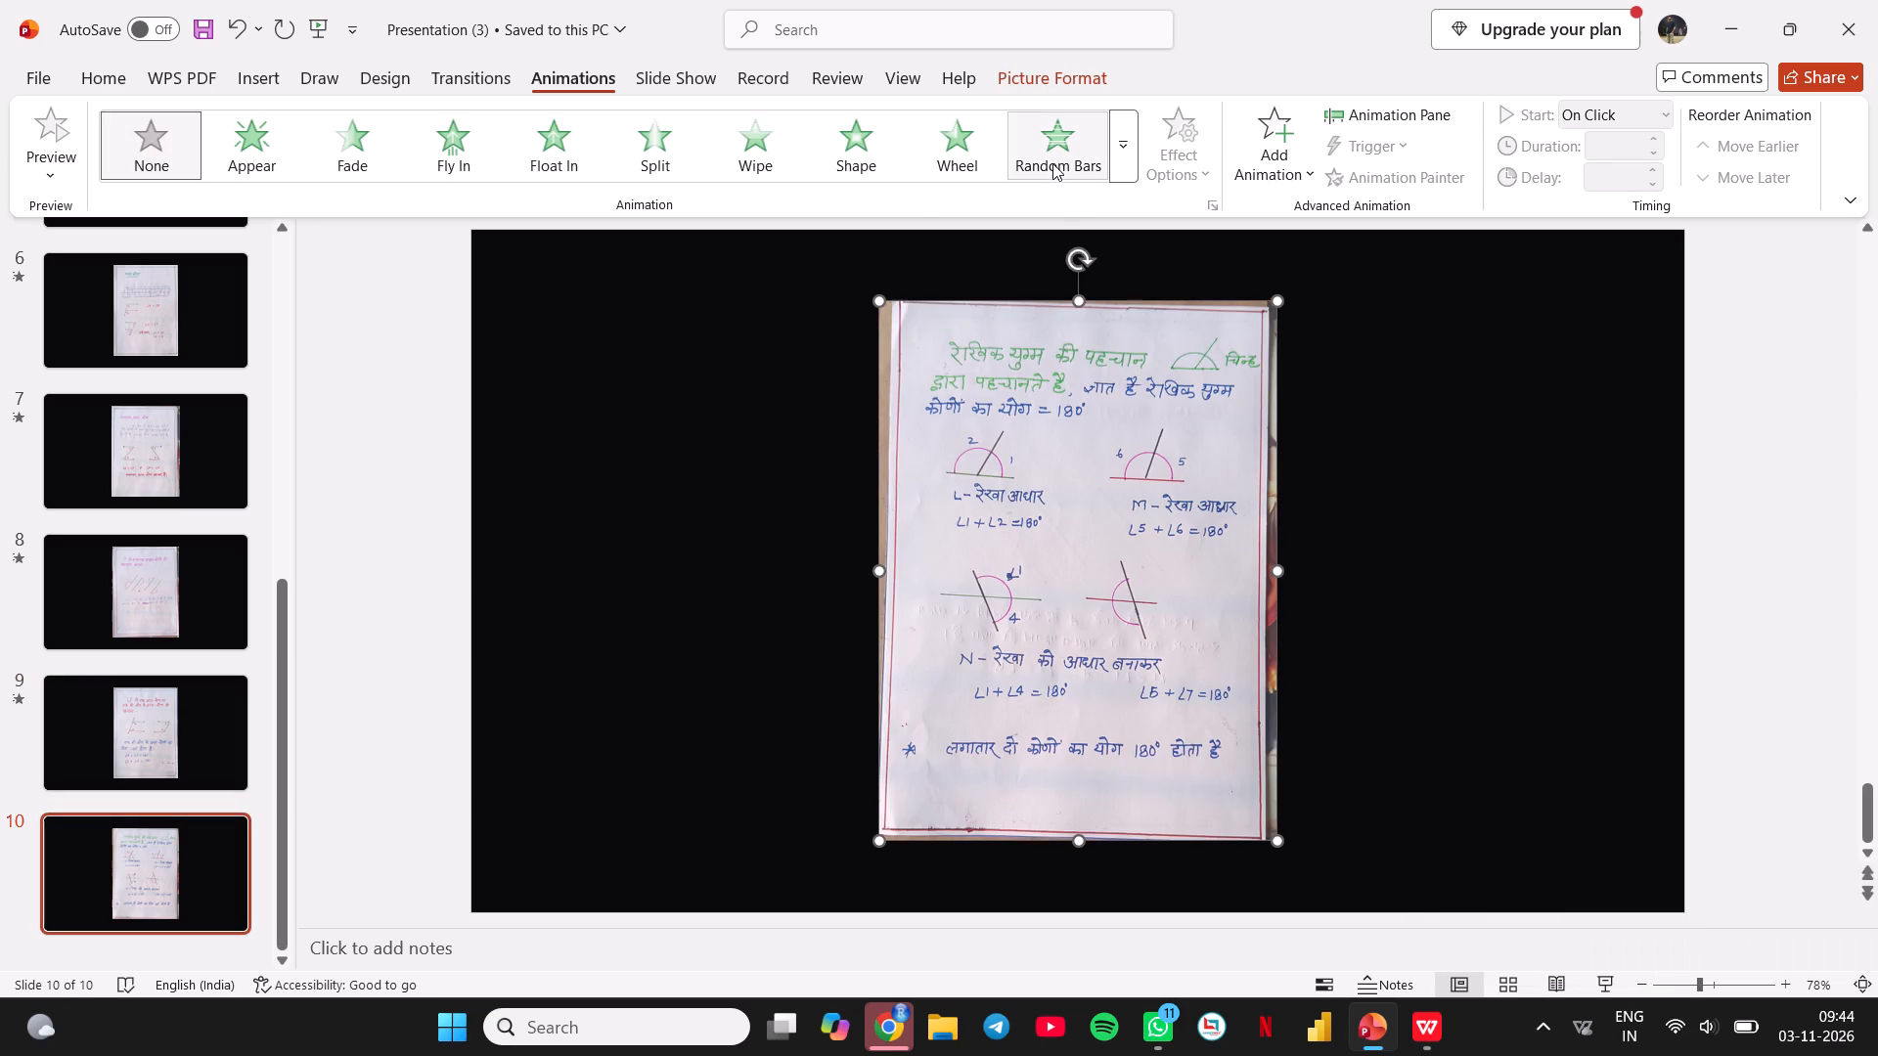
{"action": "left_click", "coordinate": [1052, 163]}
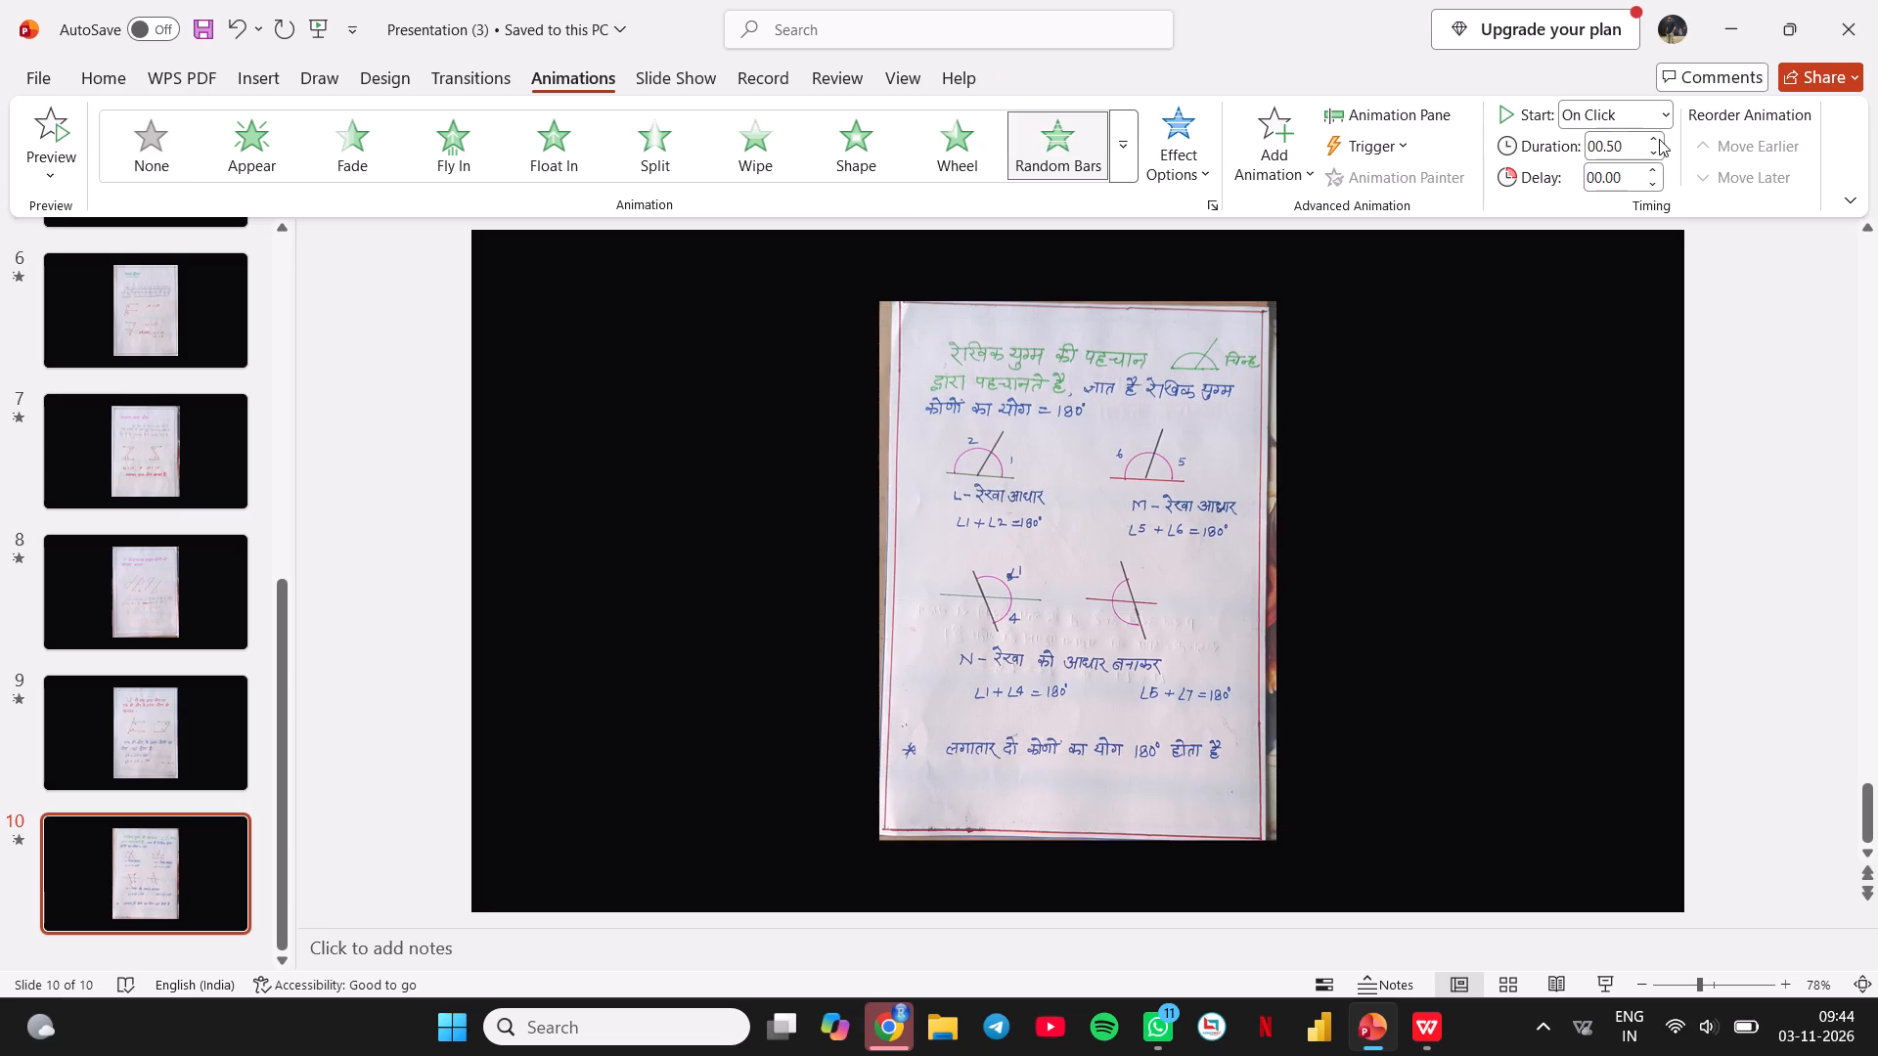
{"action": "left_click", "coordinate": [1660, 140]}
{"action": "left_click", "coordinate": [1660, 140]}
{"action": "left_click", "coordinate": [1660, 140]}
{"action": "left_click", "coordinate": [1660, 140]}
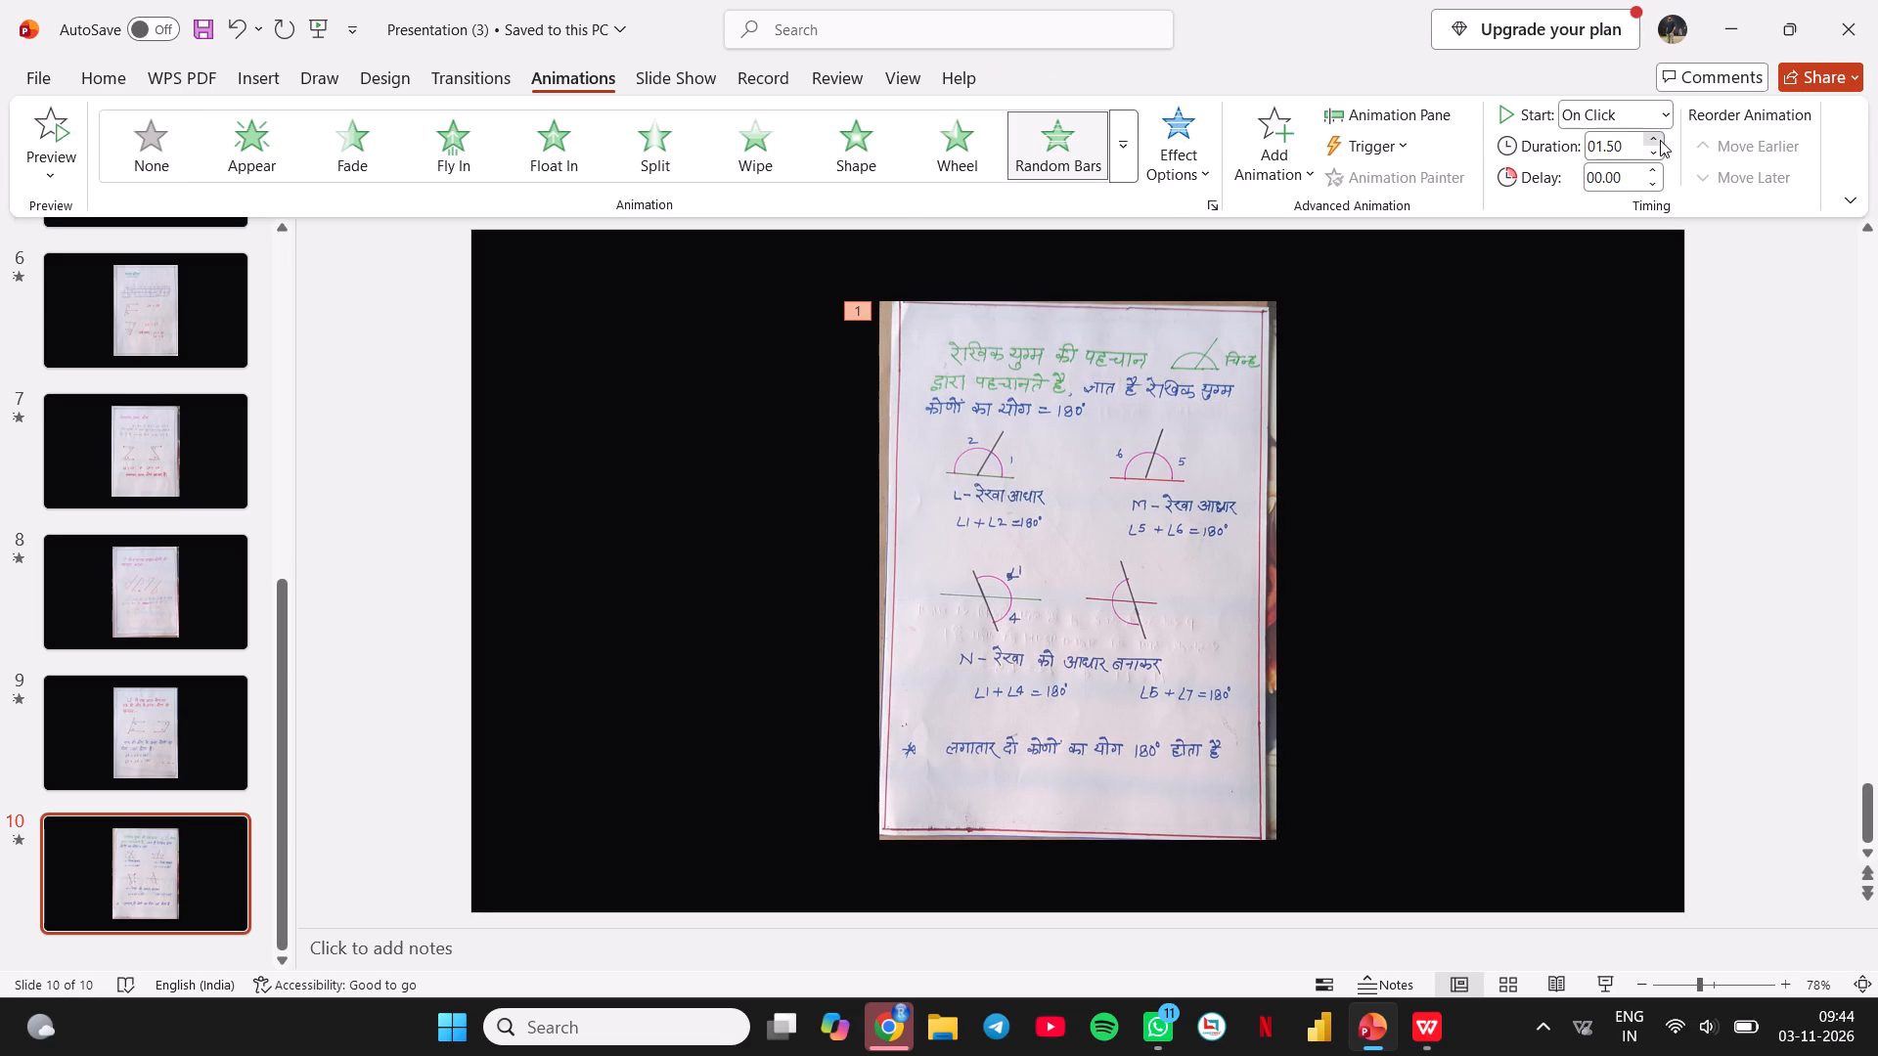
{"action": "left_click", "coordinate": [1661, 178]}
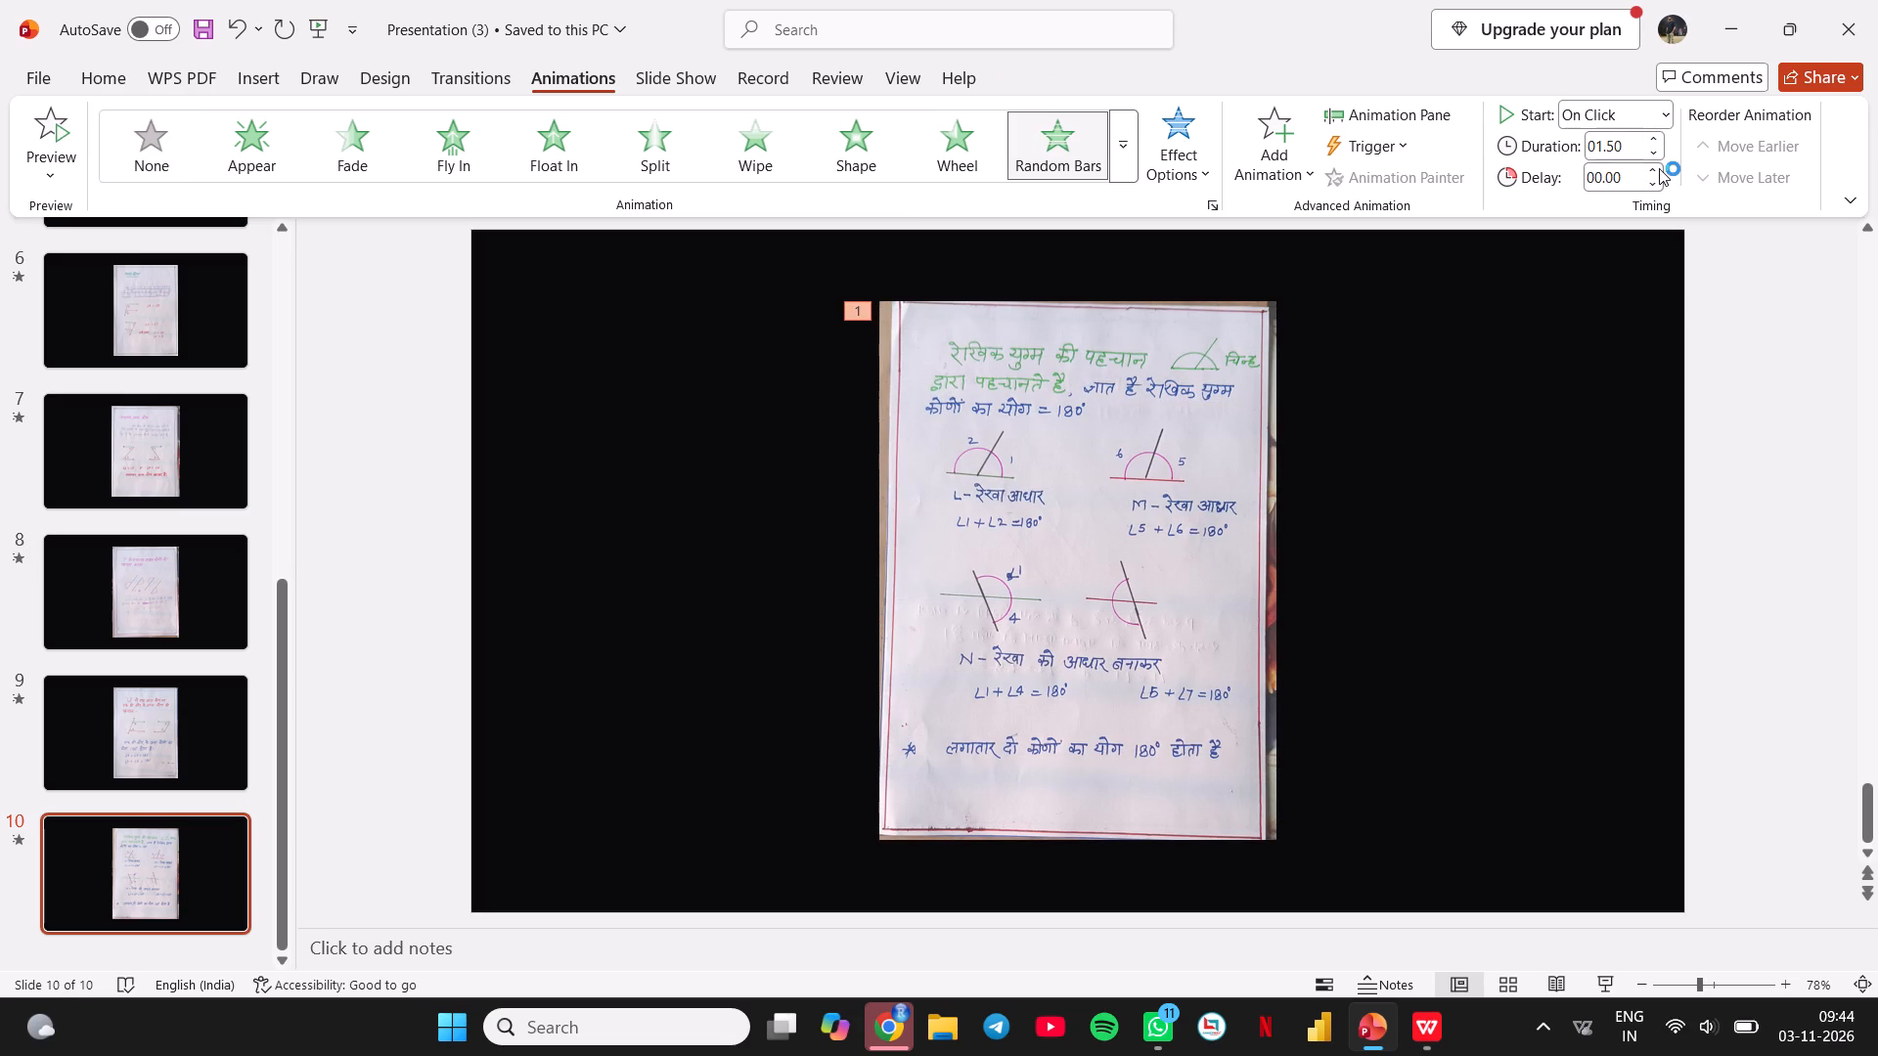
{"action": "triple_click", "coordinate": [1659, 168]}
{"action": "triple_click", "coordinate": [1659, 168]}
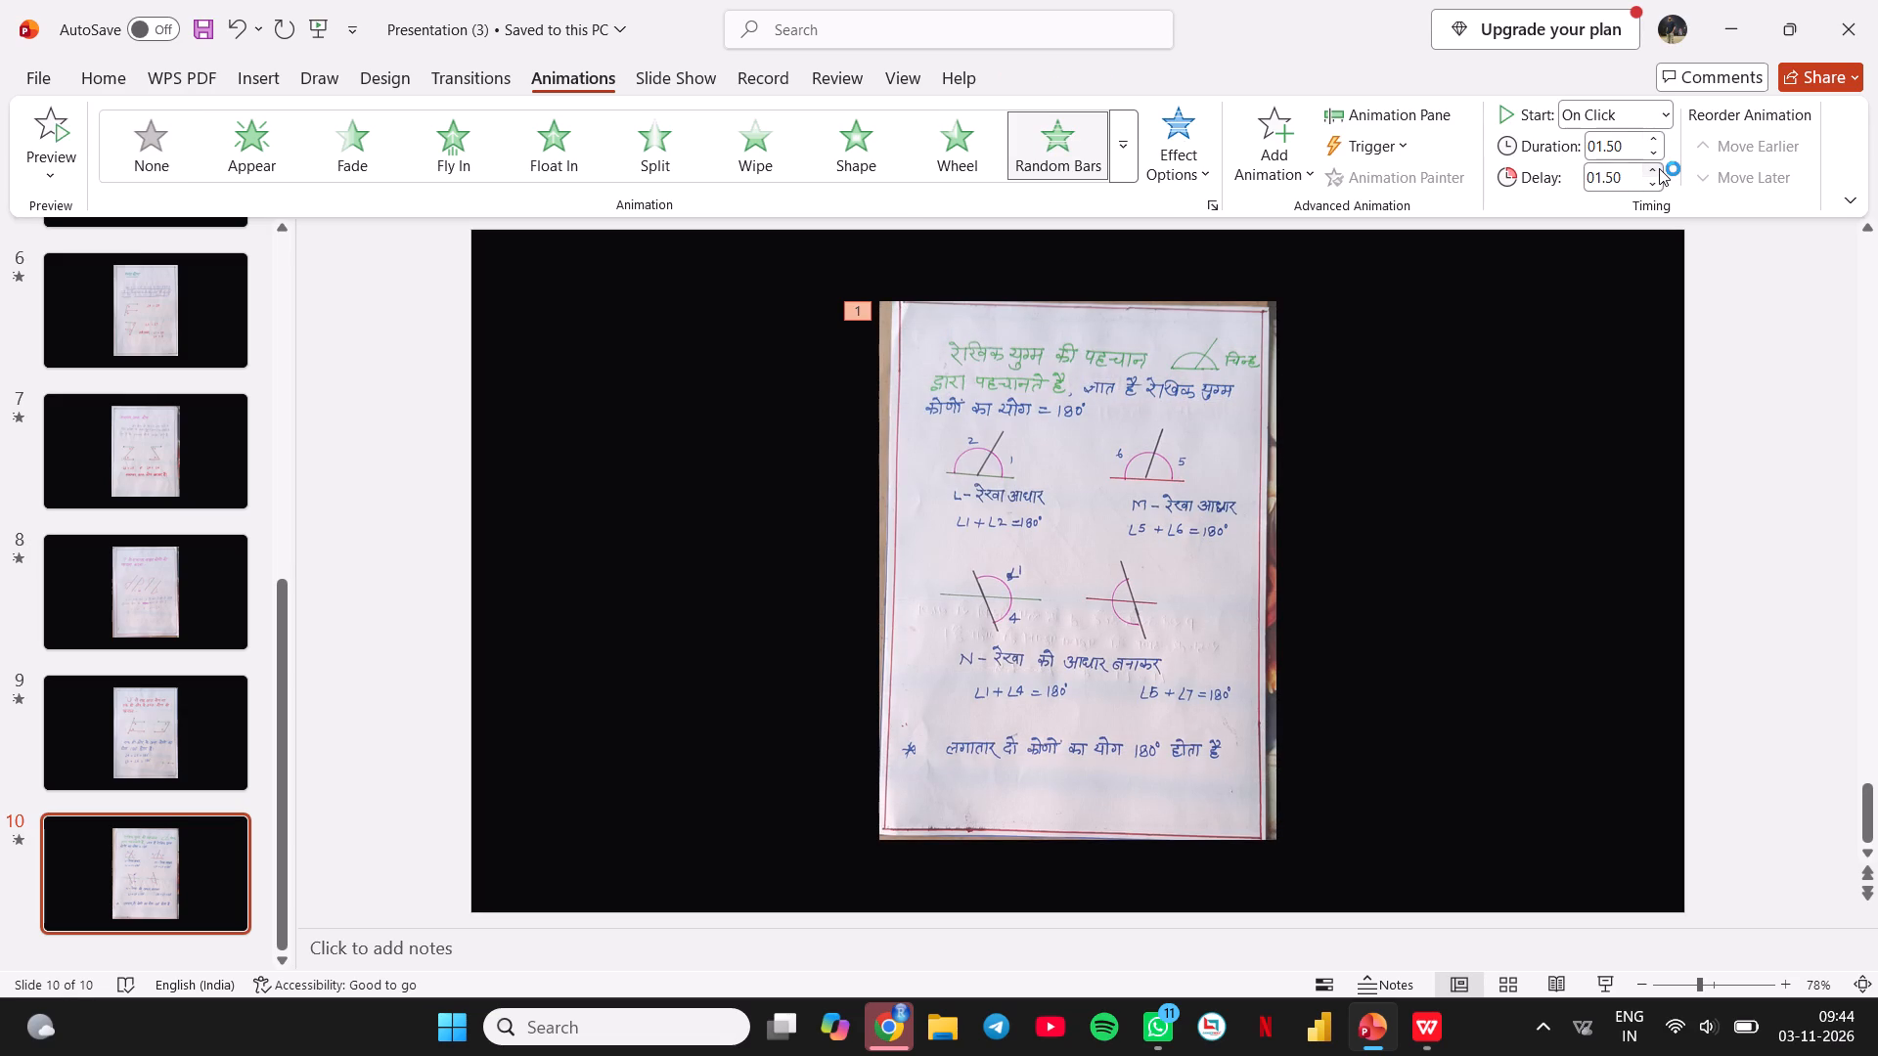
{"action": "left_click", "coordinate": [1659, 168]}
{"action": "left_click", "coordinate": [1659, 168]}
Return to slide 1, the title page of the presentation.
{"action": "scroll", "coordinate": [1015, 651], "scroll_direction": "up", "scroll_amount": 2}
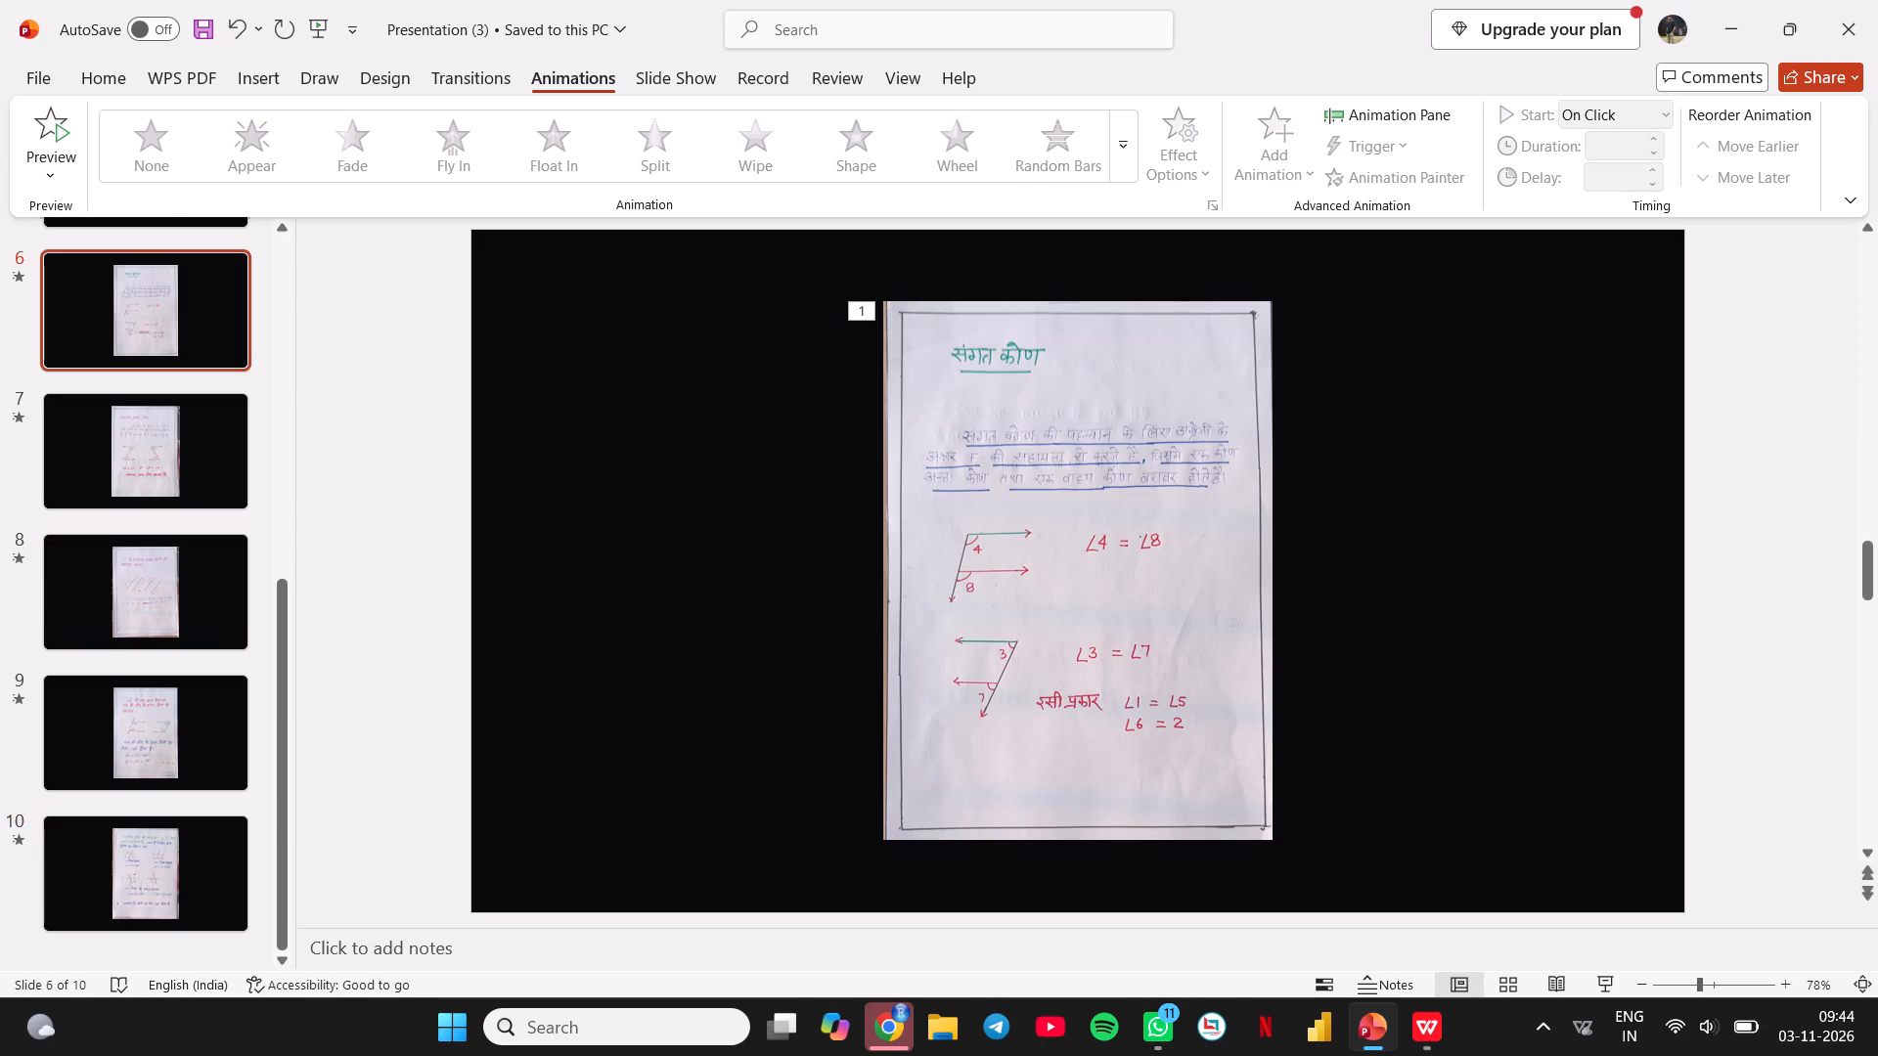
{"action": "scroll", "coordinate": [1015, 651], "scroll_direction": "up", "scroll_amount": 8}
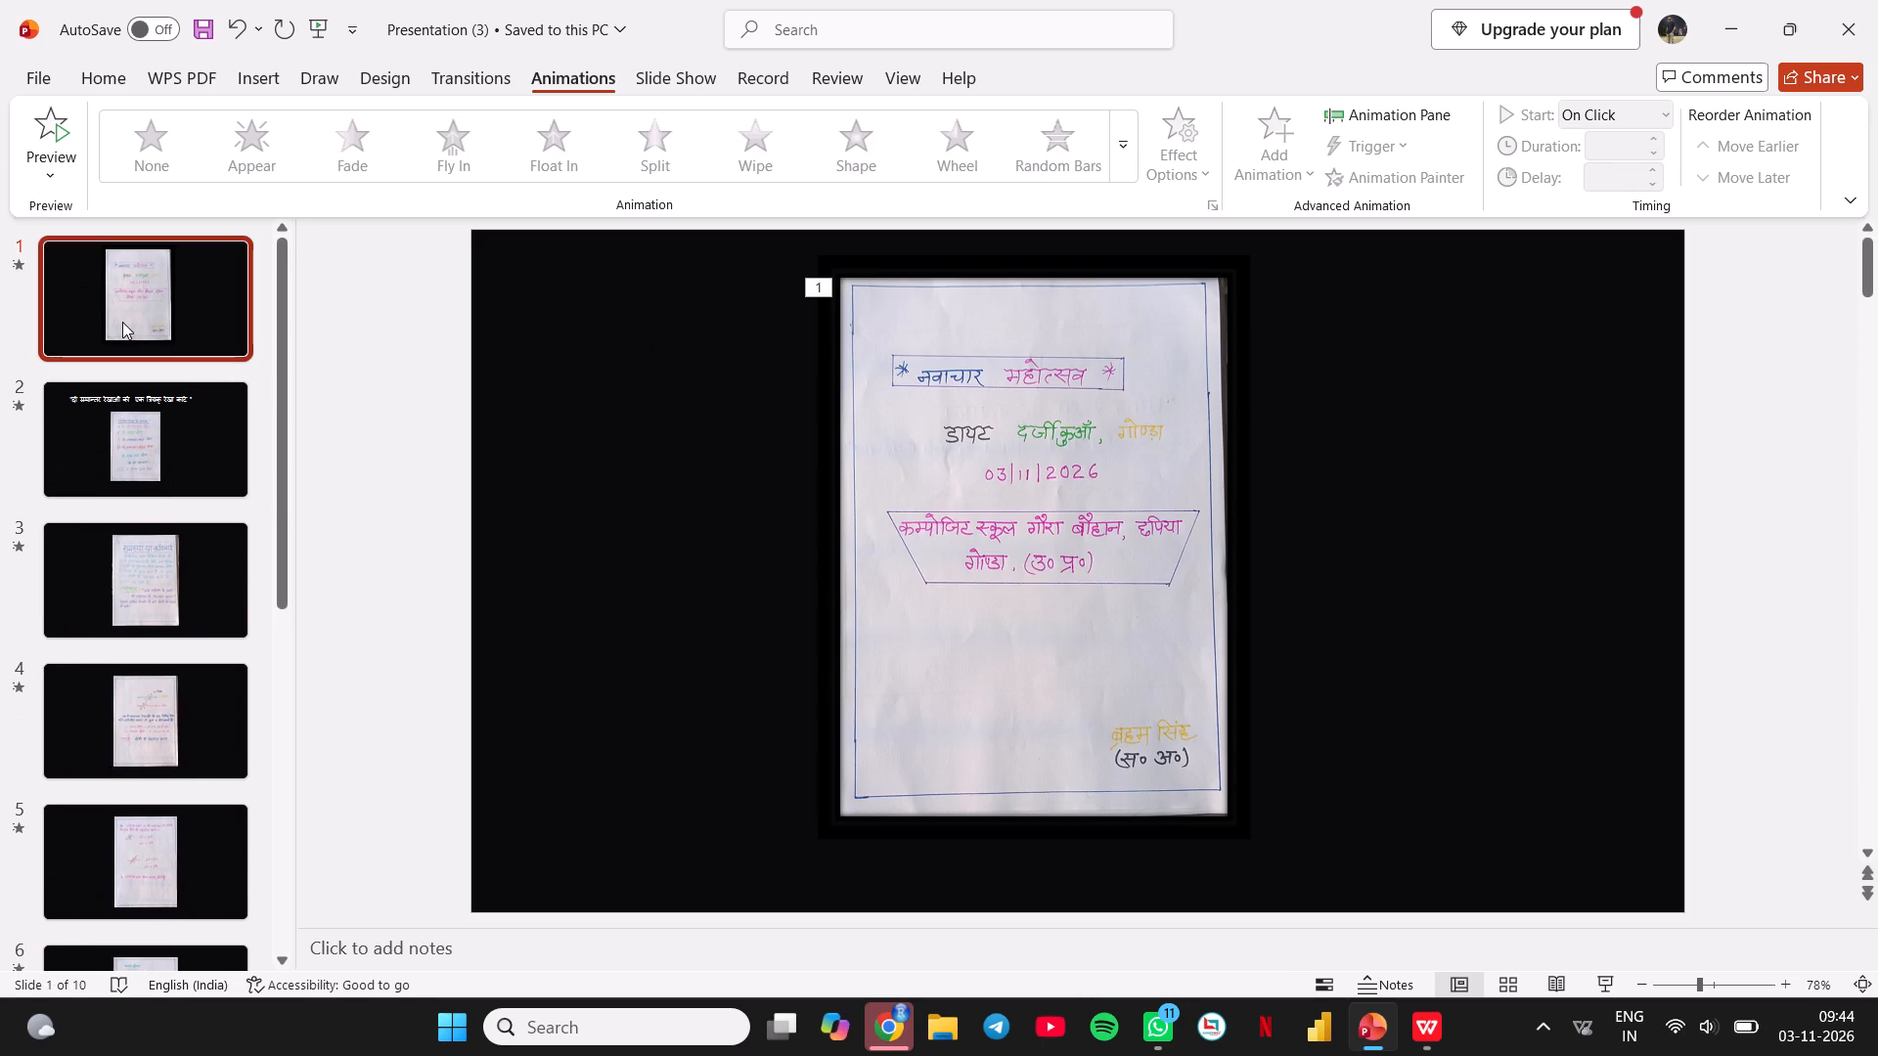
{"action": "left_click", "coordinate": [120, 322]}
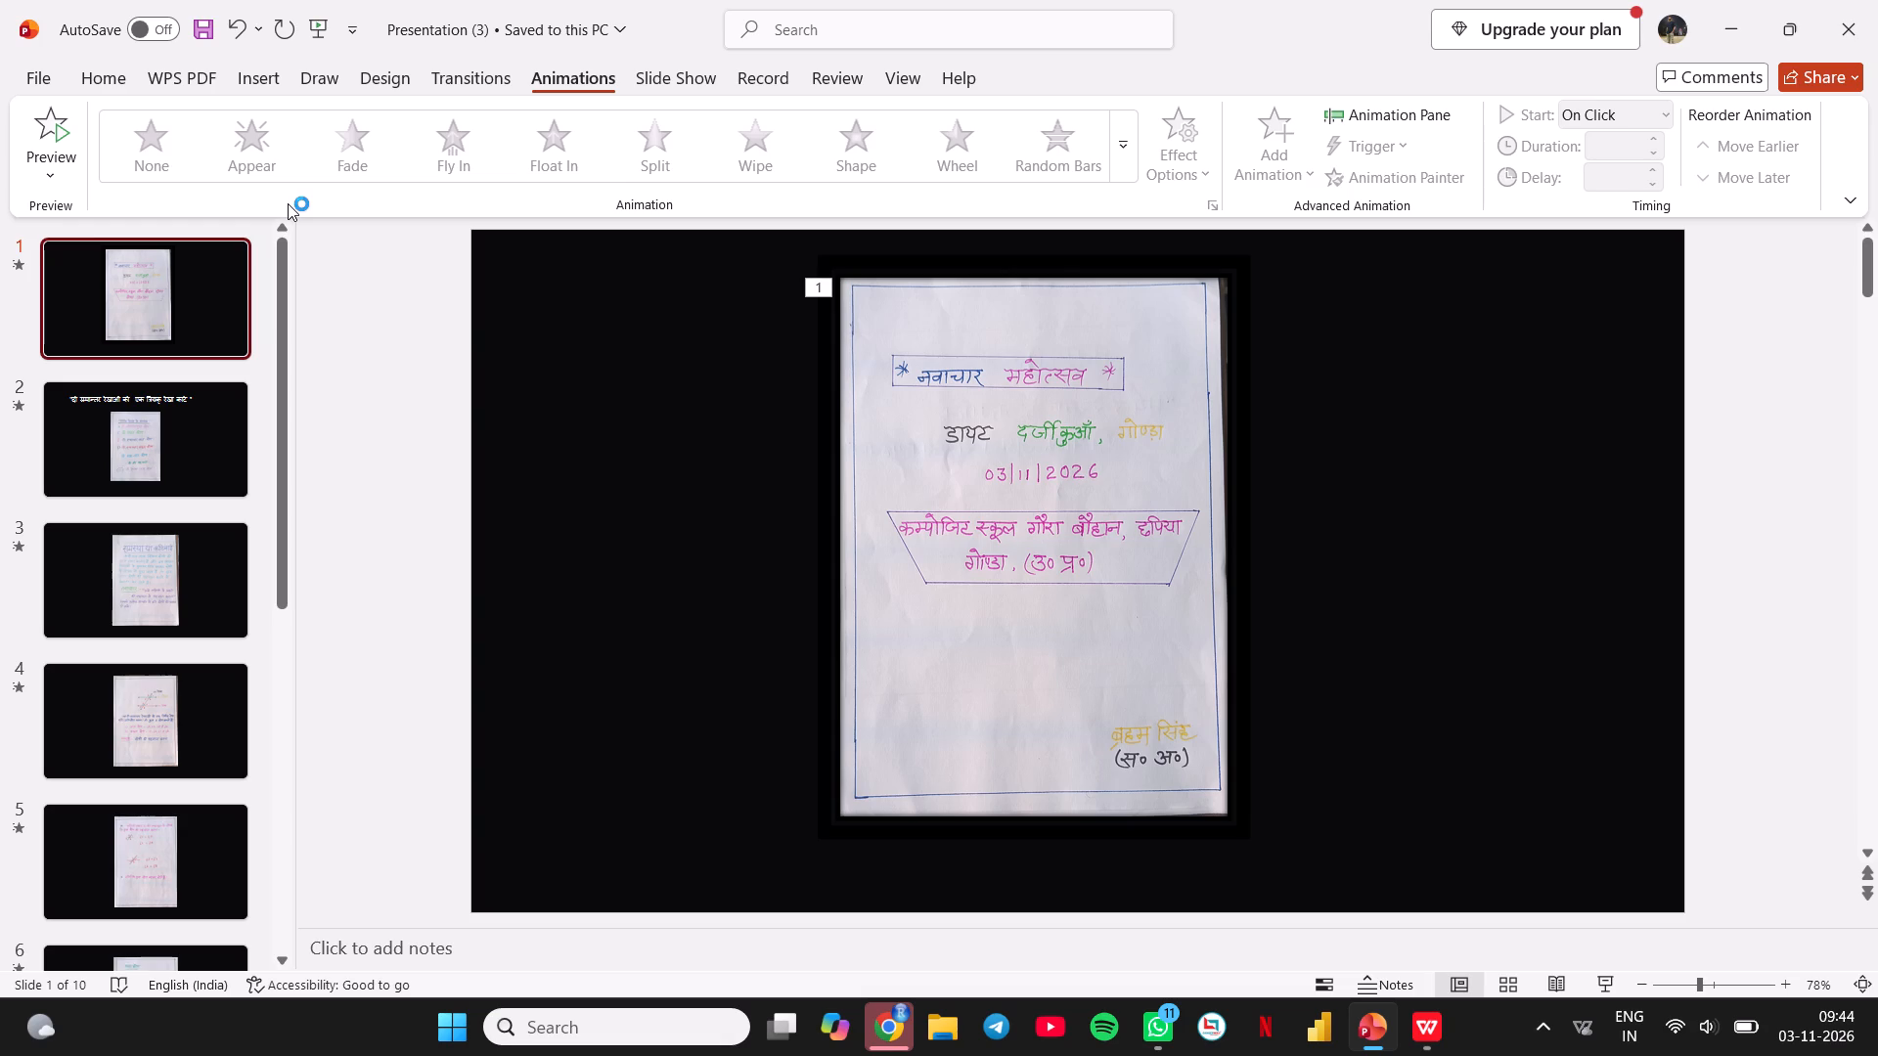
Open the Windows display projection options.
{"action": "key", "text": "super+p"}
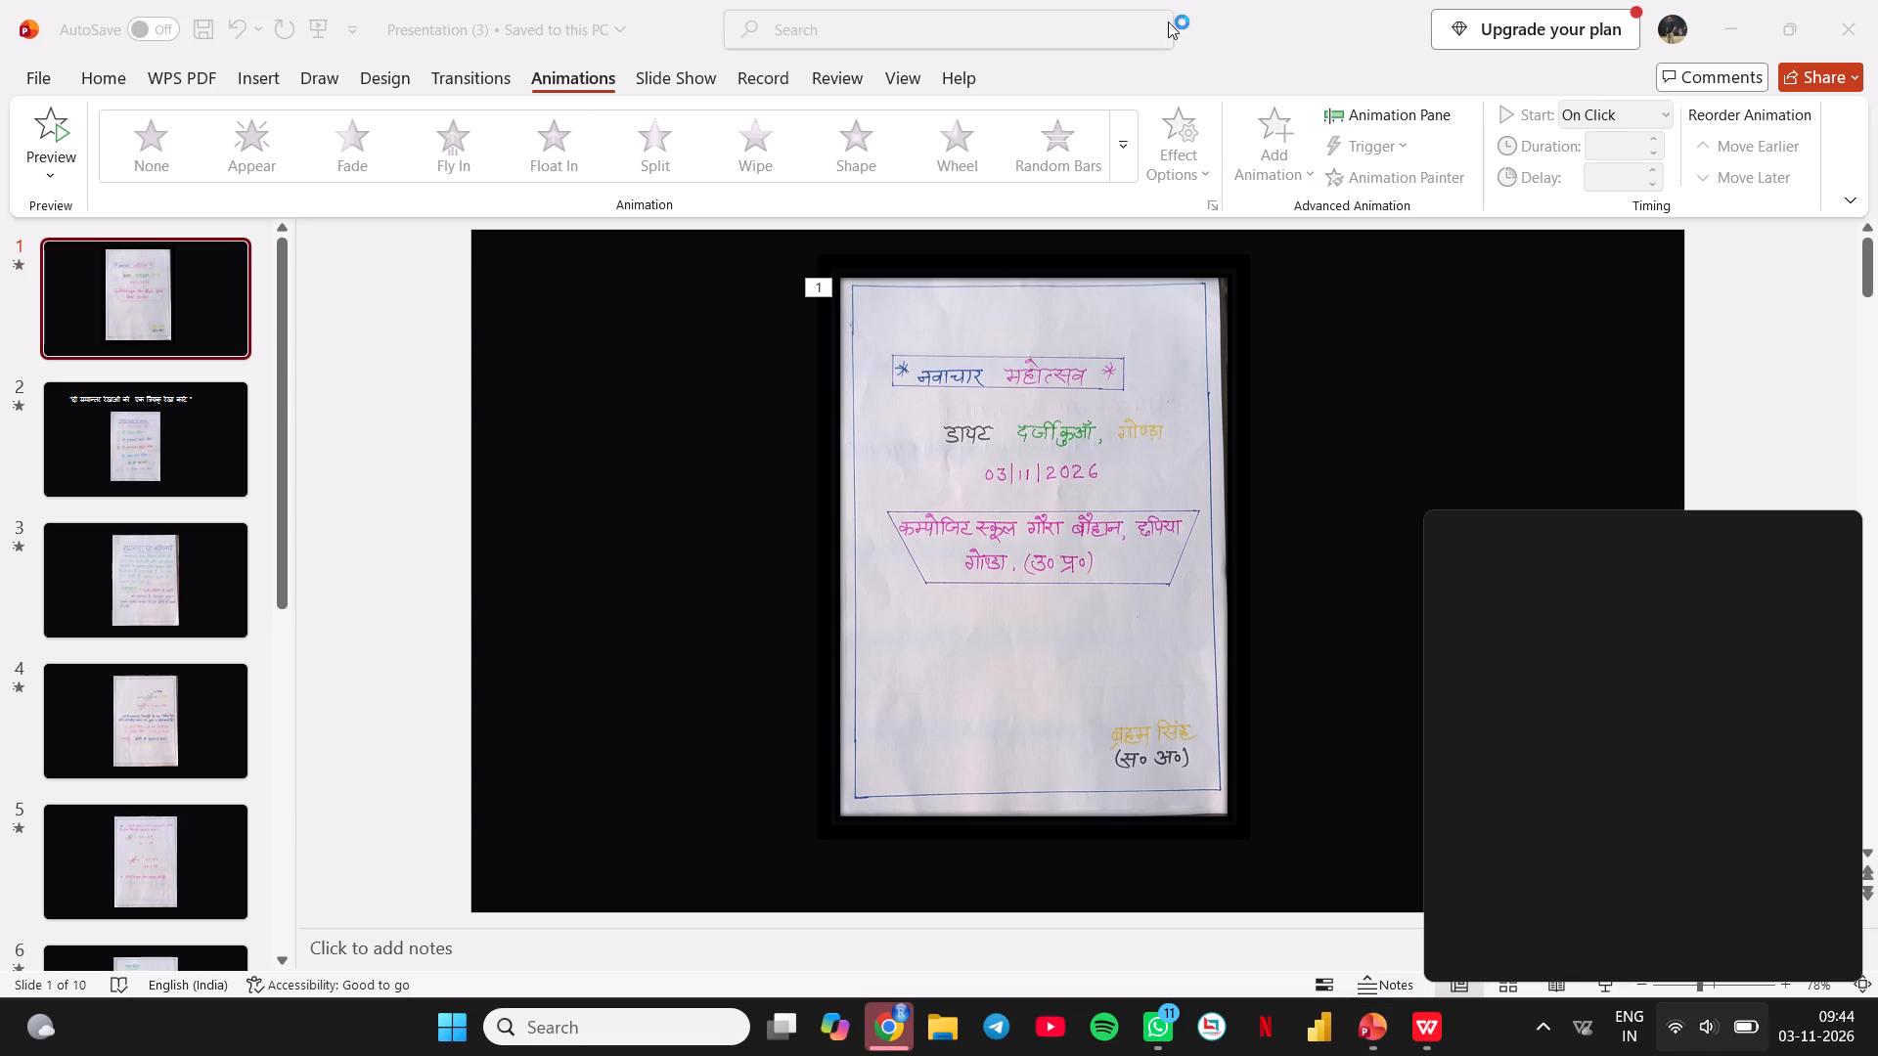
Dismiss the Project display options without choosing a projection mode.
{"action": "left_click", "coordinate": [1770, 358]}
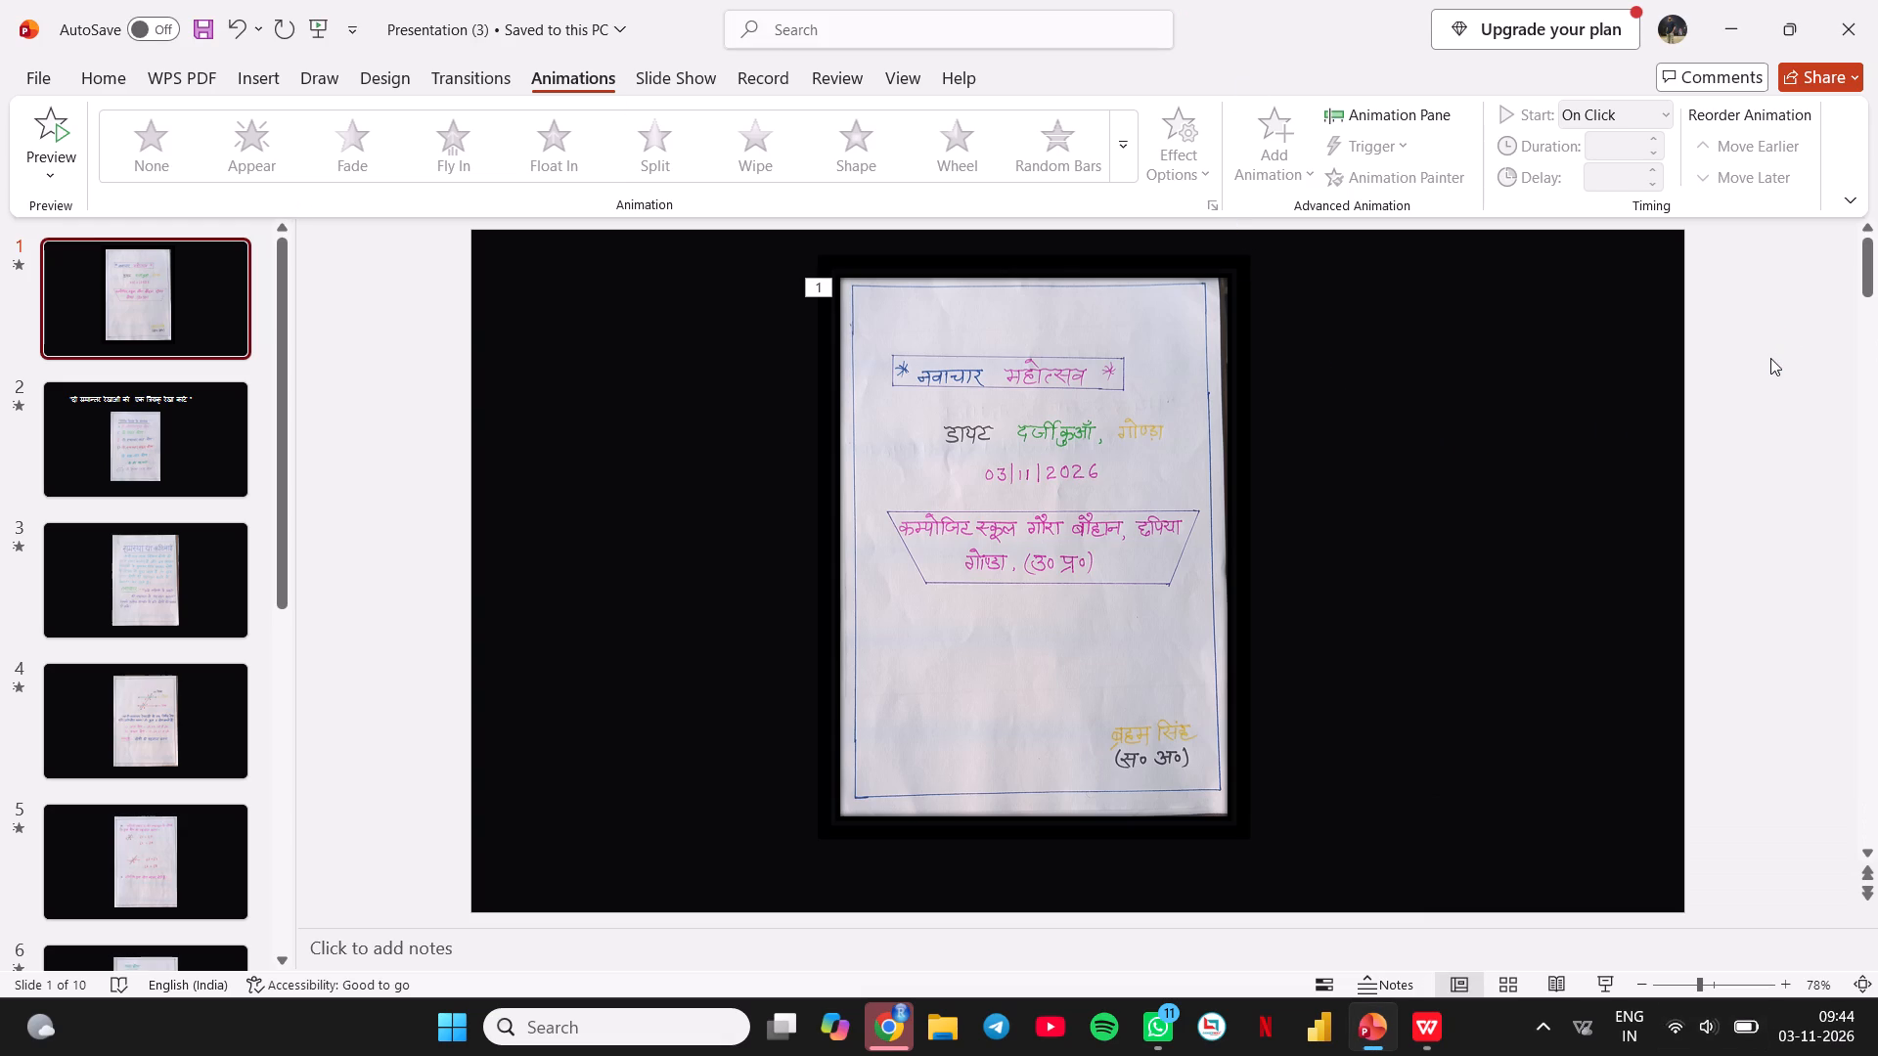
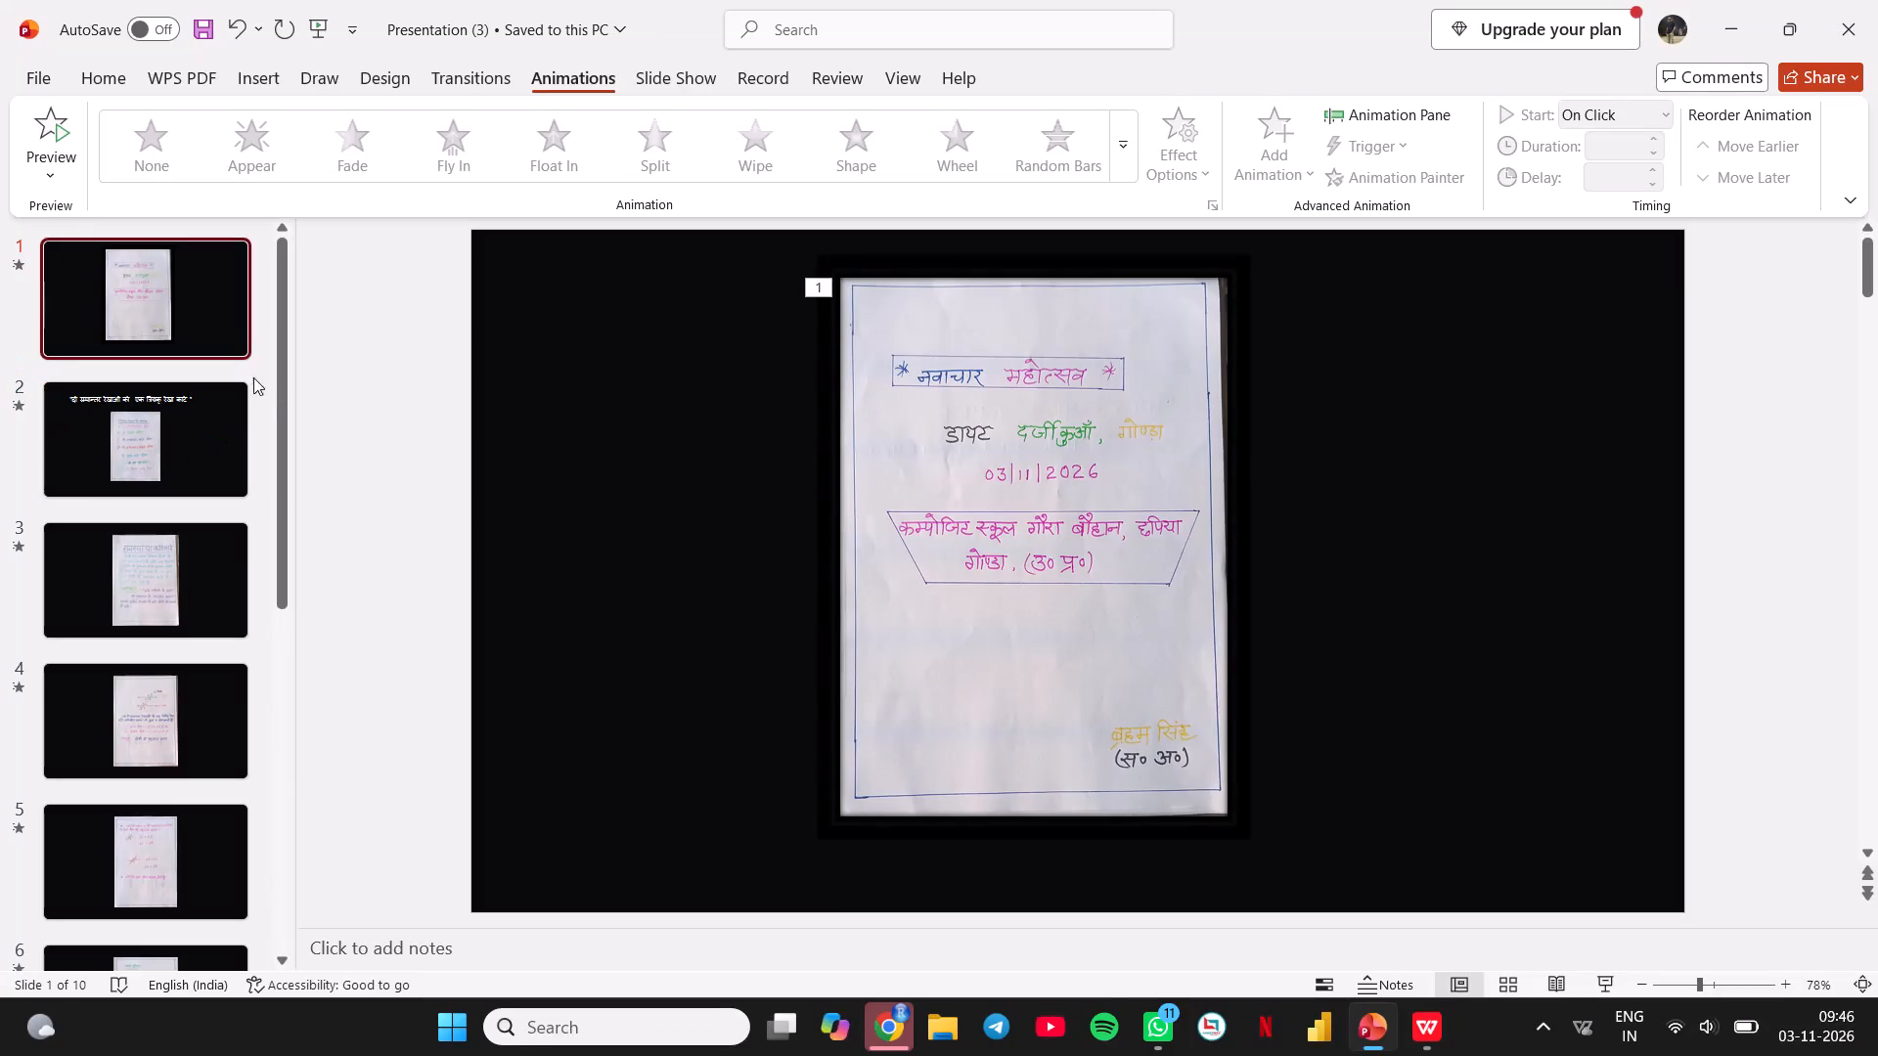
Preview the picture animation on slide 1.
{"action": "left_click", "coordinate": [161, 320]}
{"action": "left_click", "coordinate": [30, 126]}
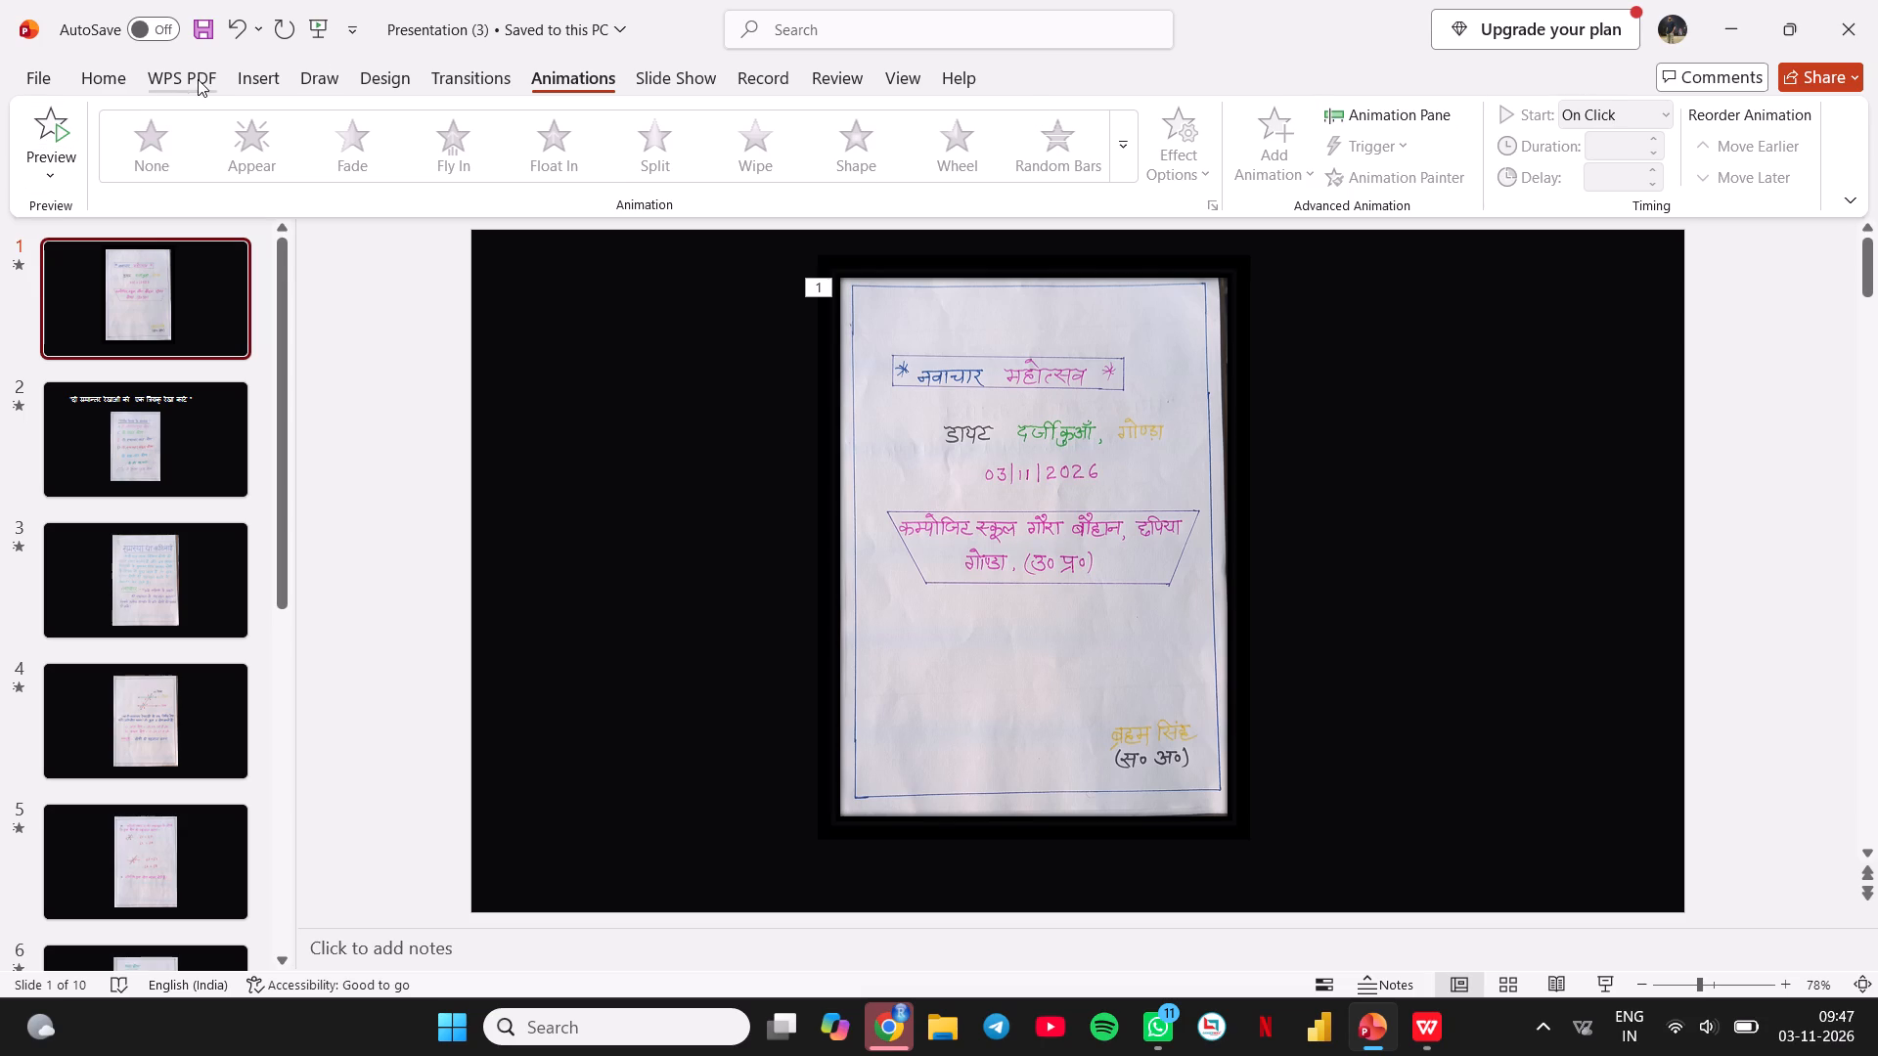
Set the slide show's display monitor to Automatic.
{"action": "left_click", "coordinate": [710, 73]}
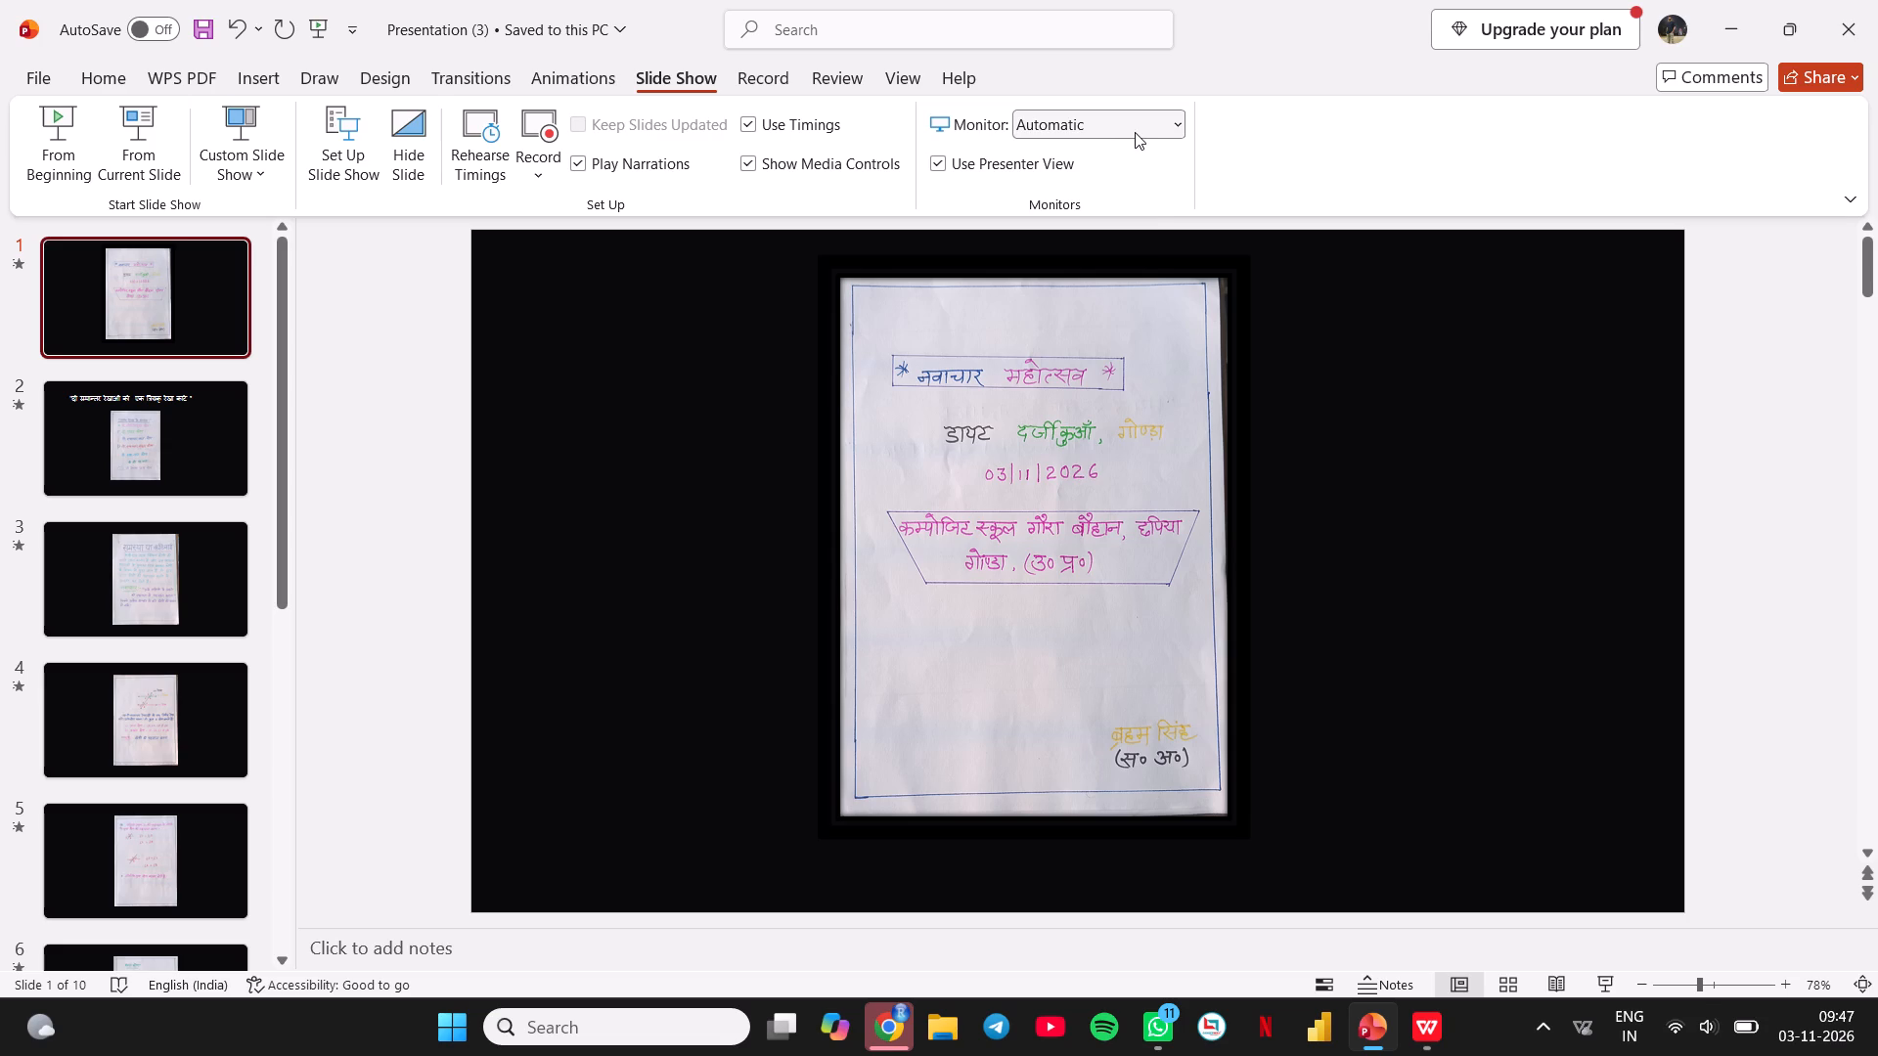
{"action": "left_click", "coordinate": [1135, 132]}
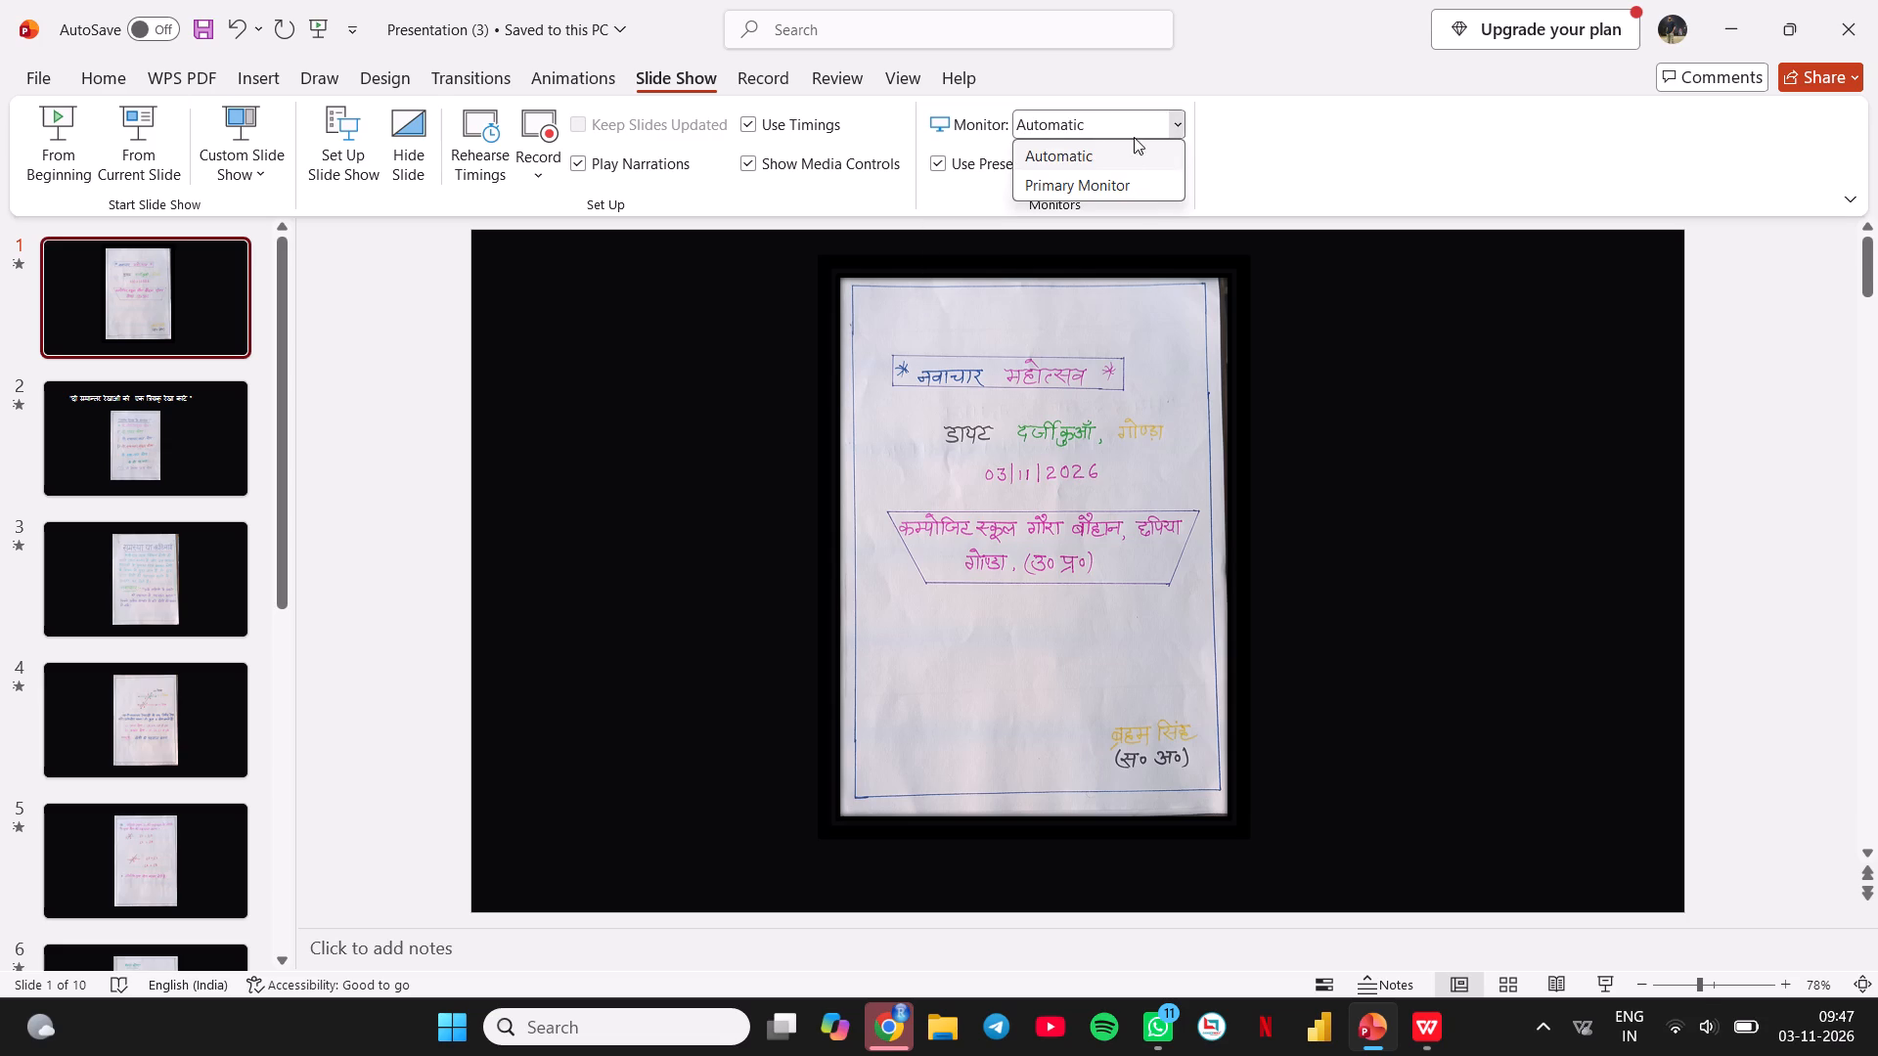
{"action": "left_click", "coordinate": [1109, 162]}
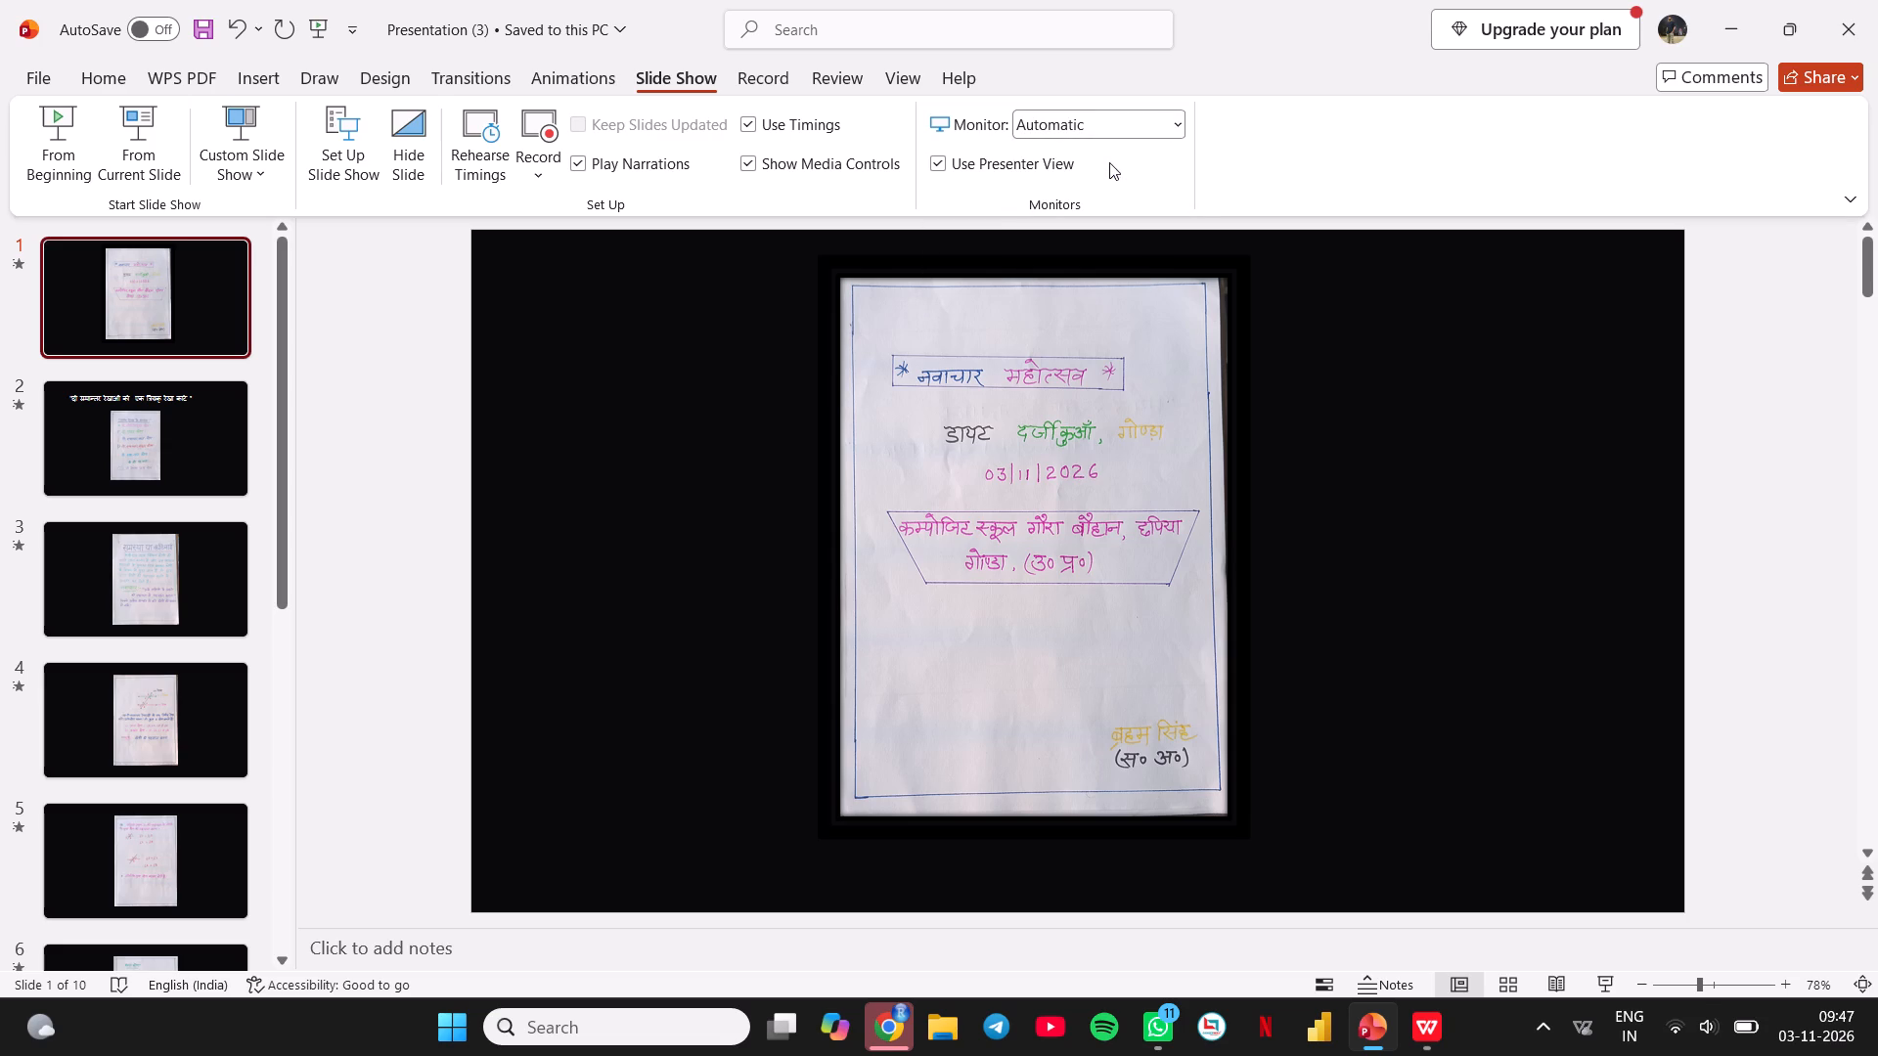
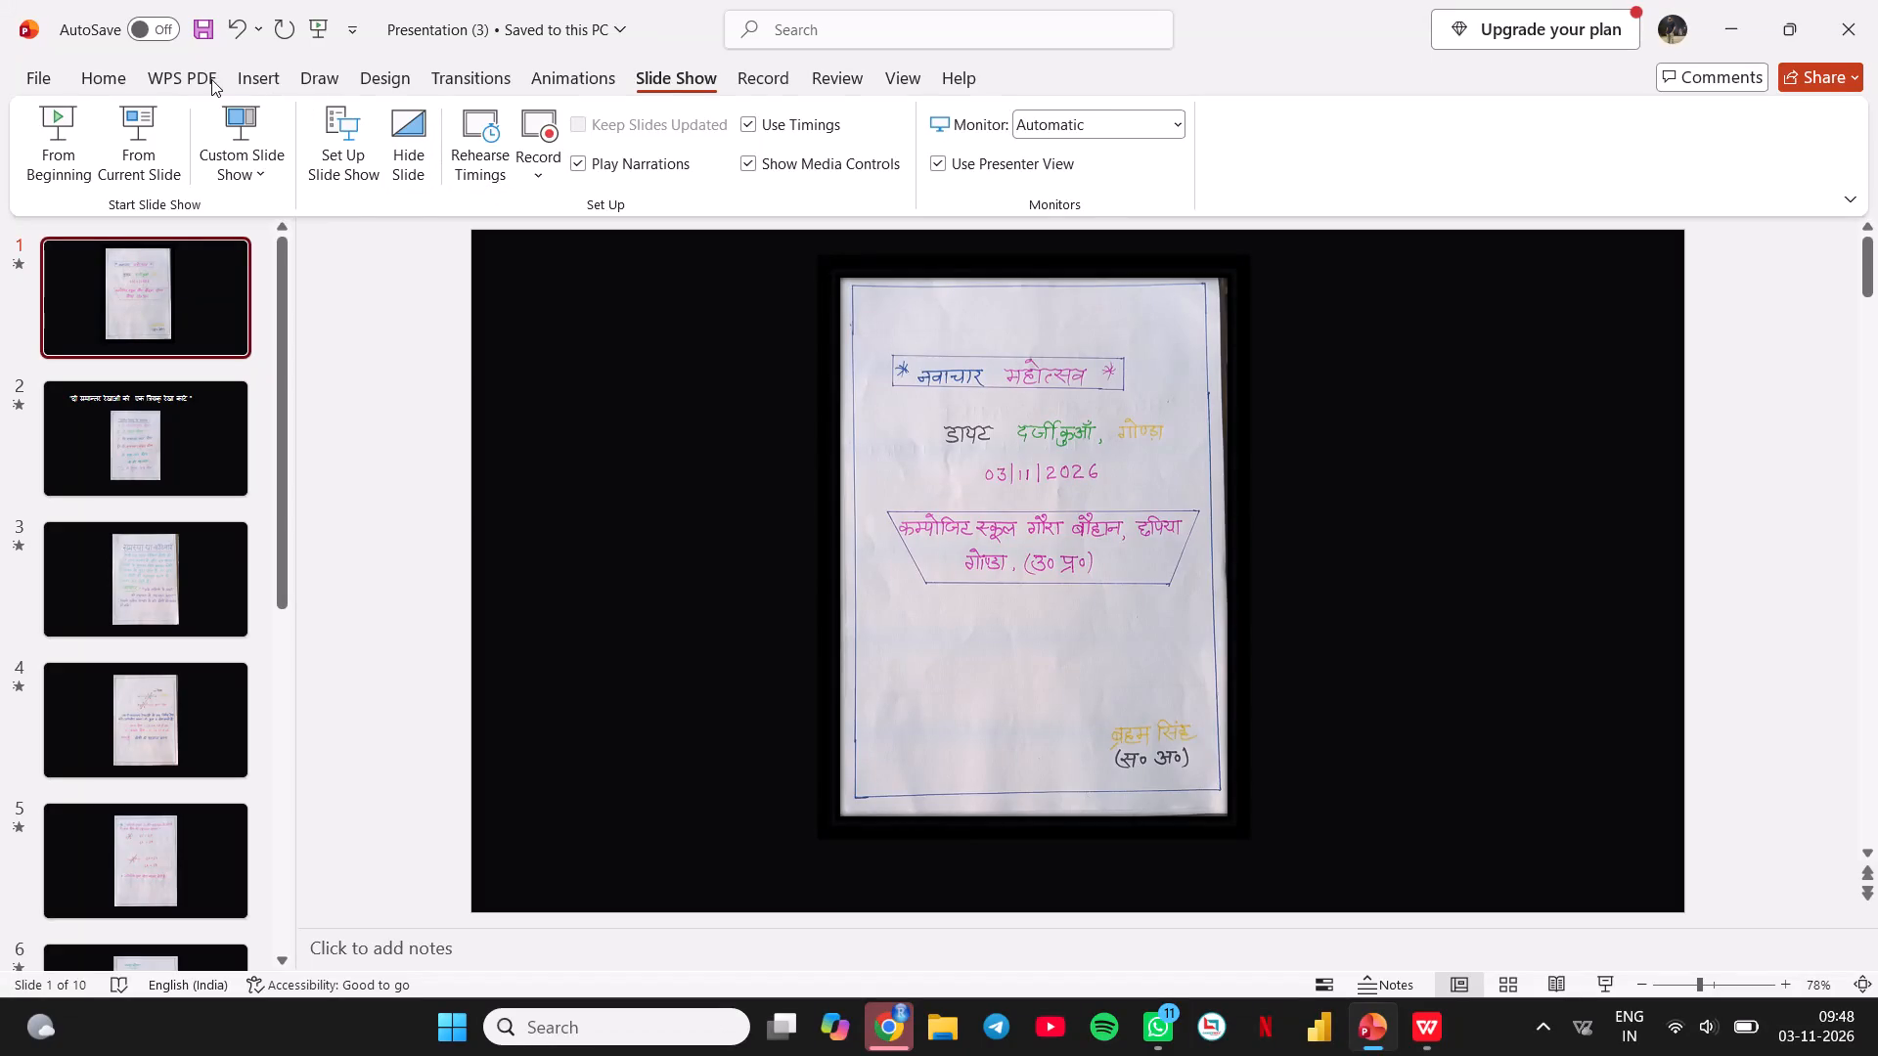
Create a PDF of the presentation with the WPS PDF Create and play command.
{"action": "left_click", "coordinate": [208, 79]}
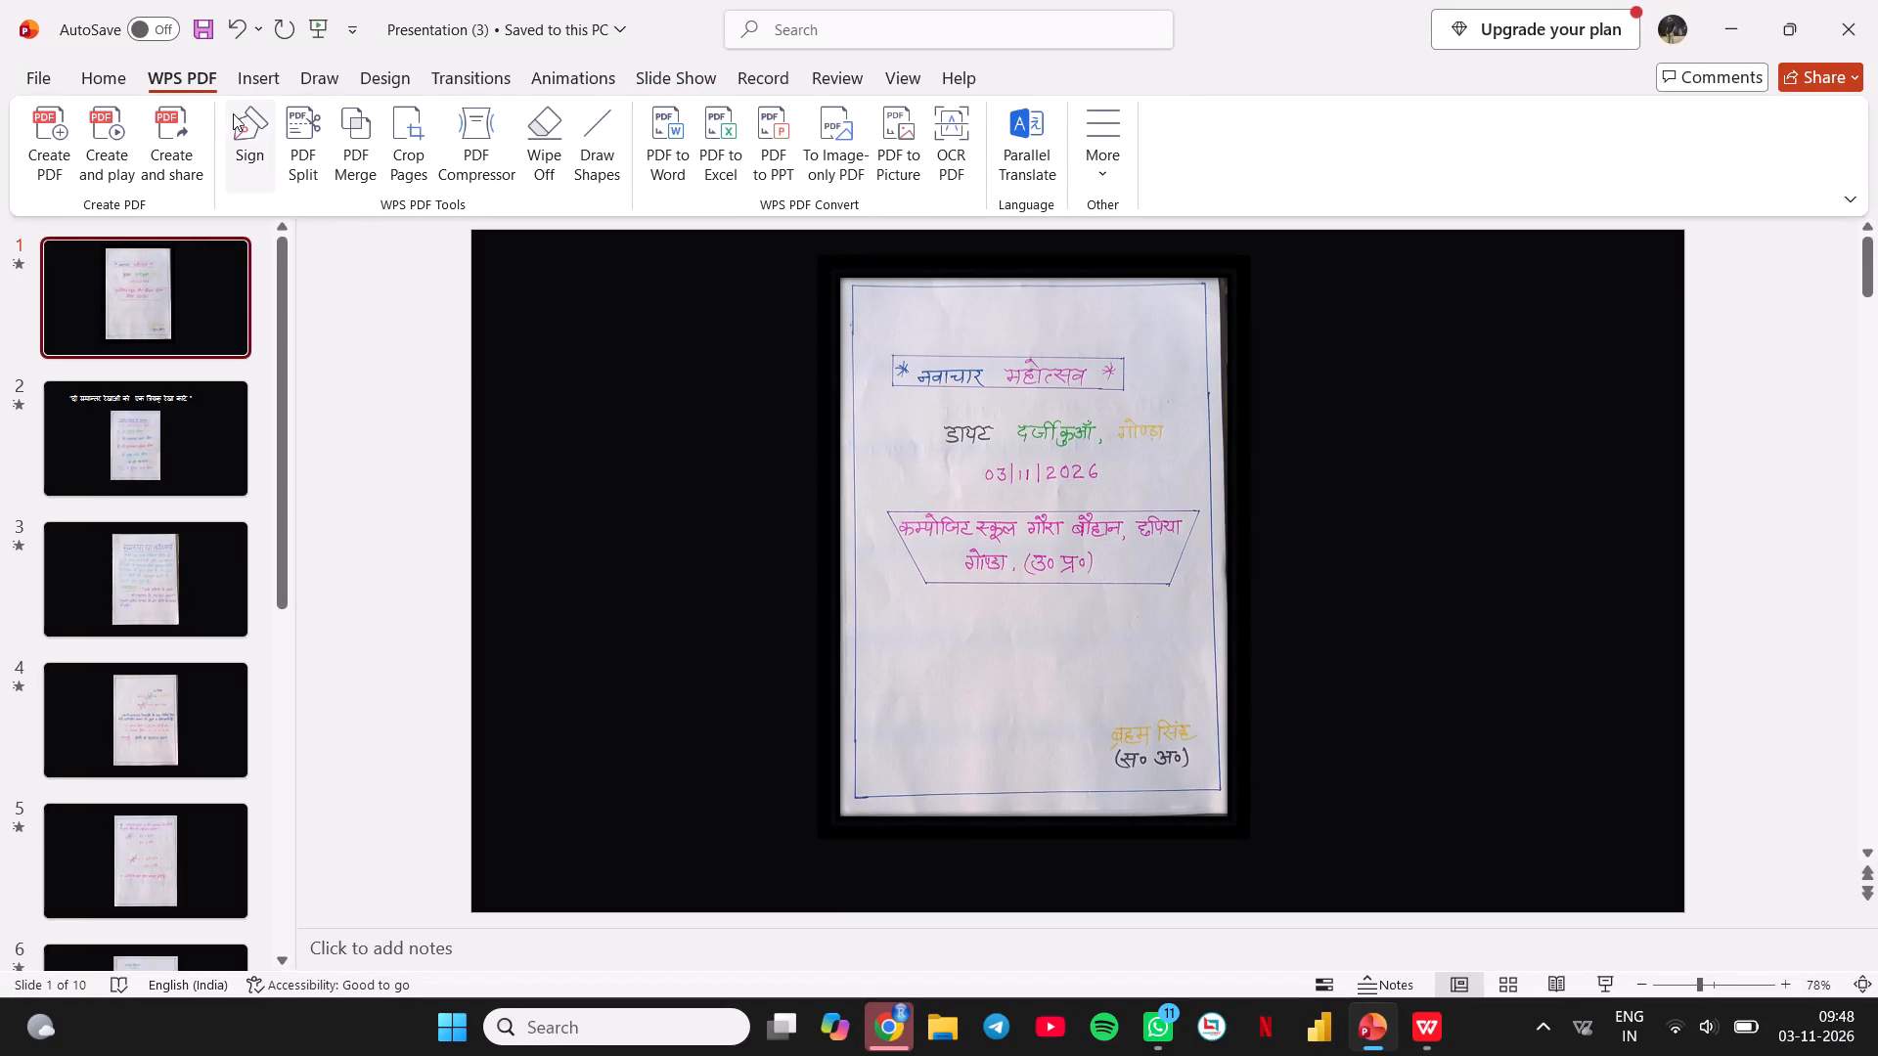
{"action": "left_click", "coordinate": [118, 137]}
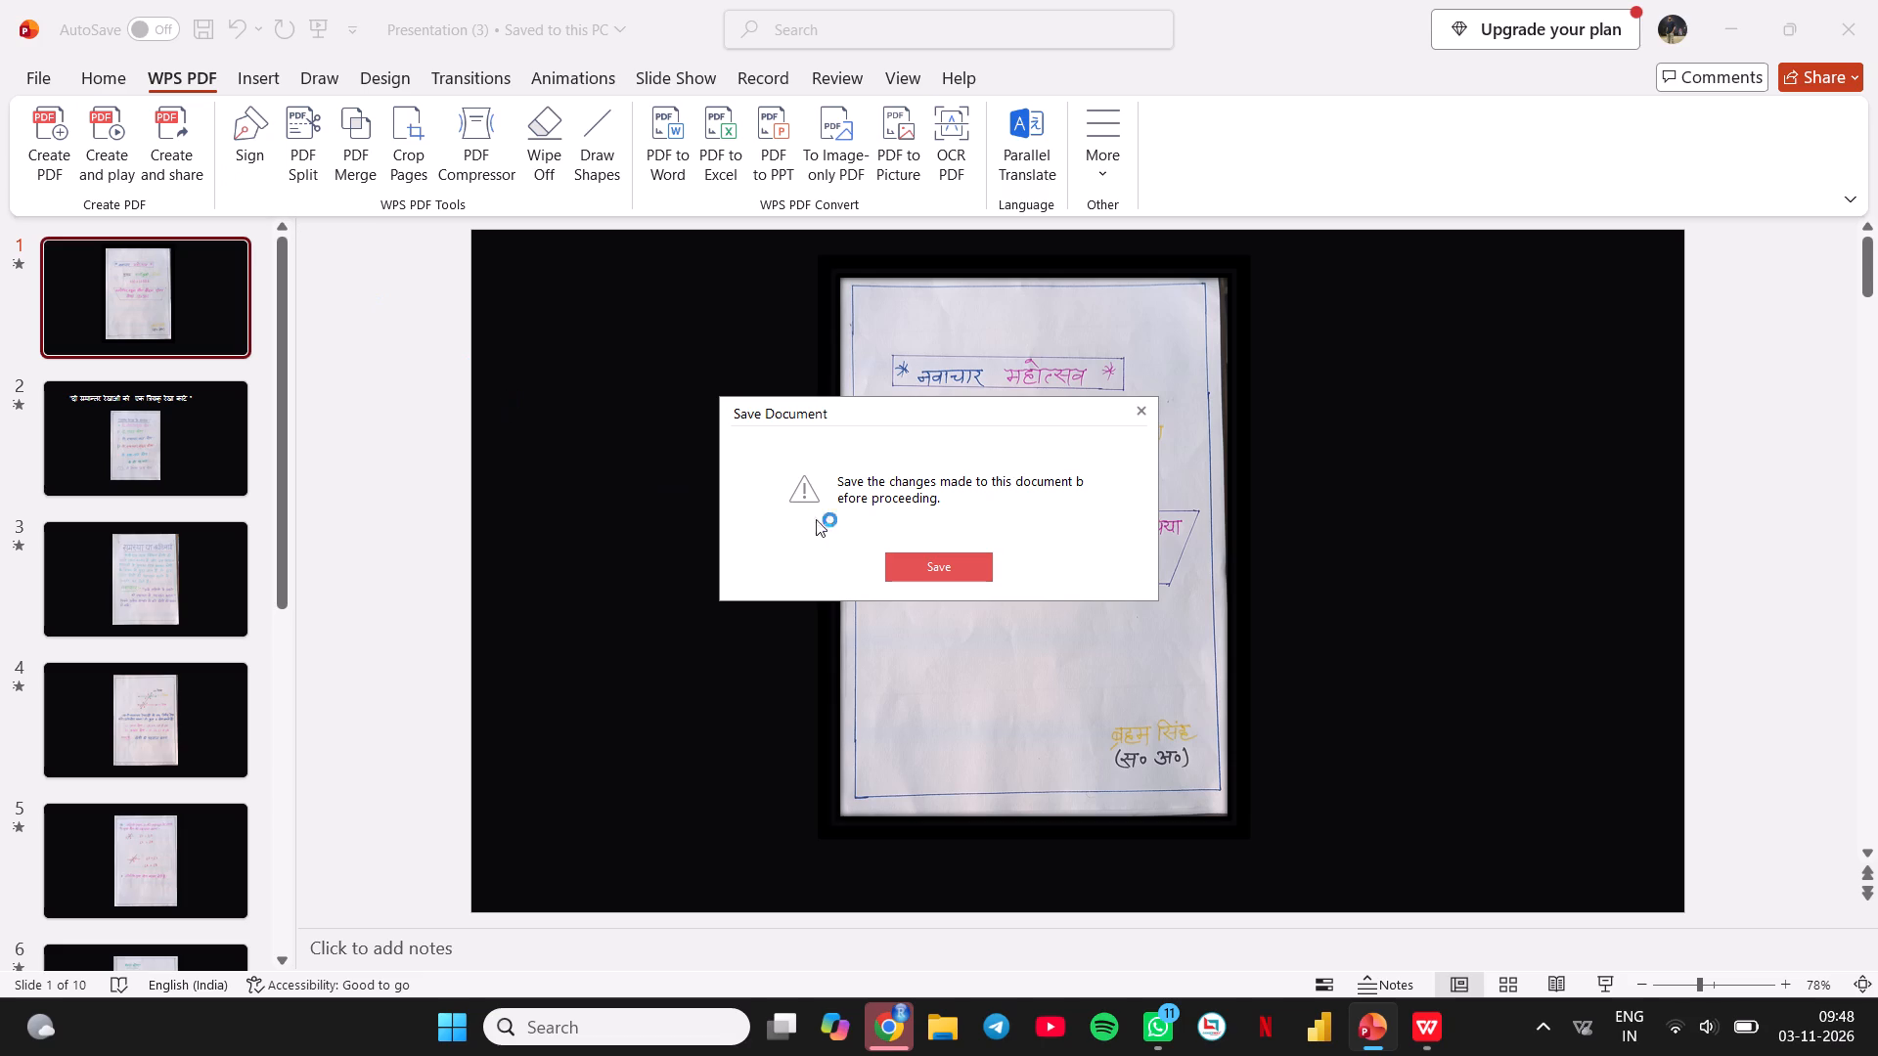
Save the presentation's changes so the PDF creation can proceed, and dismiss the WPS Office alert.
{"action": "left_click", "coordinate": [914, 574]}
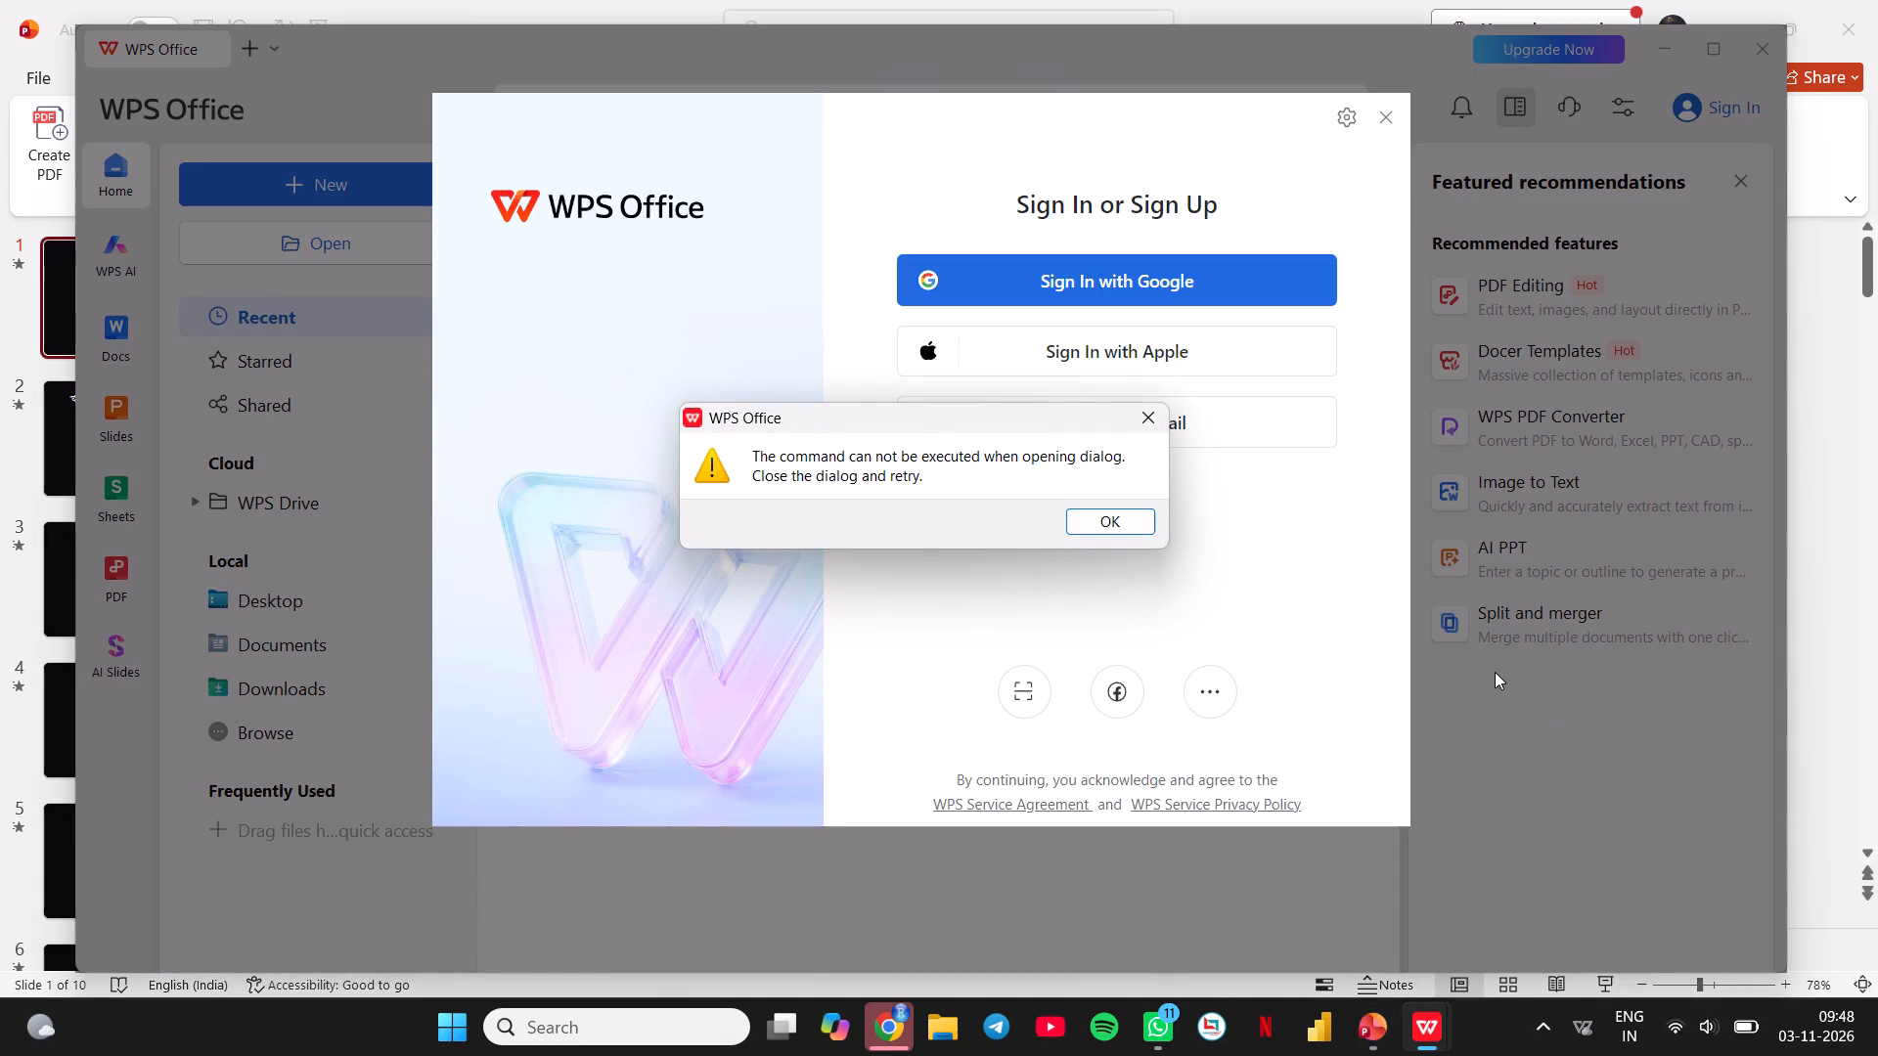
{"action": "left_click", "coordinate": [1106, 525]}
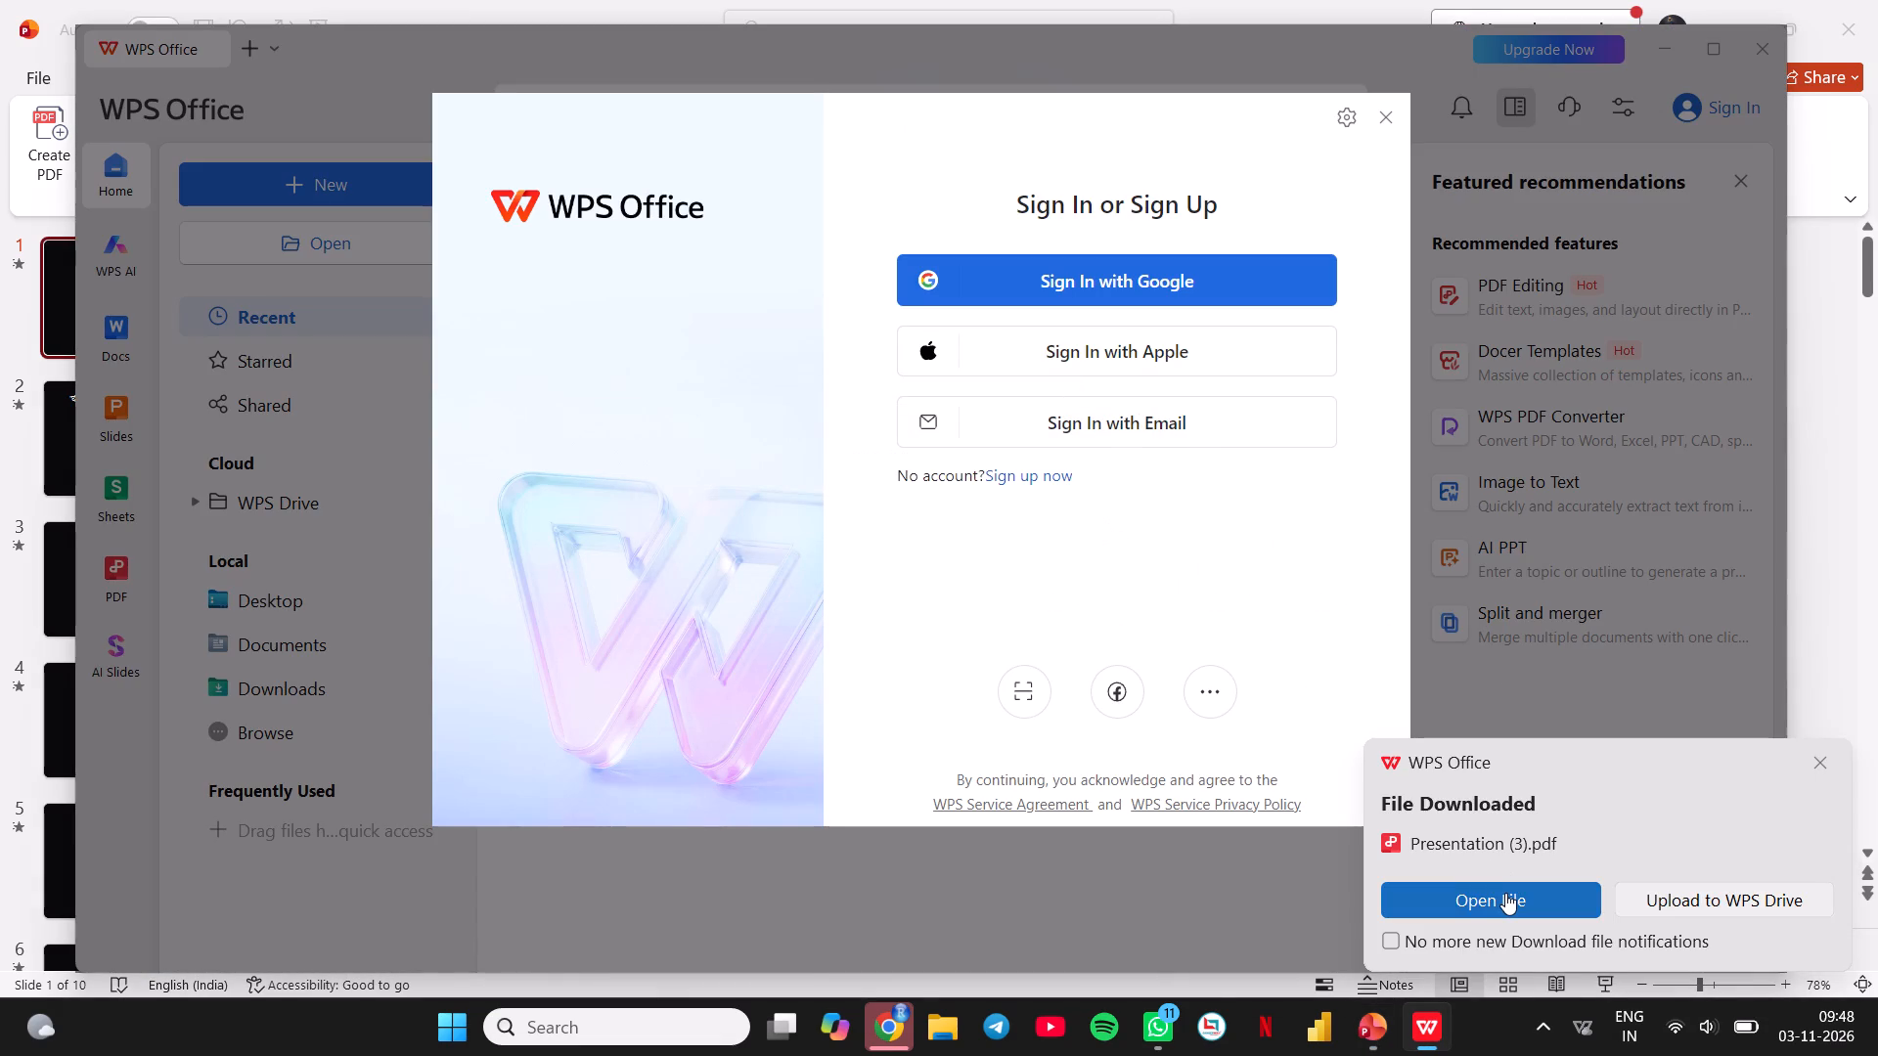
Dismiss the WPS Office download notice, sign-in window and upgrade offer, and minimize WPS Office to return to the presentation.
{"action": "left_click", "coordinate": [1505, 893]}
{"action": "left_click", "coordinate": [1379, 111]}
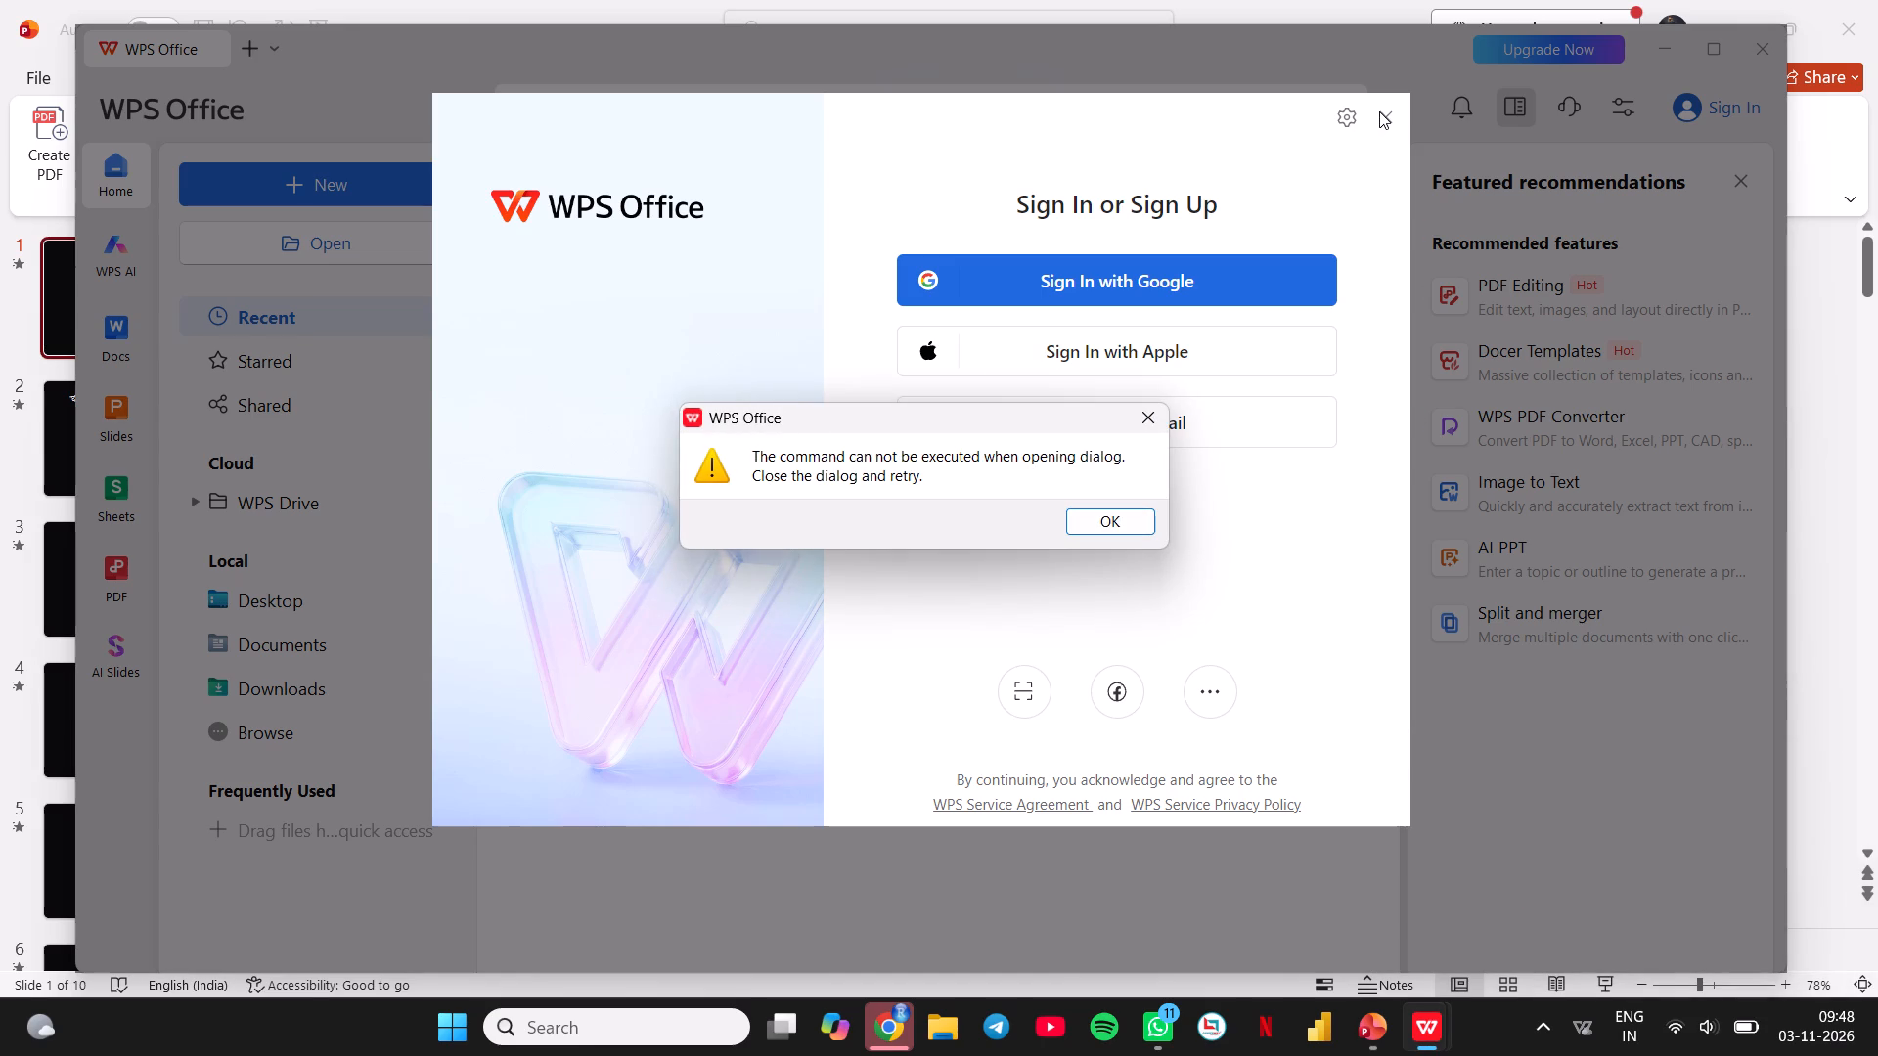
{"action": "left_click", "coordinate": [1108, 520]}
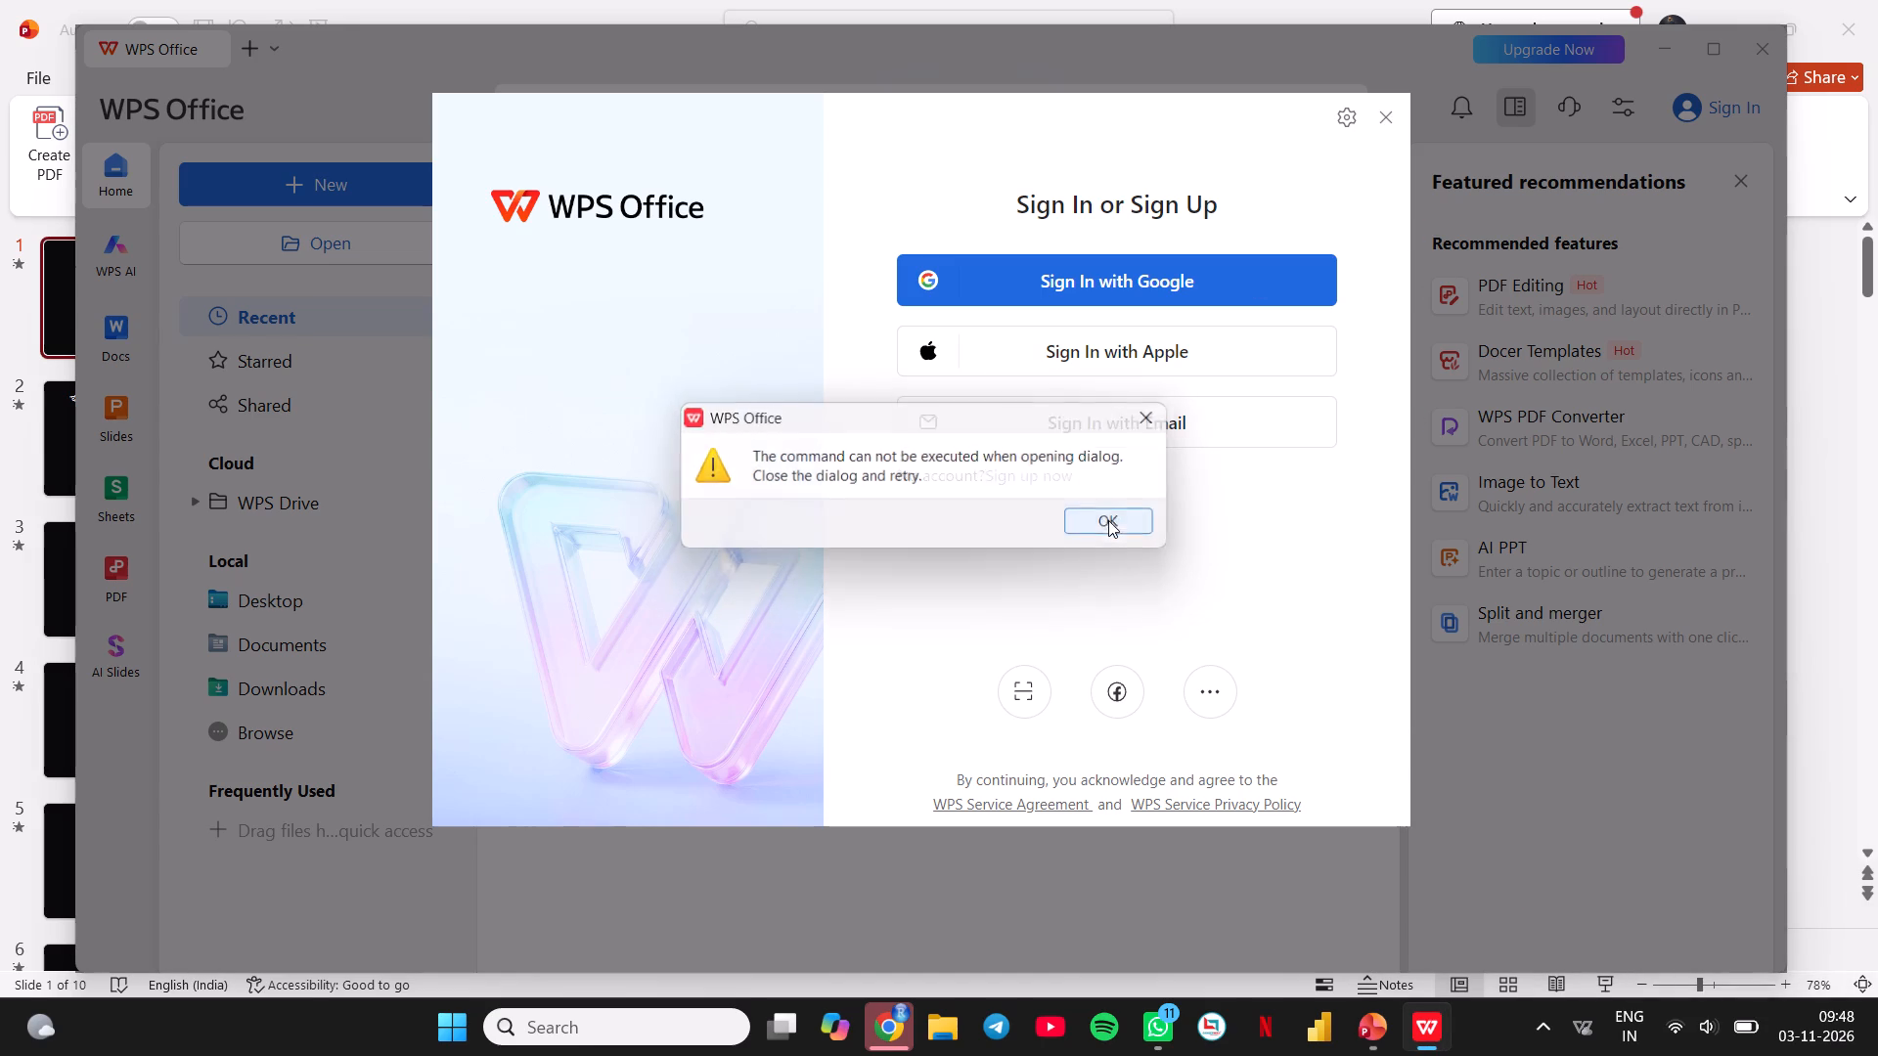
{"action": "left_click", "coordinate": [1145, 282]}
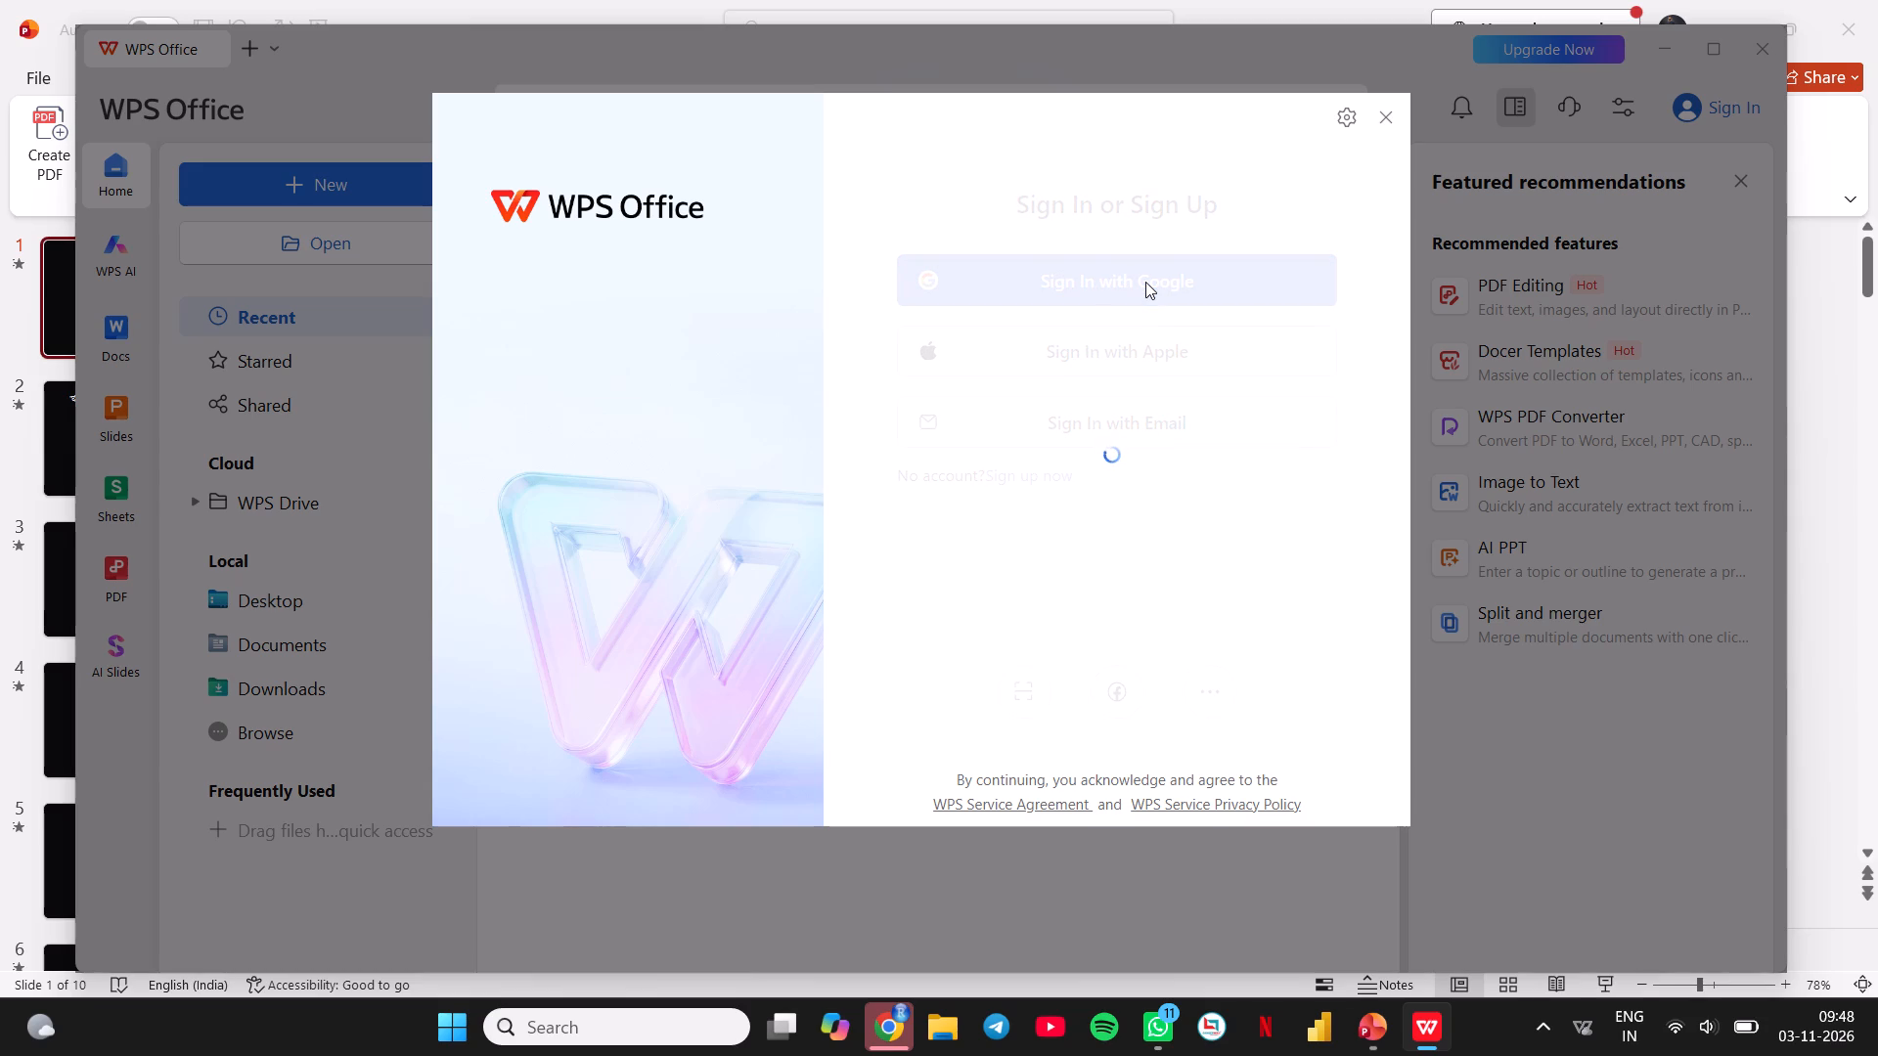
{"action": "left_click", "coordinate": [1406, 111]}
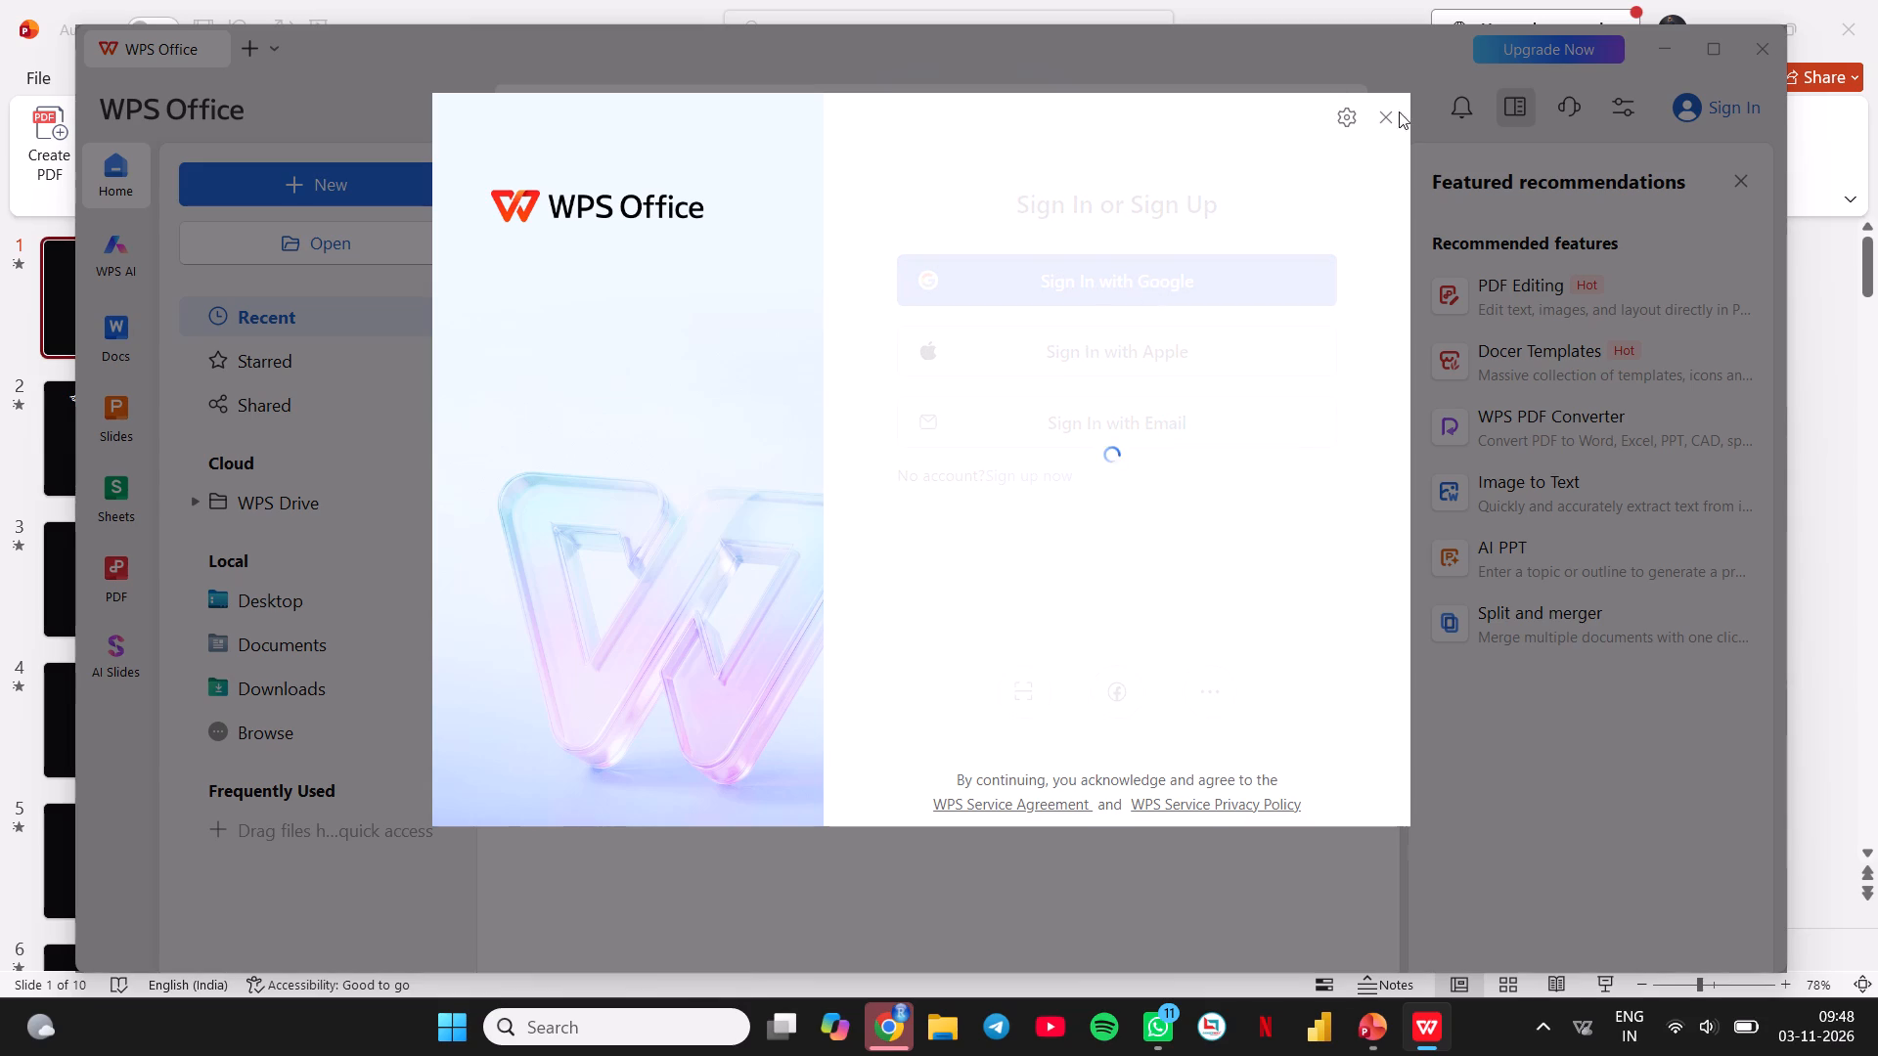
{"action": "left_click", "coordinate": [1389, 111]}
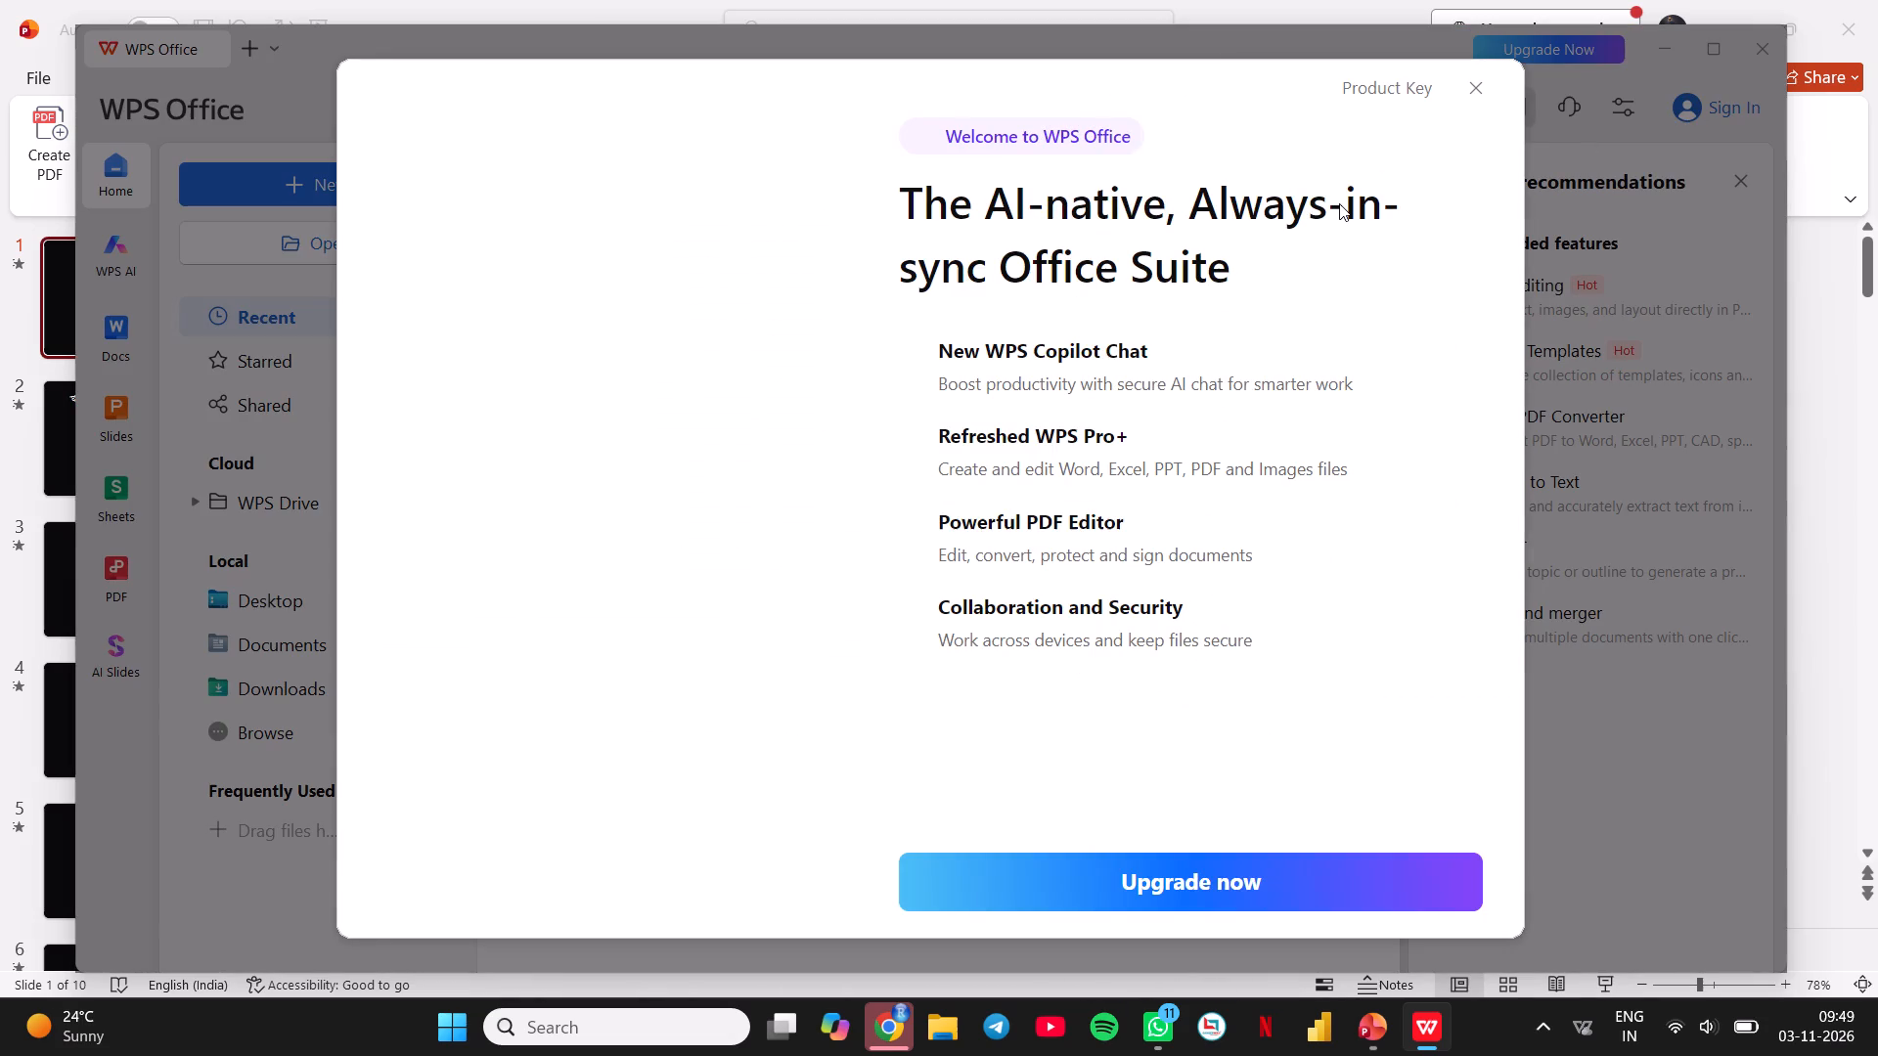
{"action": "left_click", "coordinate": [1339, 203]}
{"action": "left_click", "coordinate": [1481, 98]}
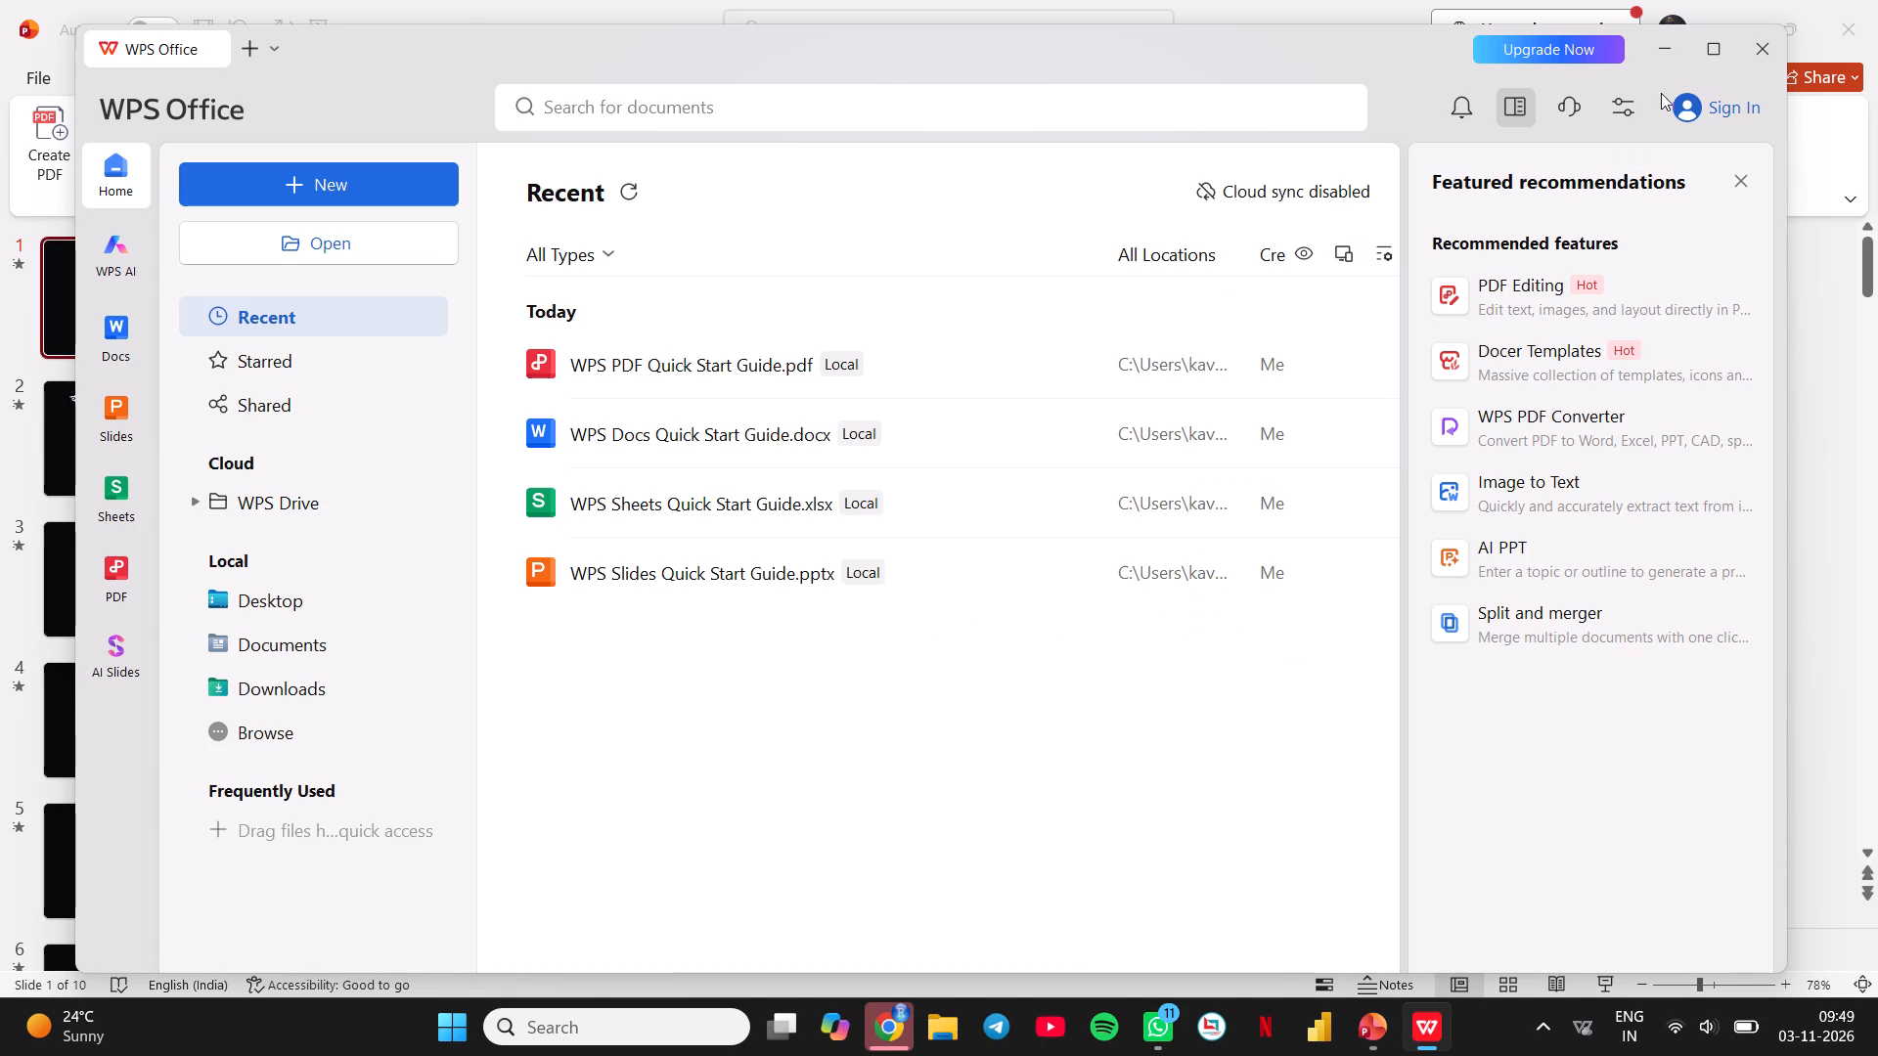
{"action": "left_click", "coordinate": [1670, 52]}
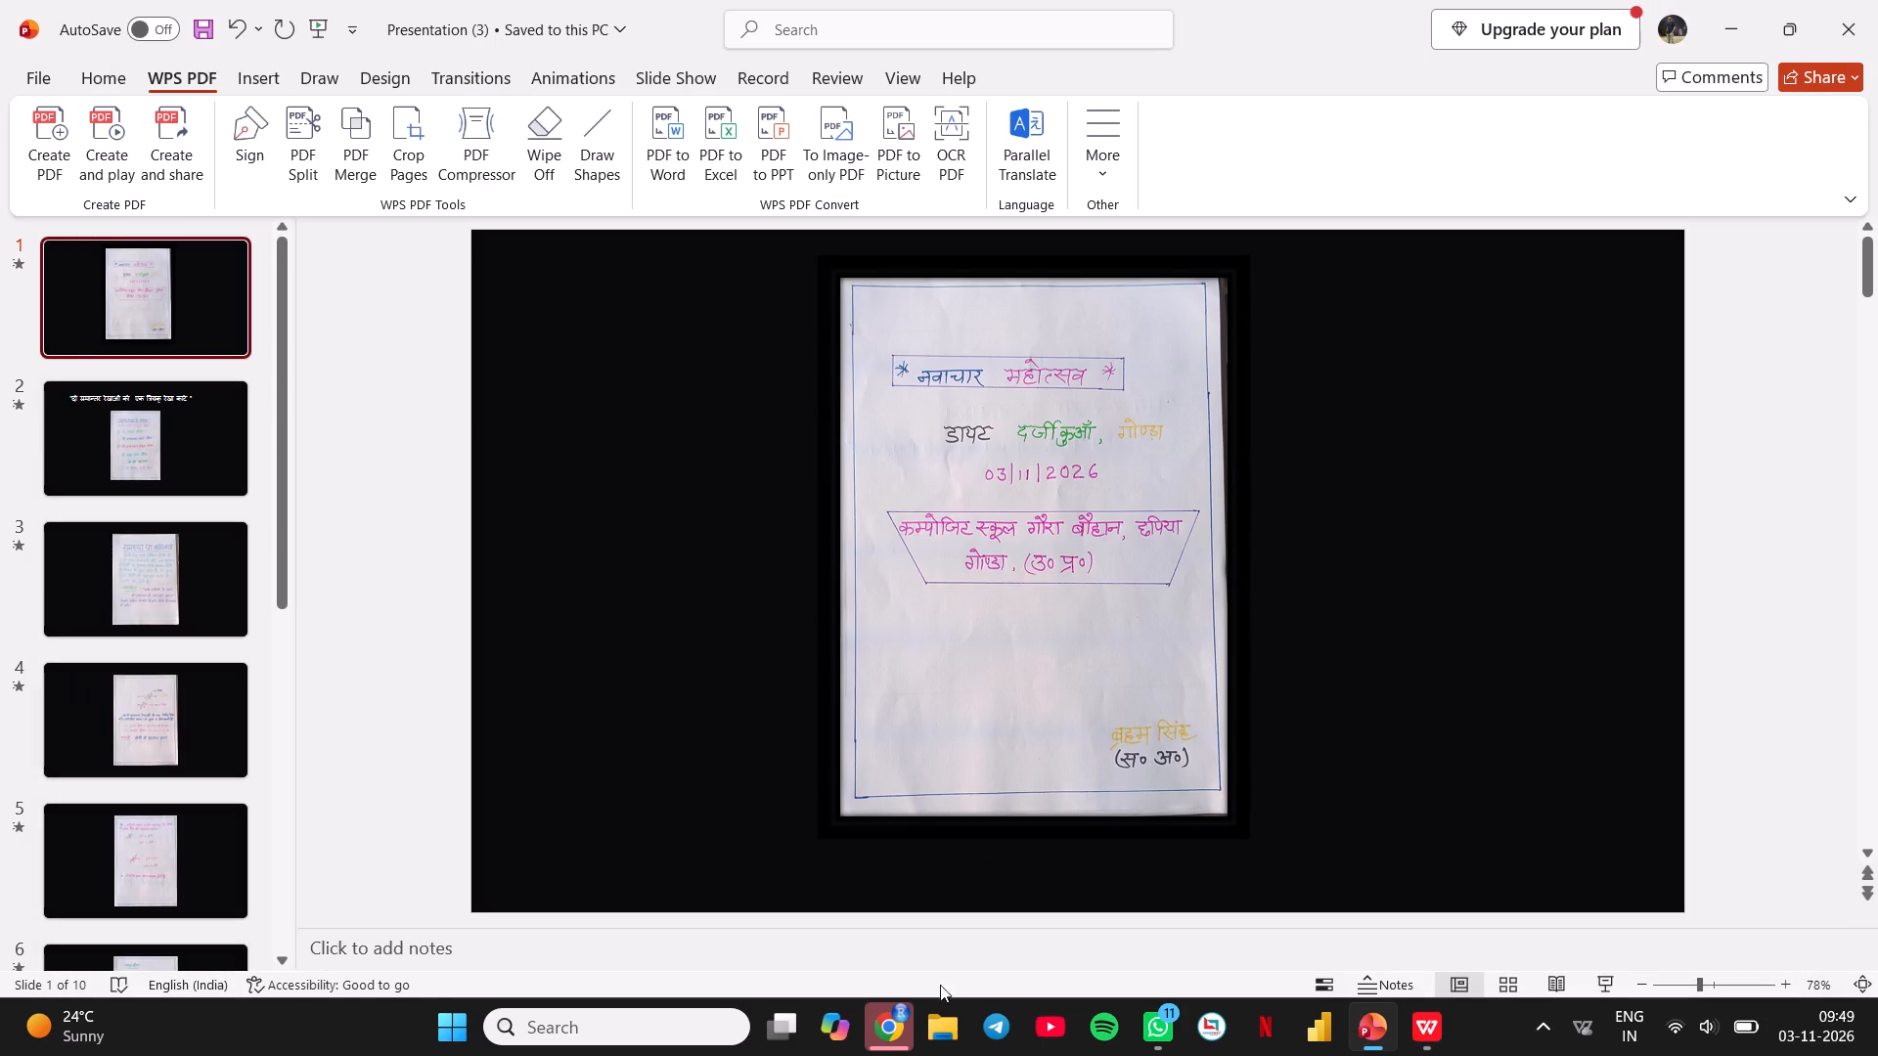
Open the Presentation (3) PDF from the Downloads folder in Microsoft Edge just once, look through its pages, and close both windows.
{"action": "left_click", "coordinate": [951, 1031]}
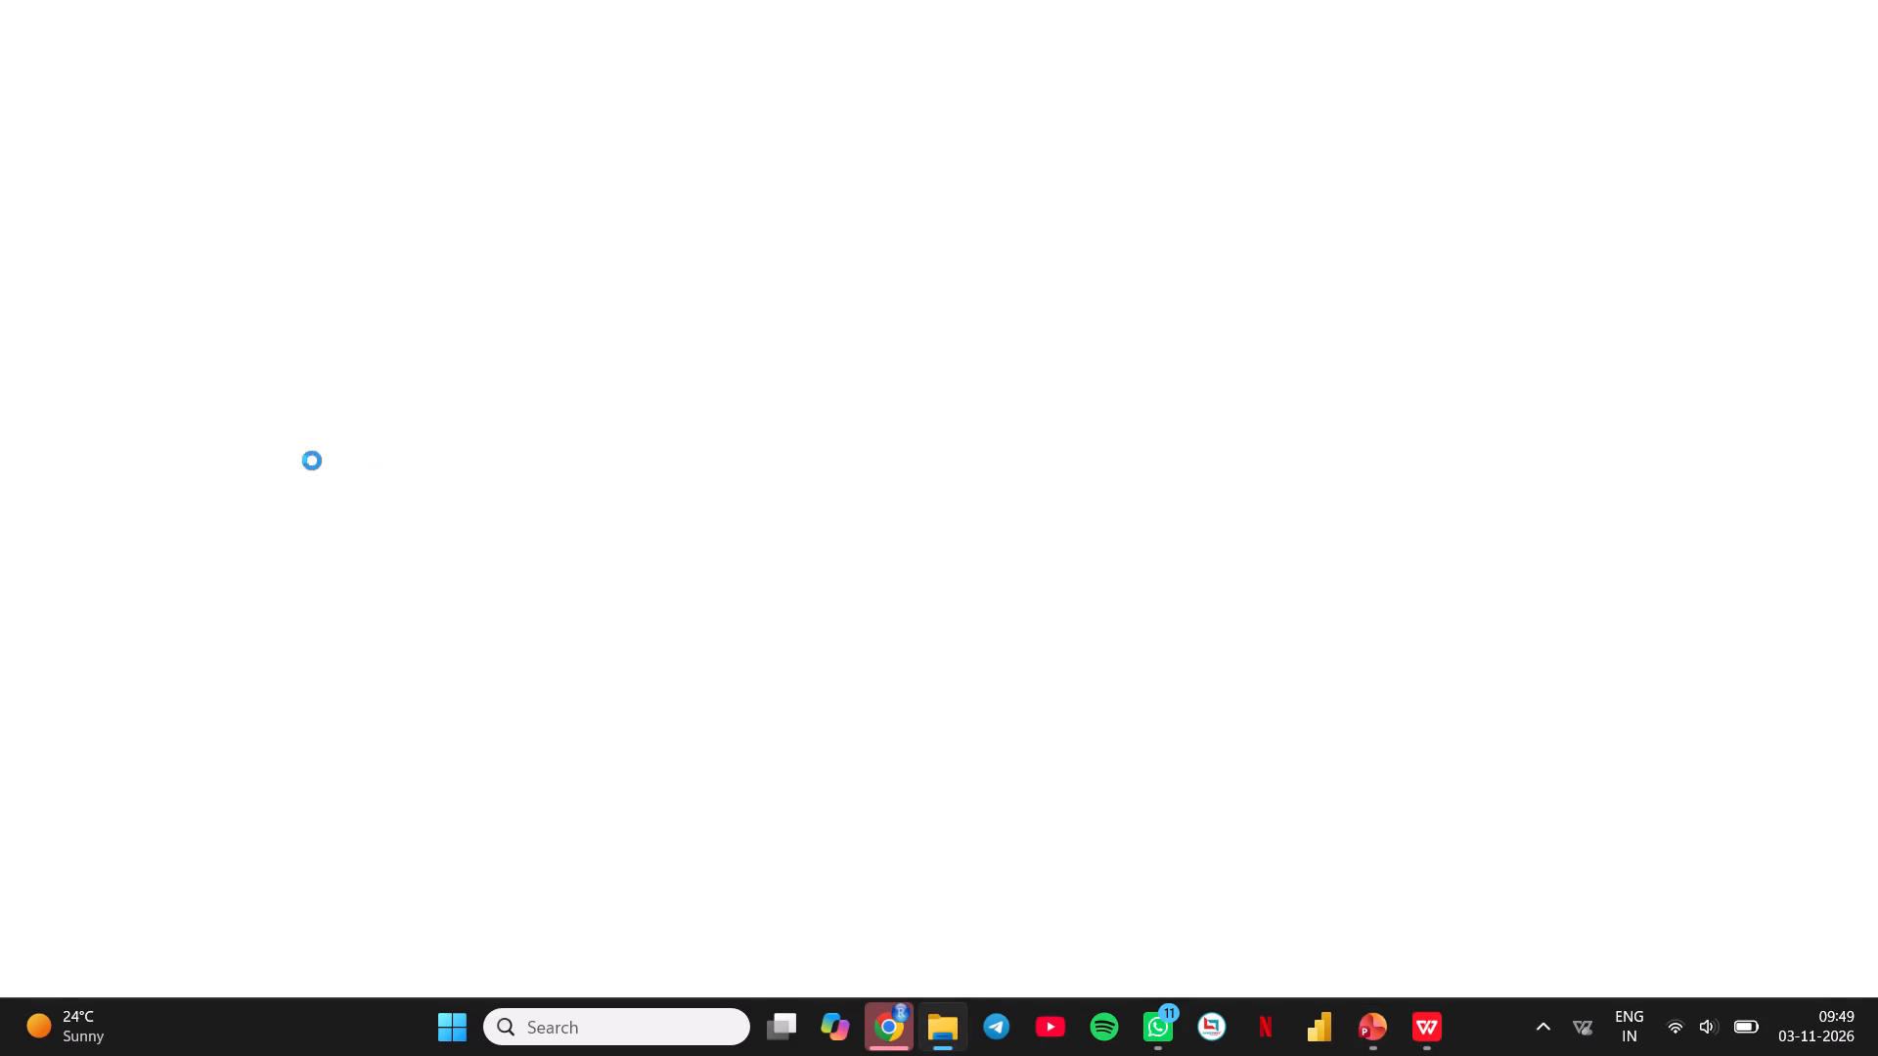
{"action": "left_click", "coordinate": [168, 351]}
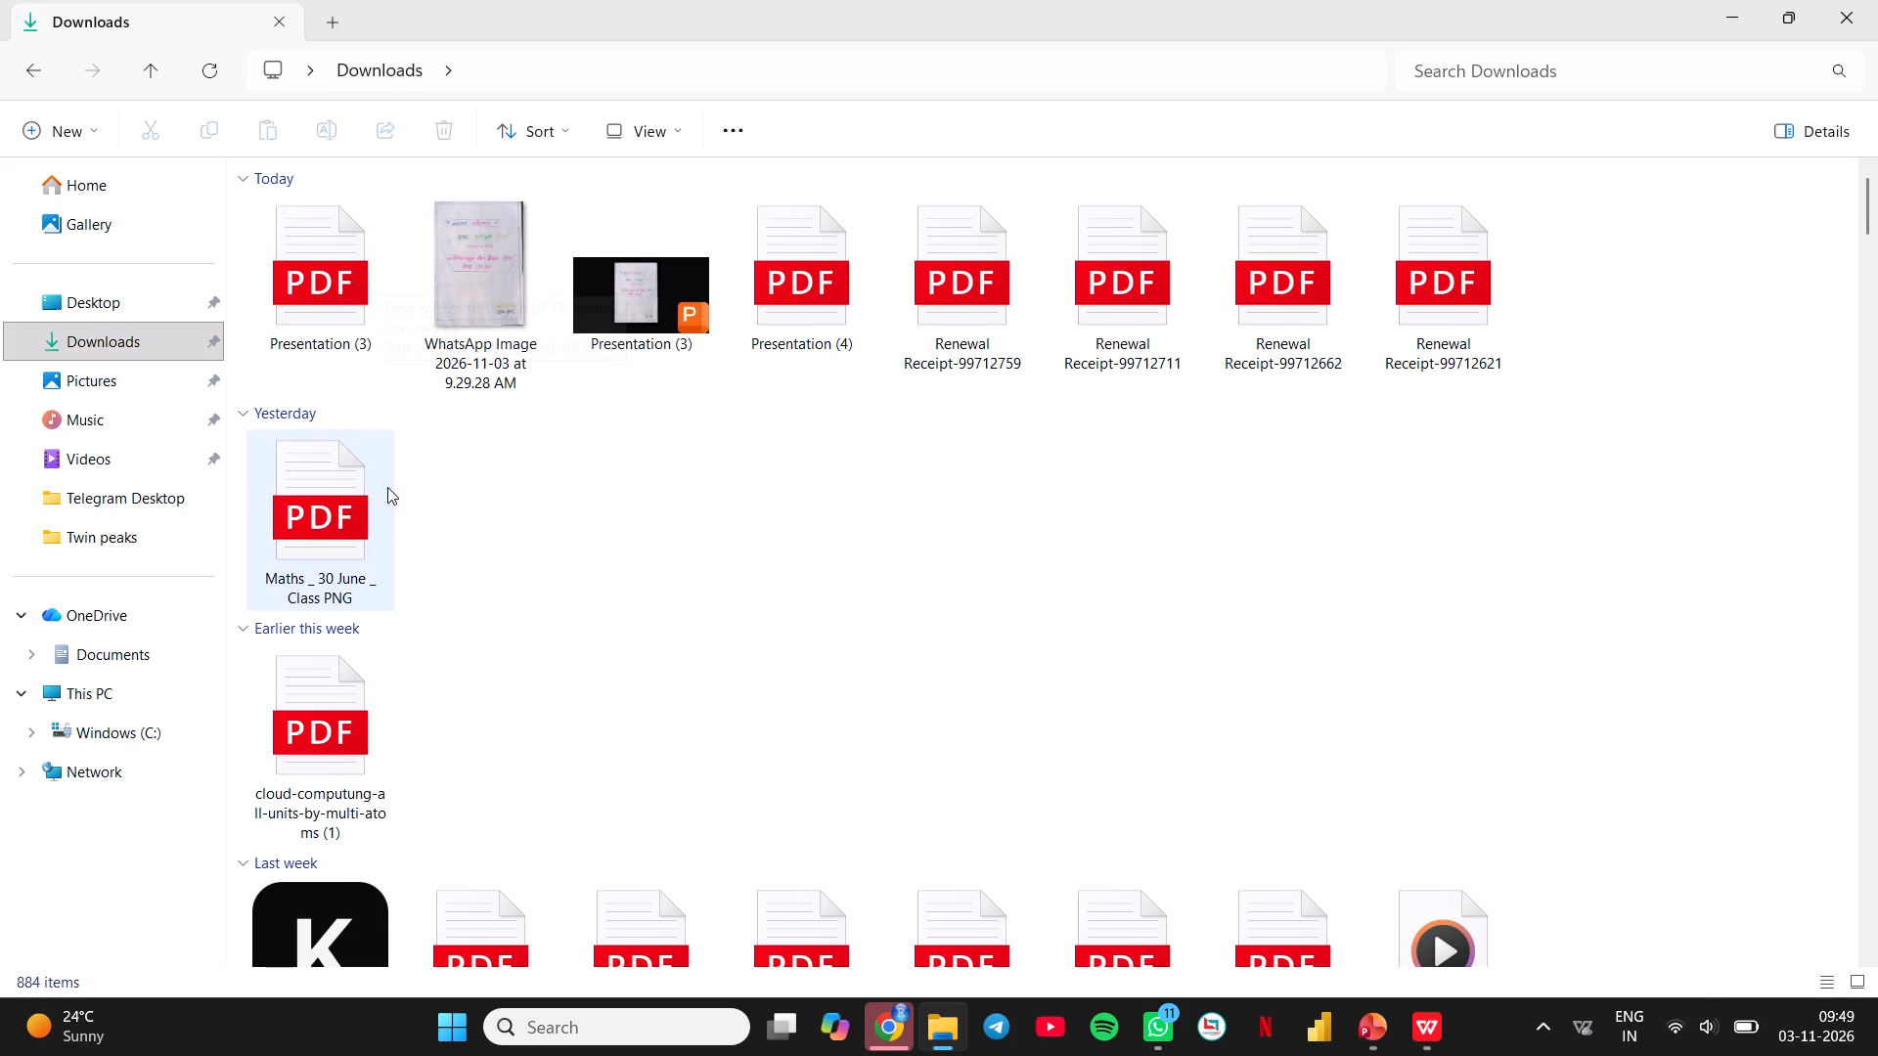
{"action": "double_click", "coordinate": [350, 284]}
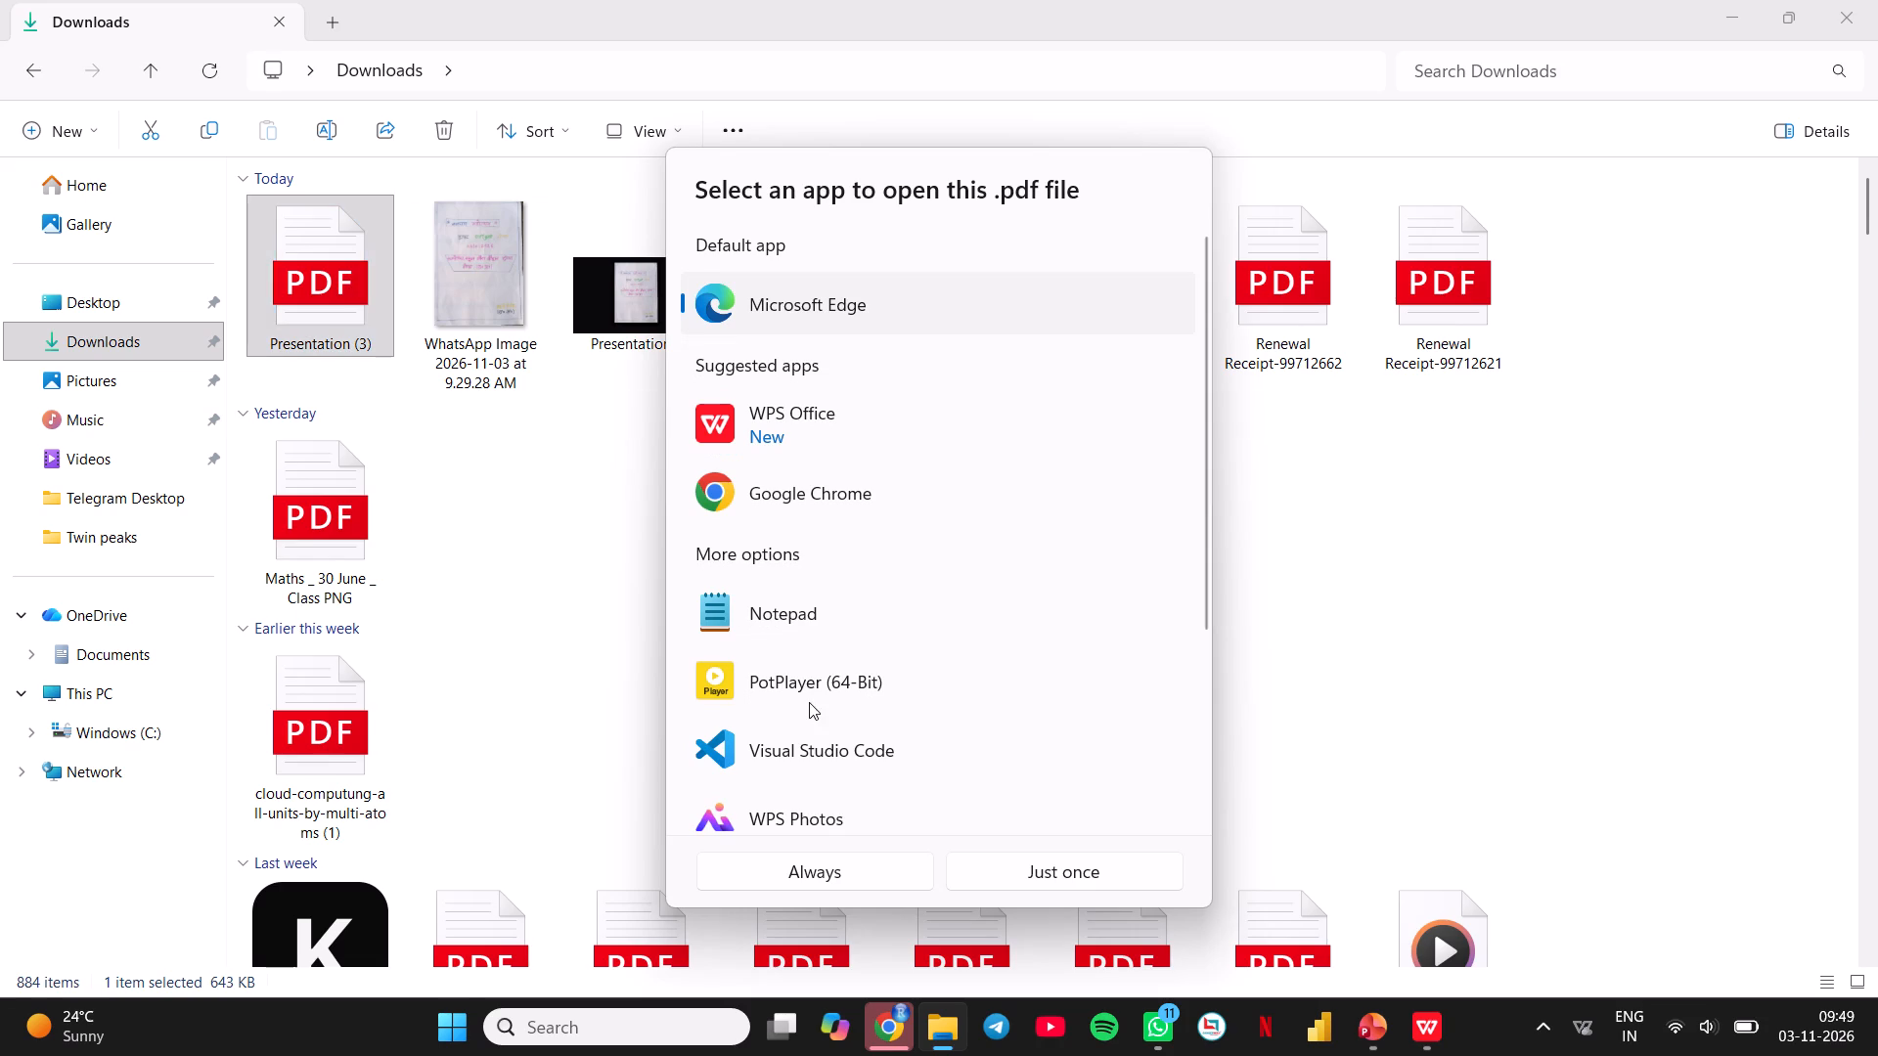
{"action": "left_click", "coordinate": [1033, 873]}
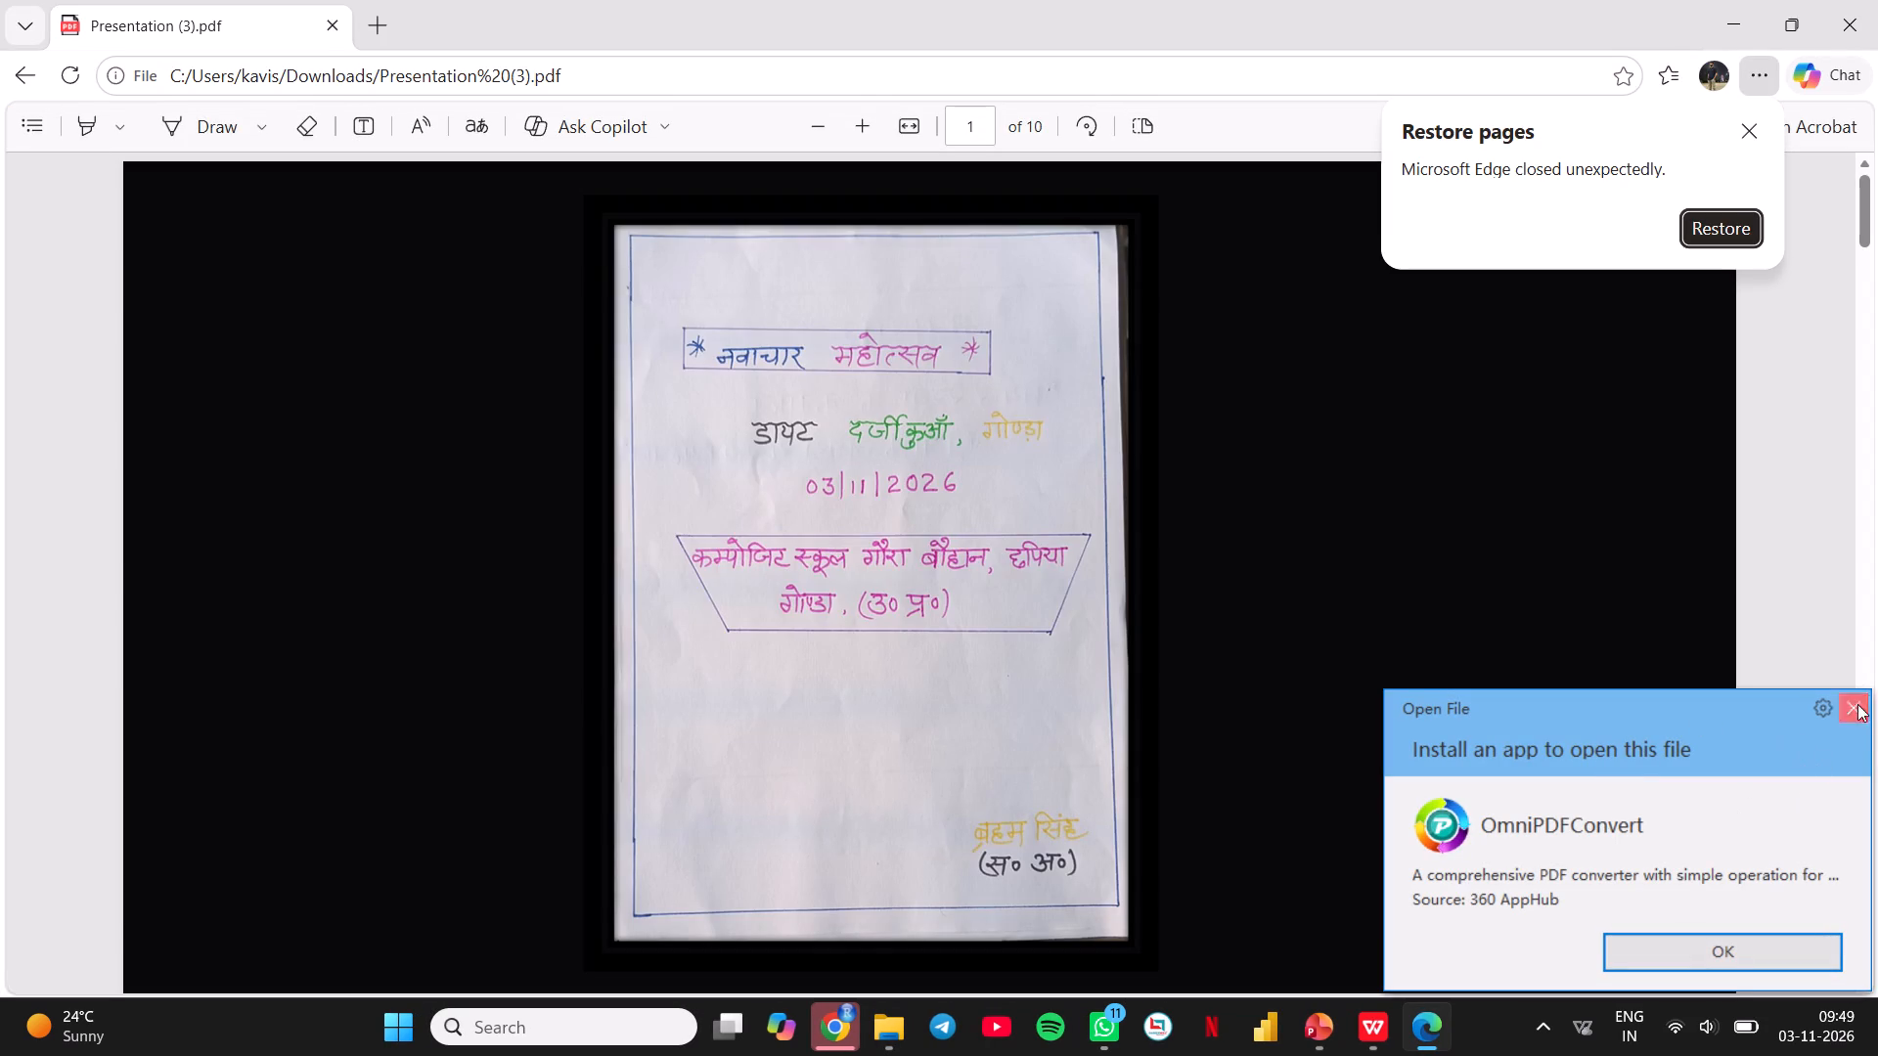
{"action": "left_click", "coordinate": [1752, 129]}
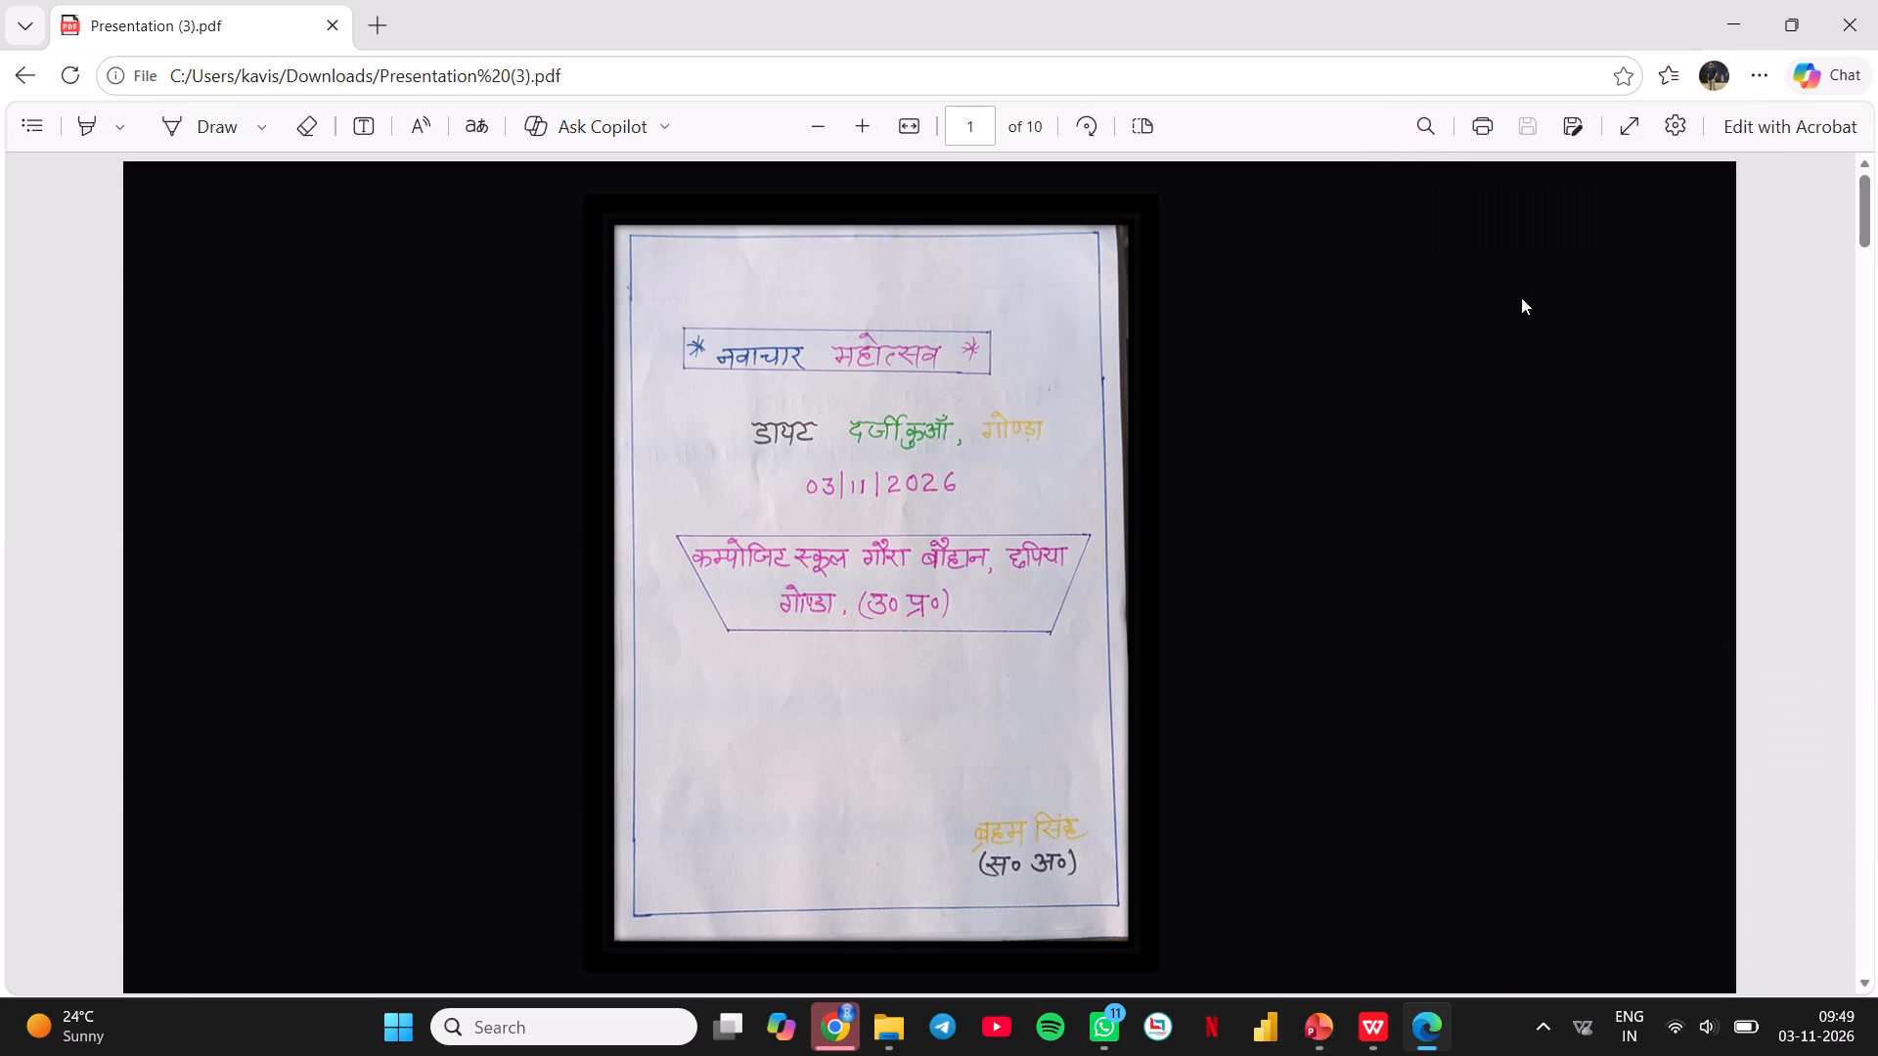
{"action": "scroll", "coordinate": [1551, 418], "scroll_direction": "down", "scroll_amount": 9}
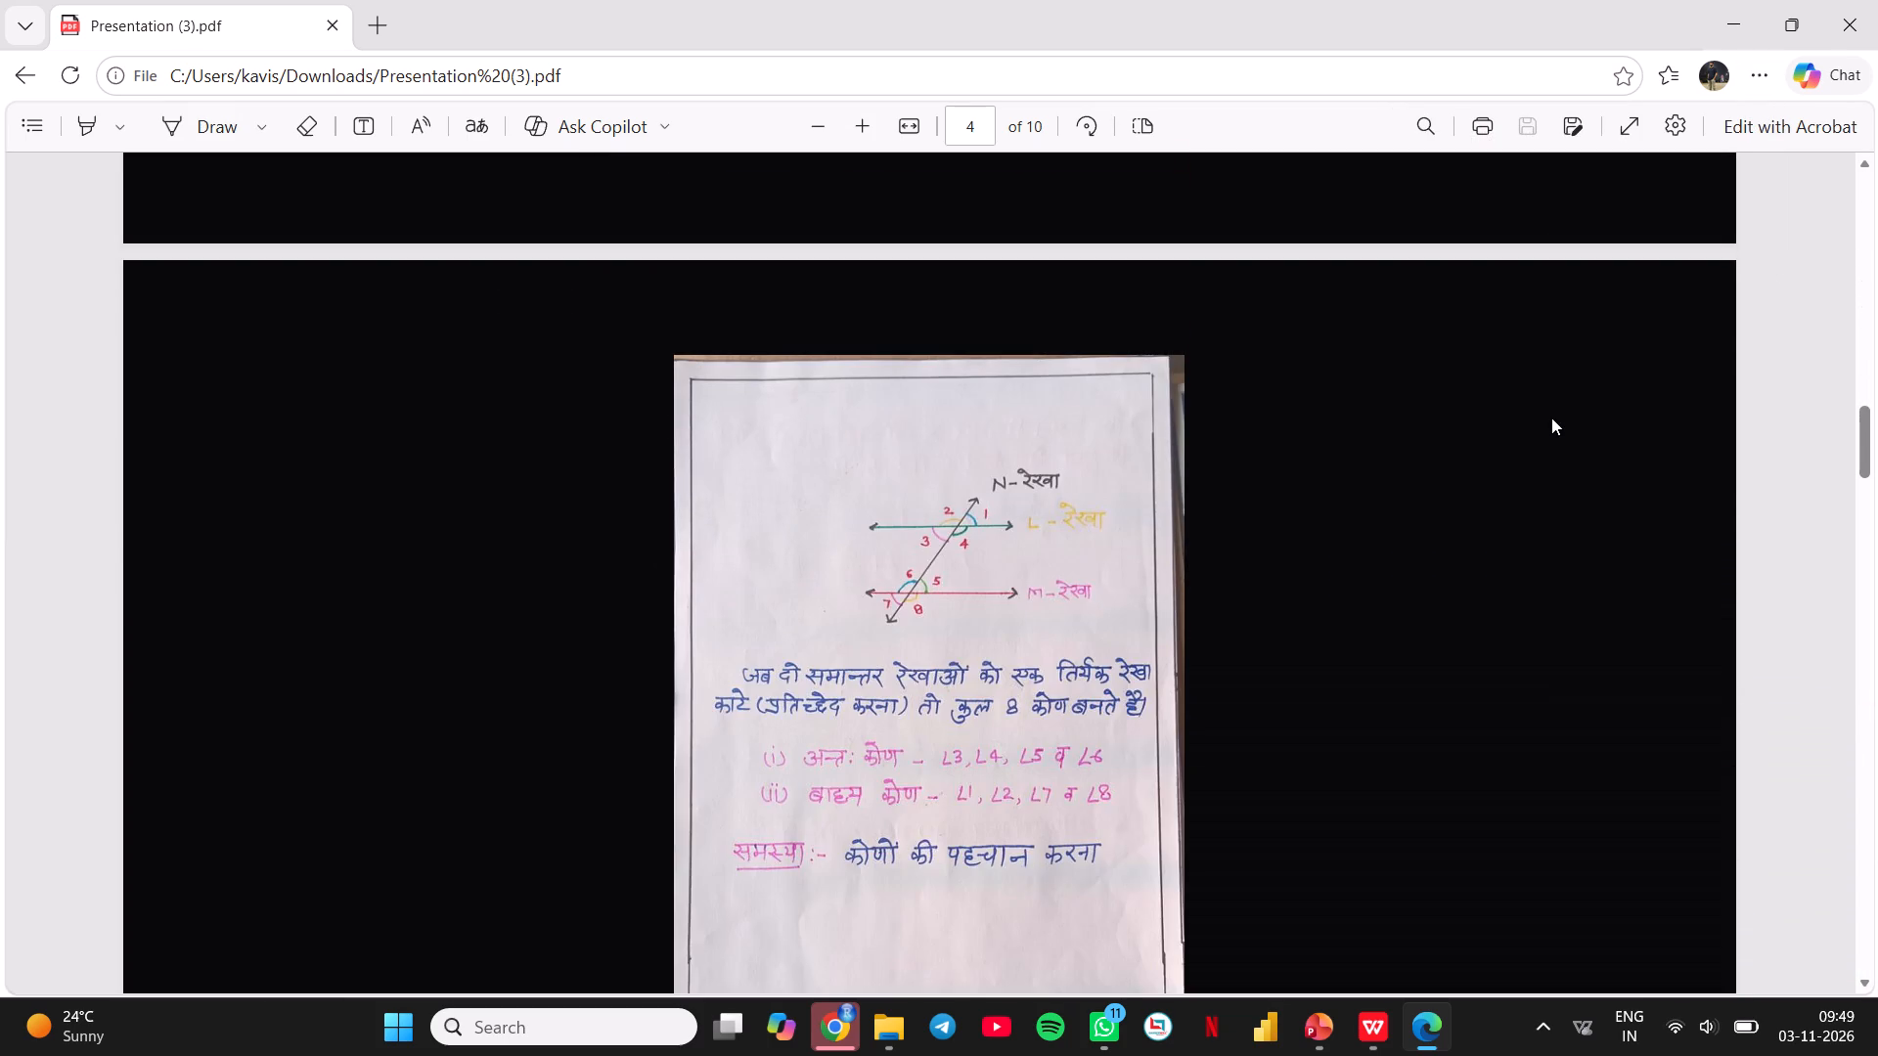
{"action": "left_click", "coordinate": [1877, 0]}
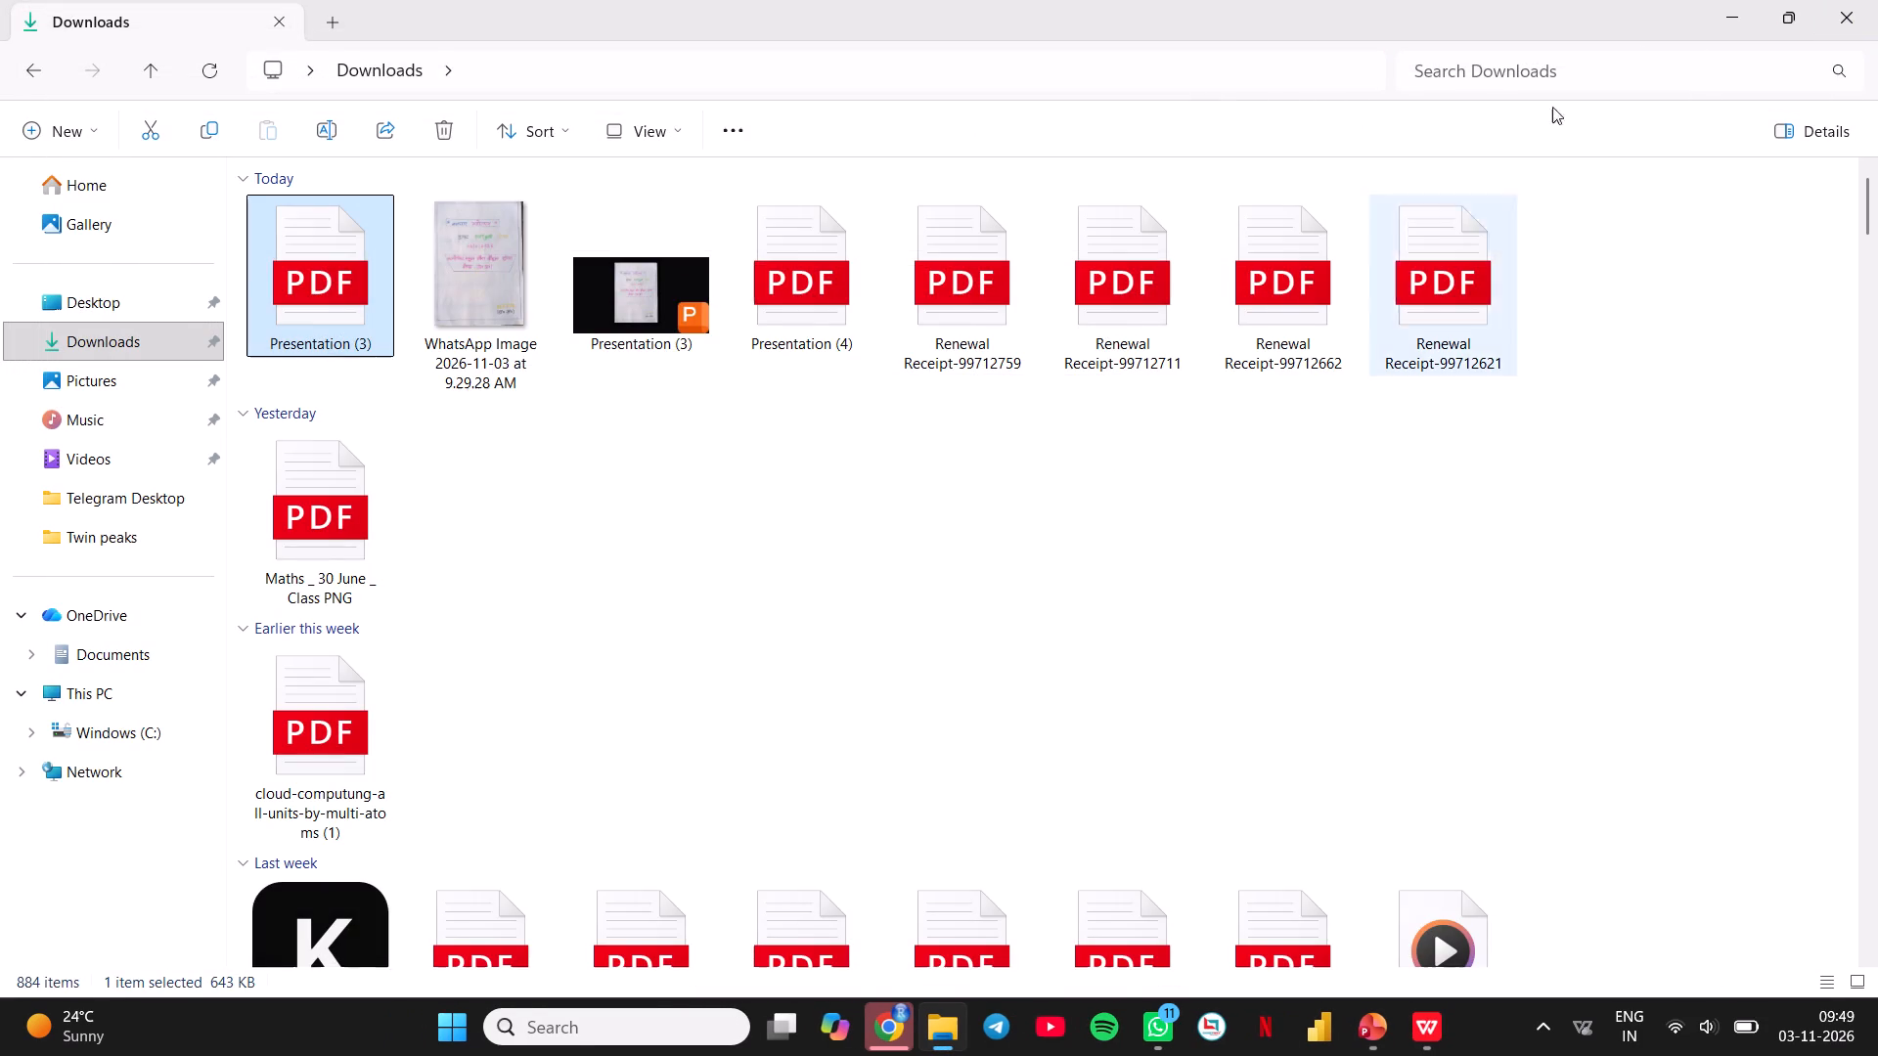
{"action": "left_click", "coordinate": [1848, 22]}
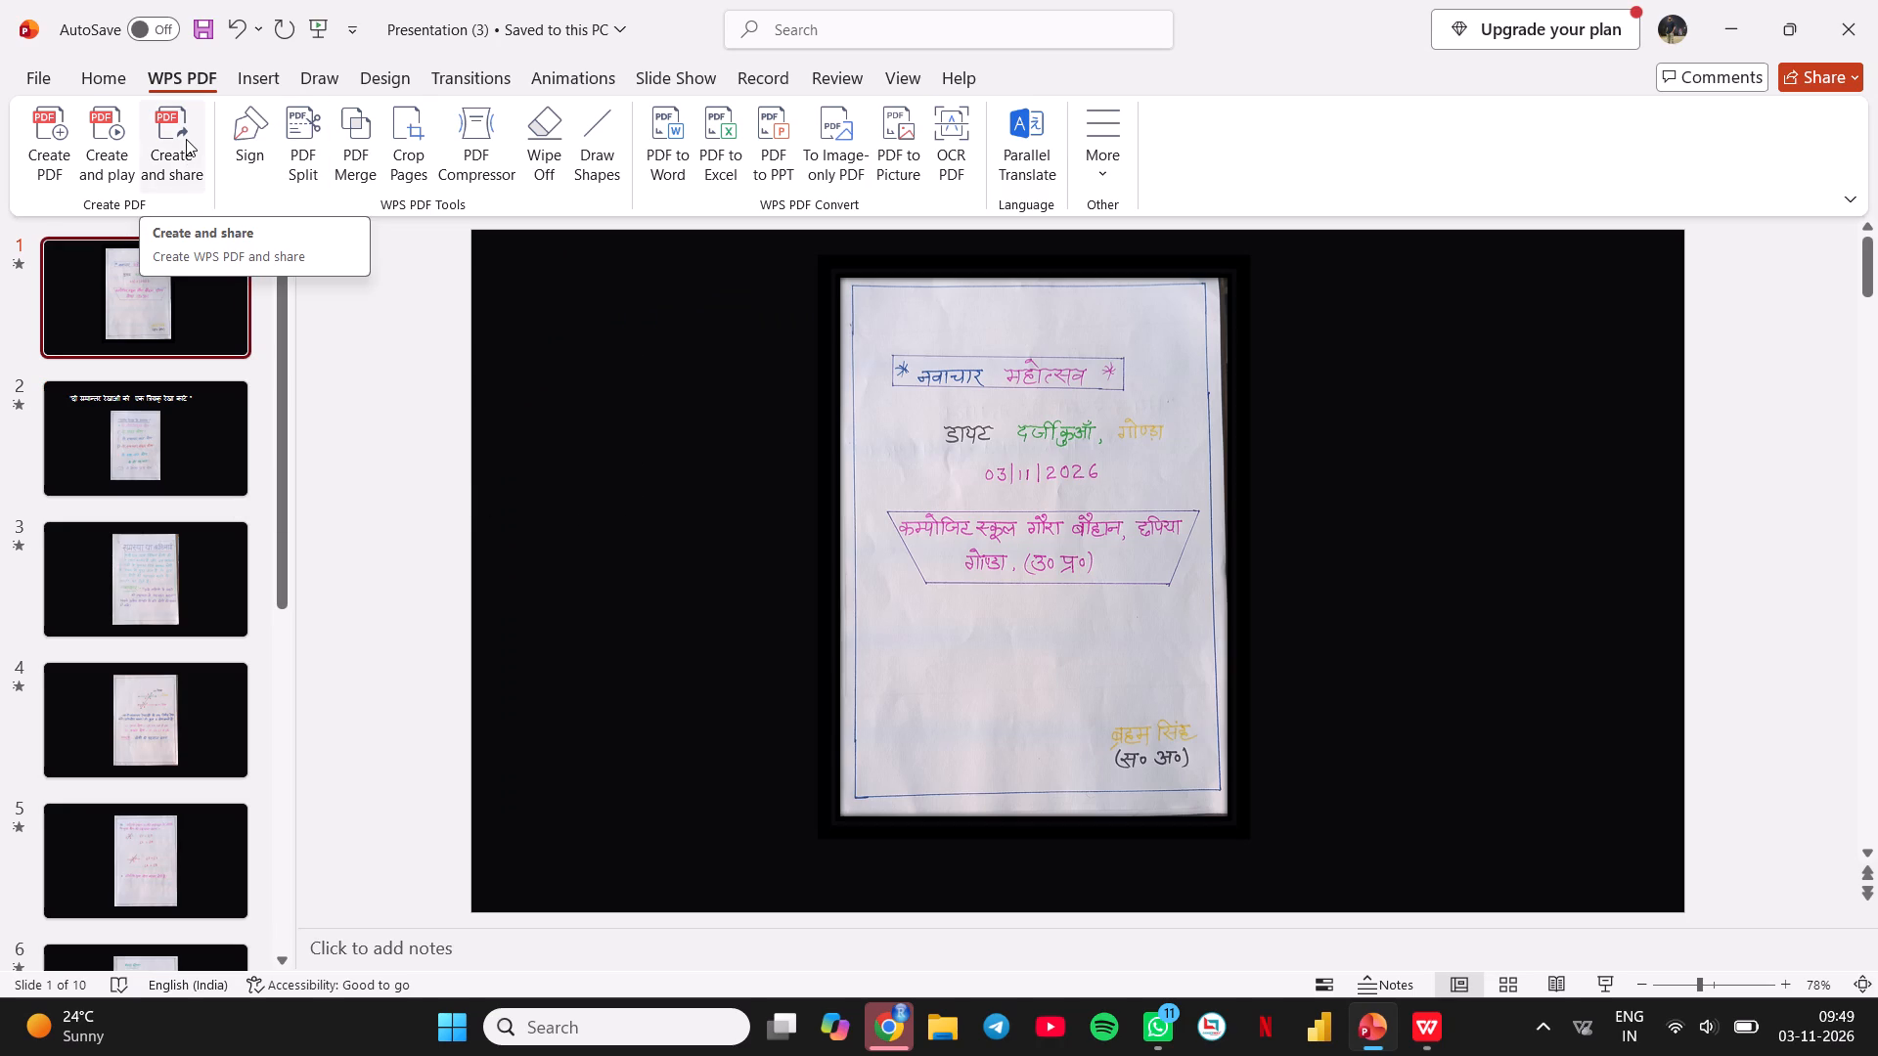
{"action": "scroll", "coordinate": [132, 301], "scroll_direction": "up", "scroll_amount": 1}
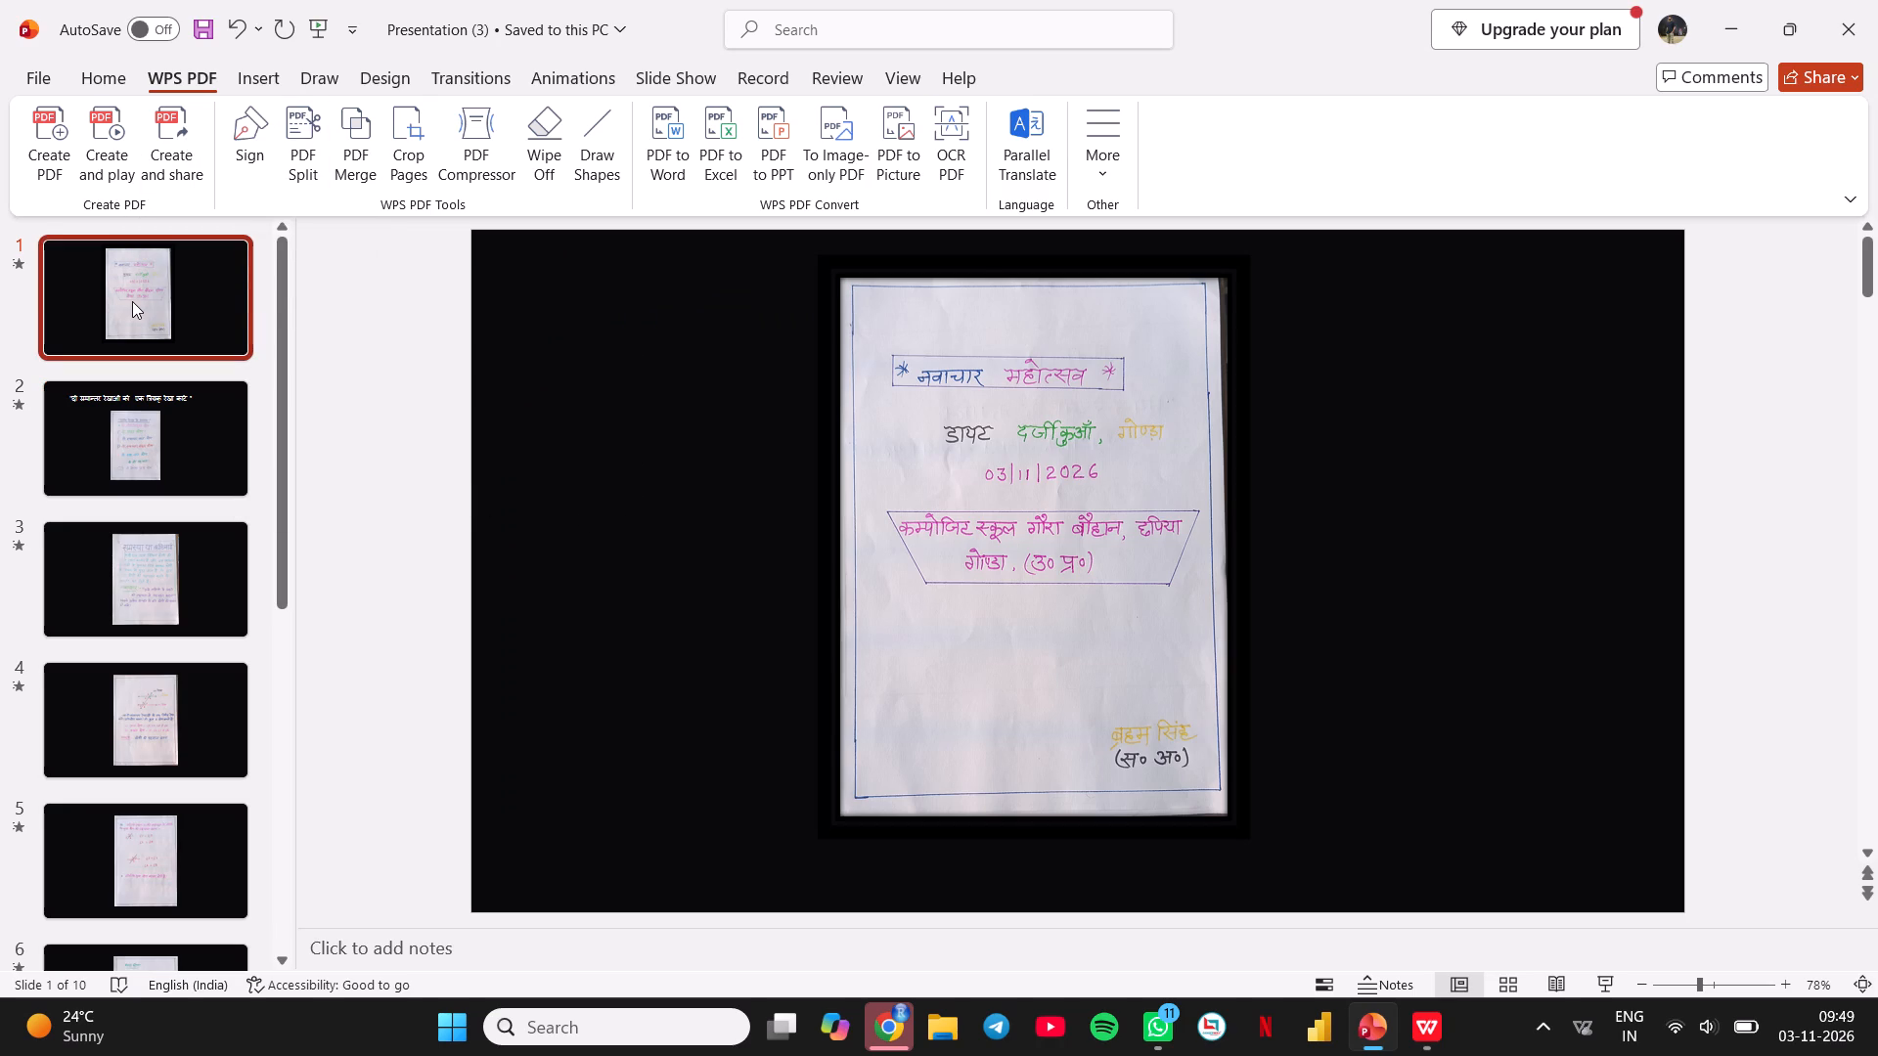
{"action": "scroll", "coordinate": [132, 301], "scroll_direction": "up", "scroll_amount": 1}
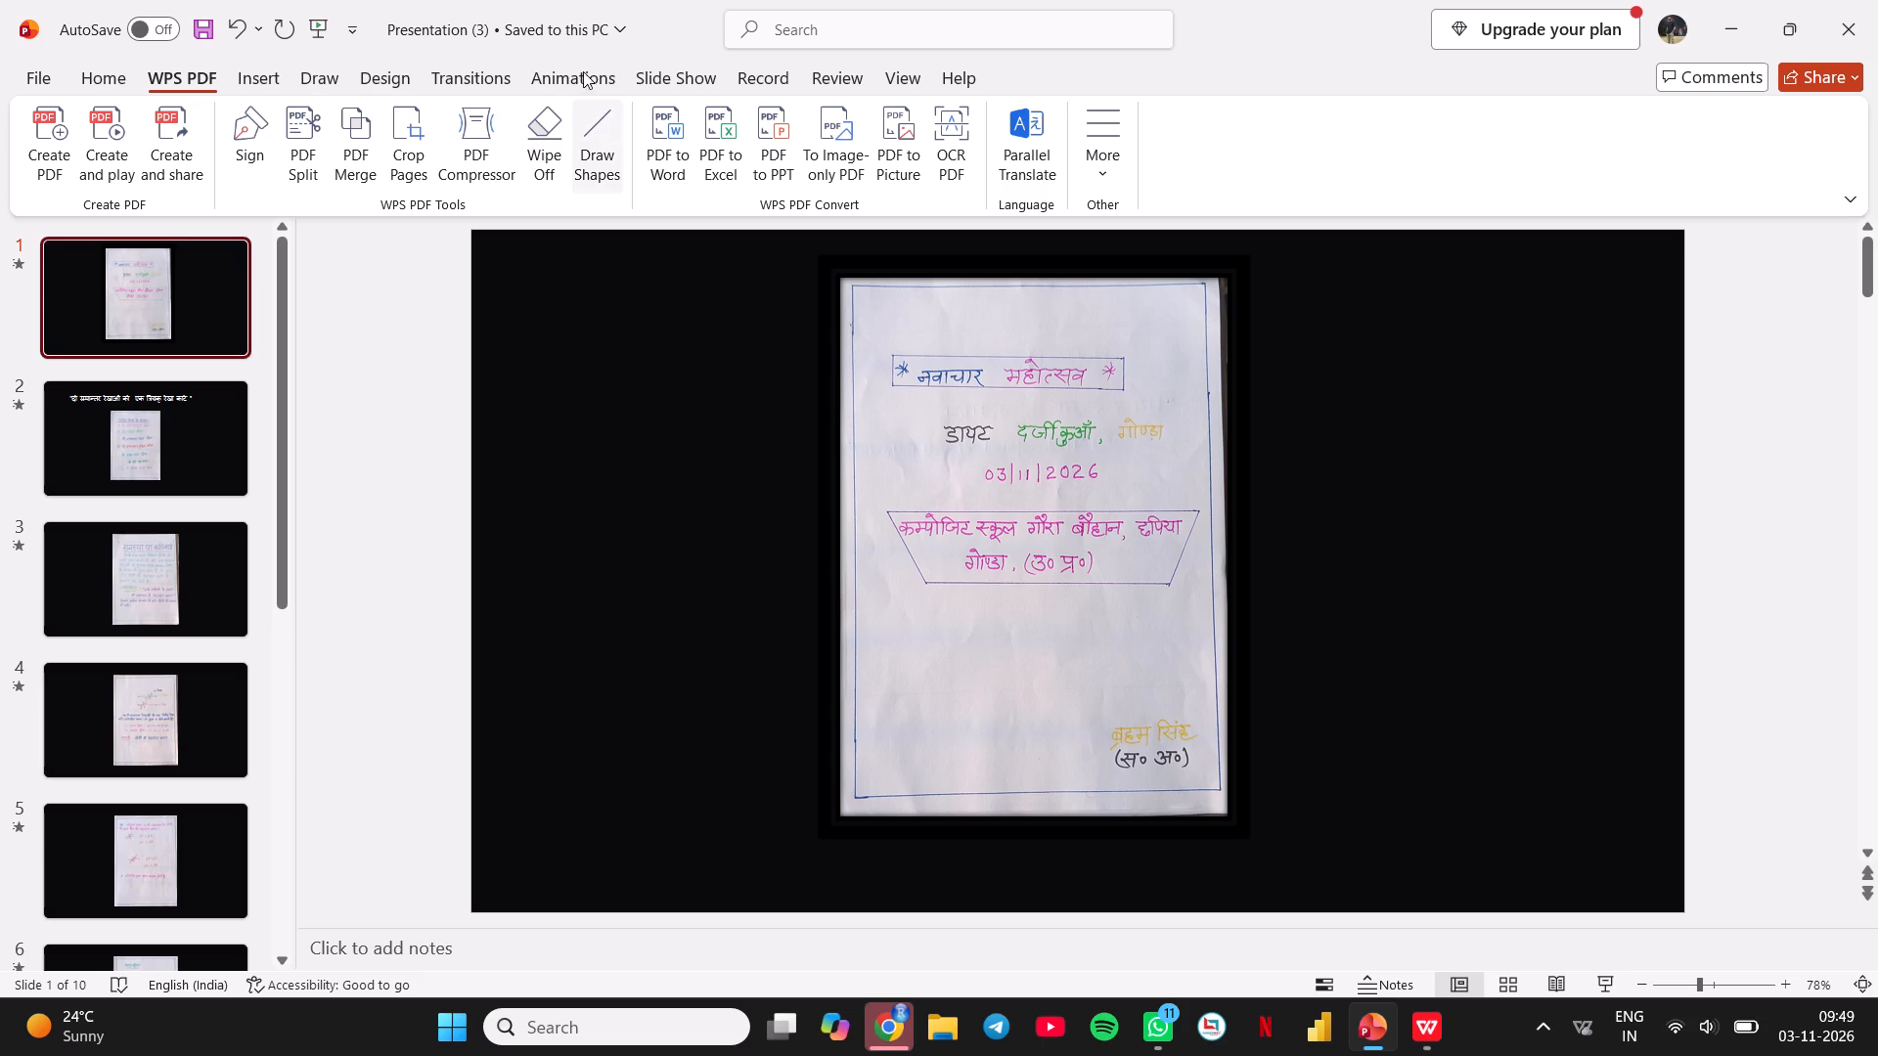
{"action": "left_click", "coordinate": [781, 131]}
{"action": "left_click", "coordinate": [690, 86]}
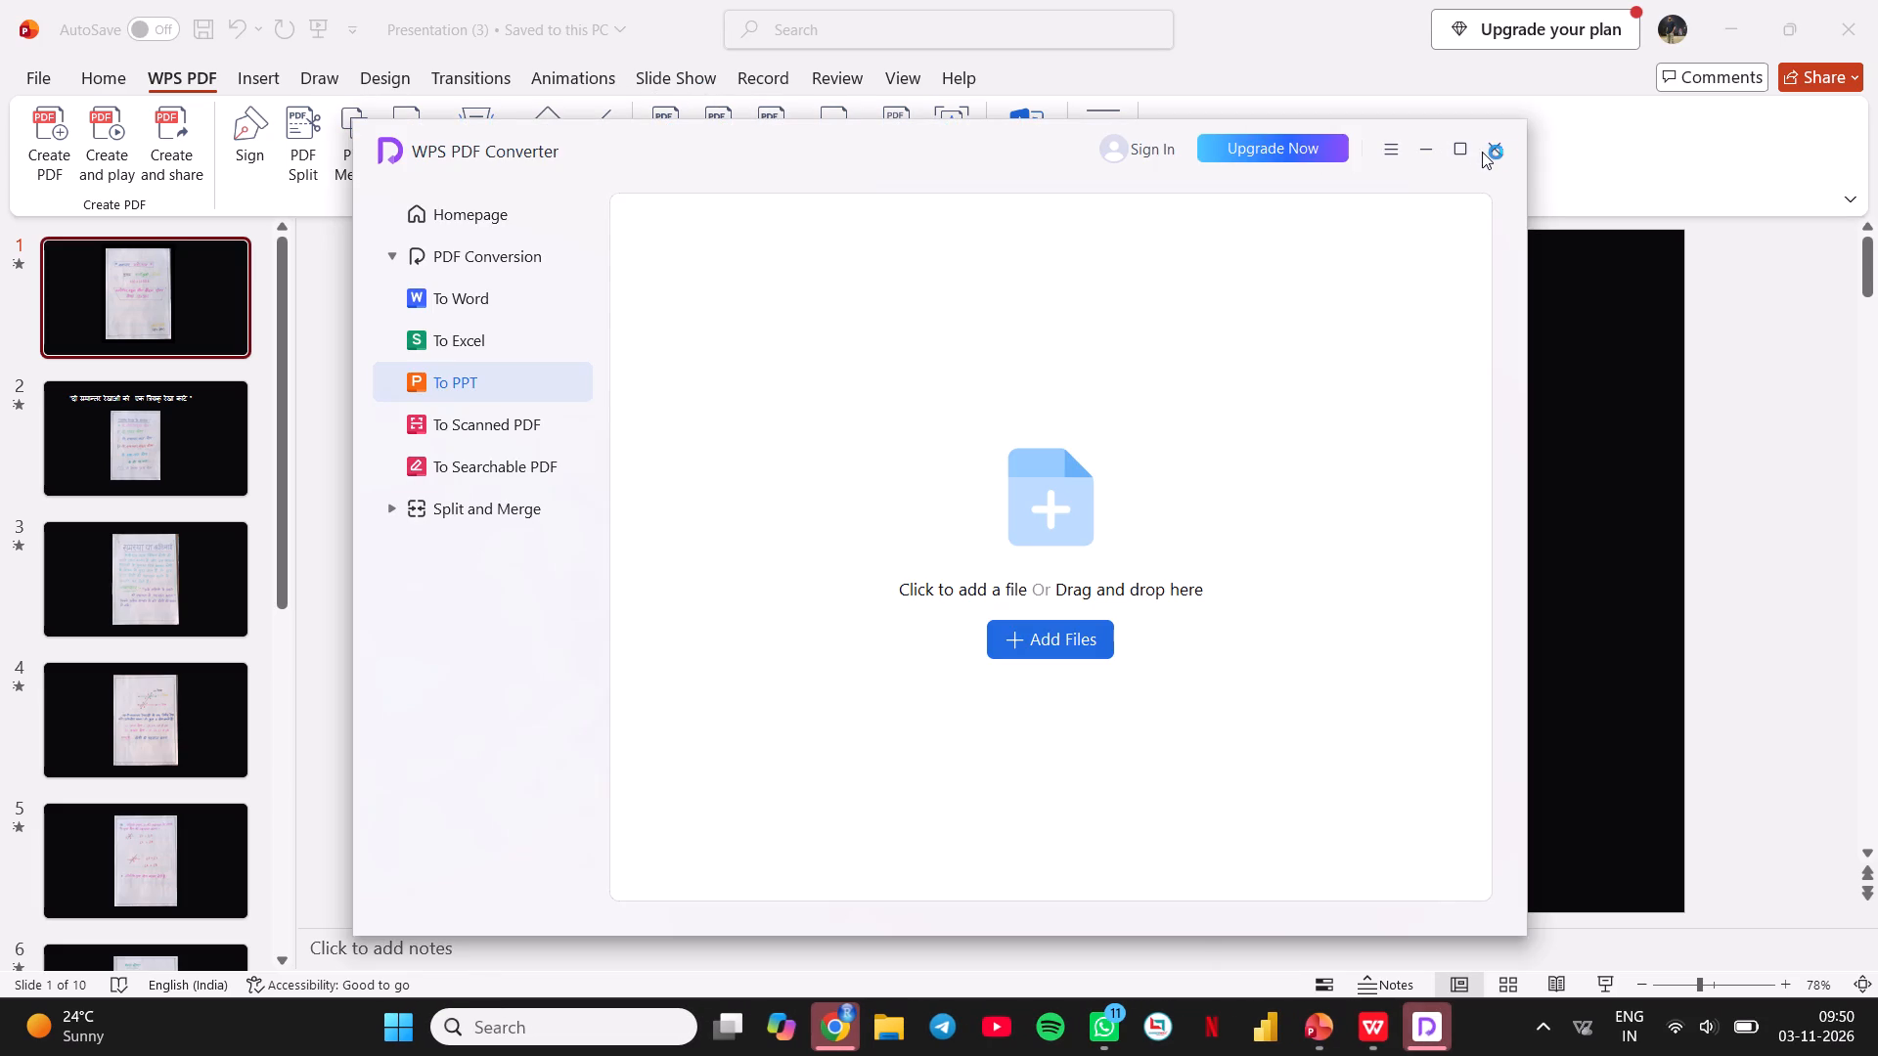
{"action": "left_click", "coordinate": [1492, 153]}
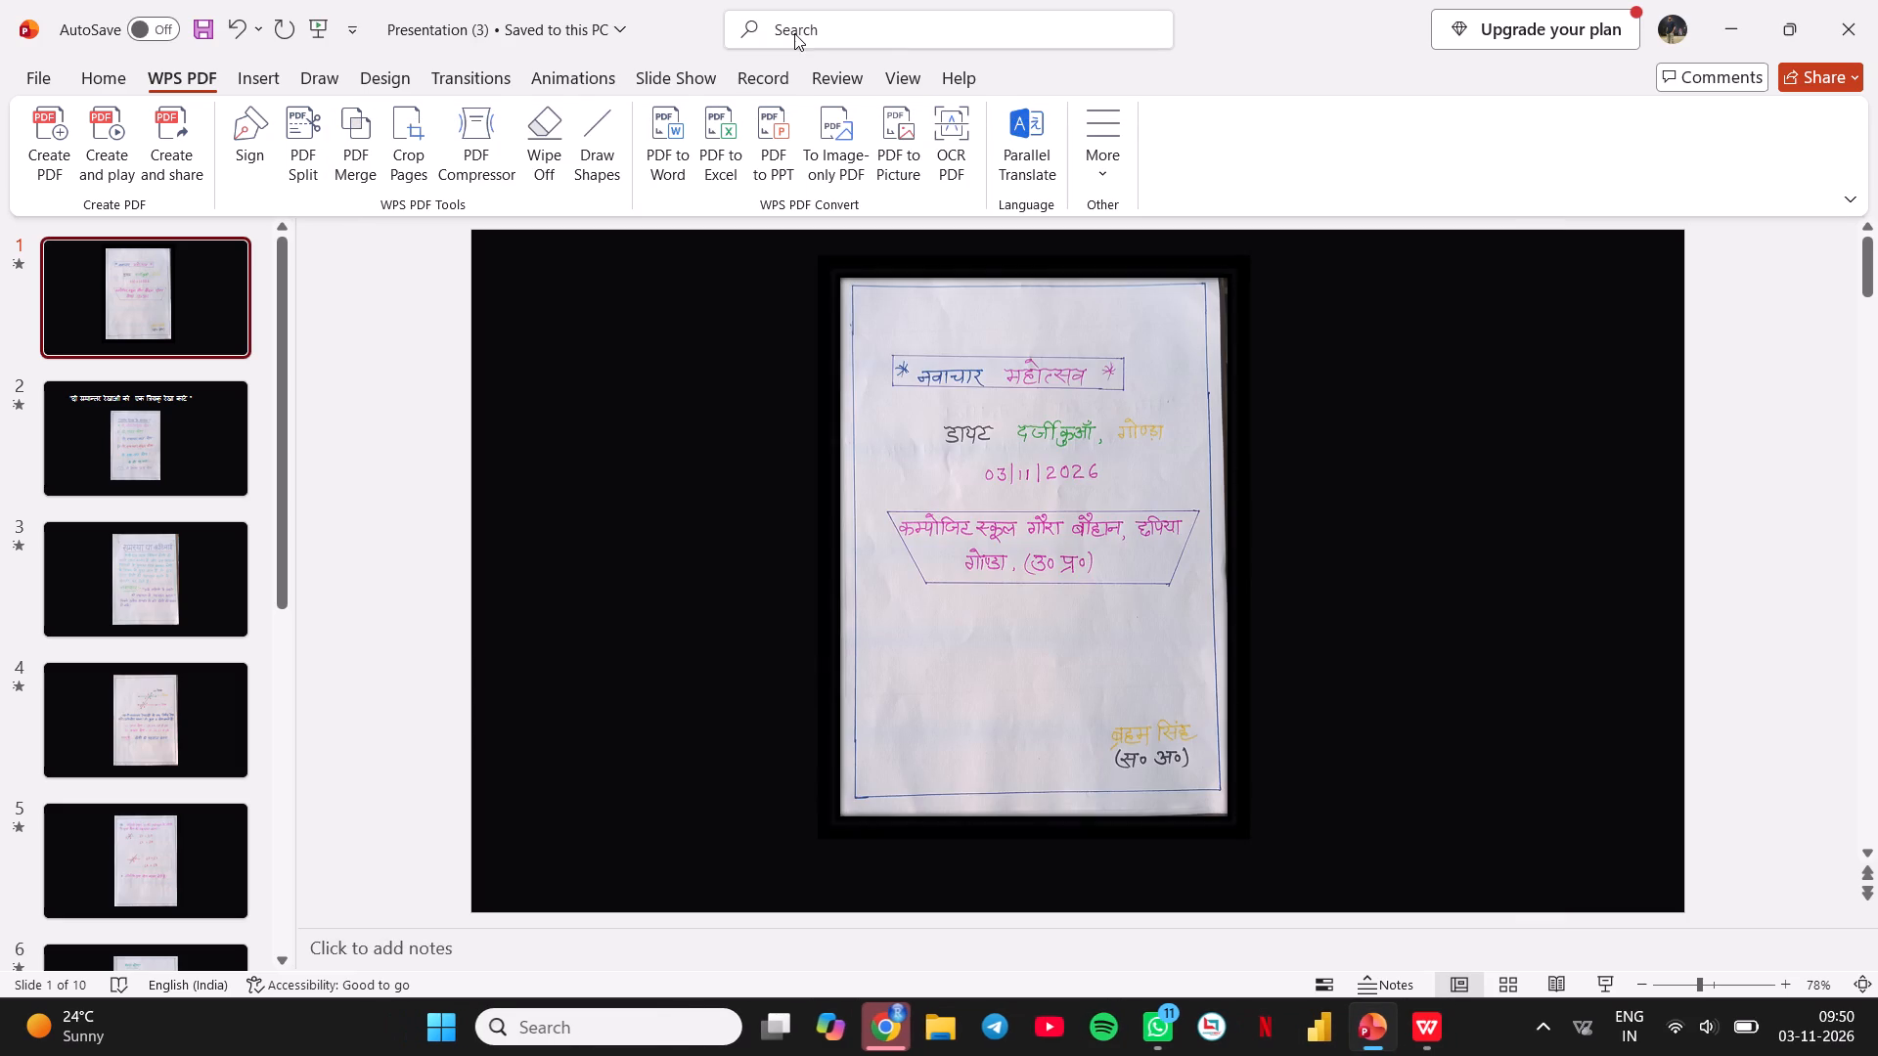
Play the slide show from the beginning, go forward and back through the first slides to check their animations, and exit it.
{"action": "left_click", "coordinate": [691, 82]}
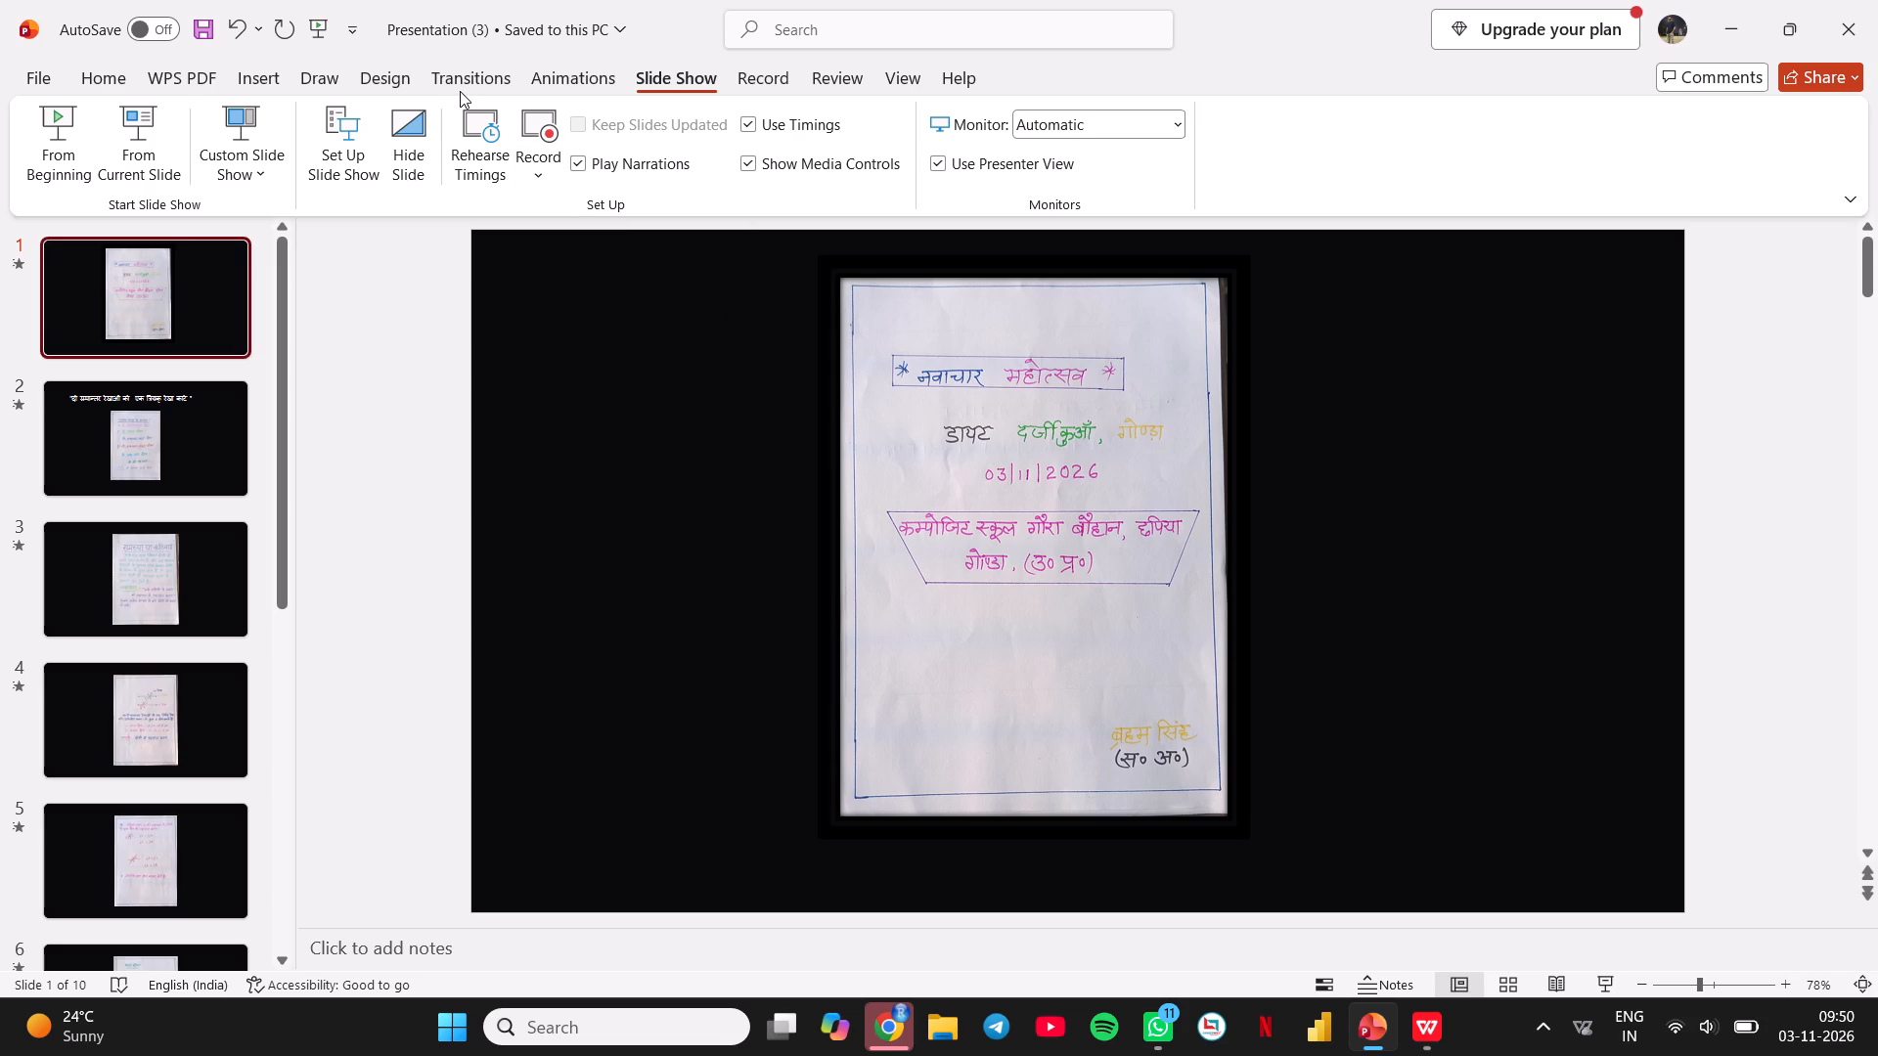
{"action": "left_click", "coordinate": [316, 29]}
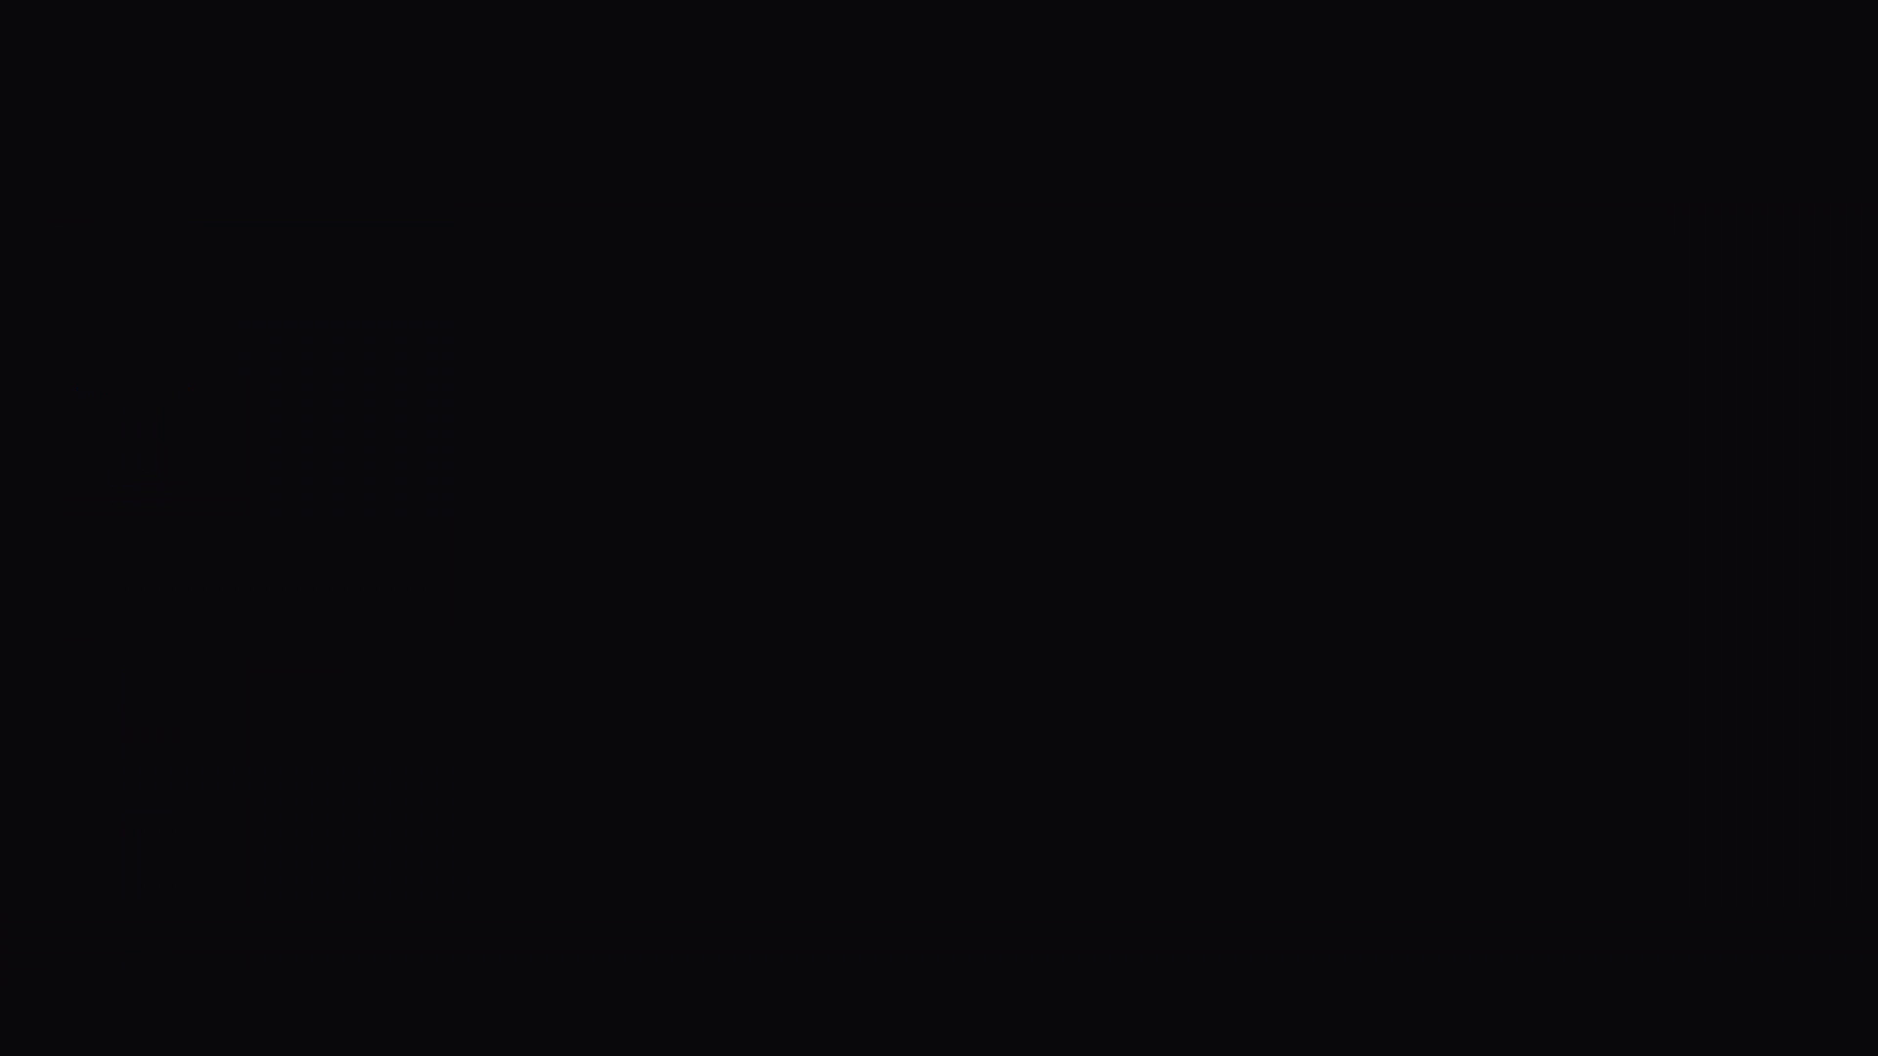
{"action": "key", "text": "Return"}
{"action": "key", "text": "space"}
{"action": "key", "text": "Left"}
{"action": "key", "text": "Right"}
{"action": "key", "text": "Right"}
{"action": "key", "text": "Right"}
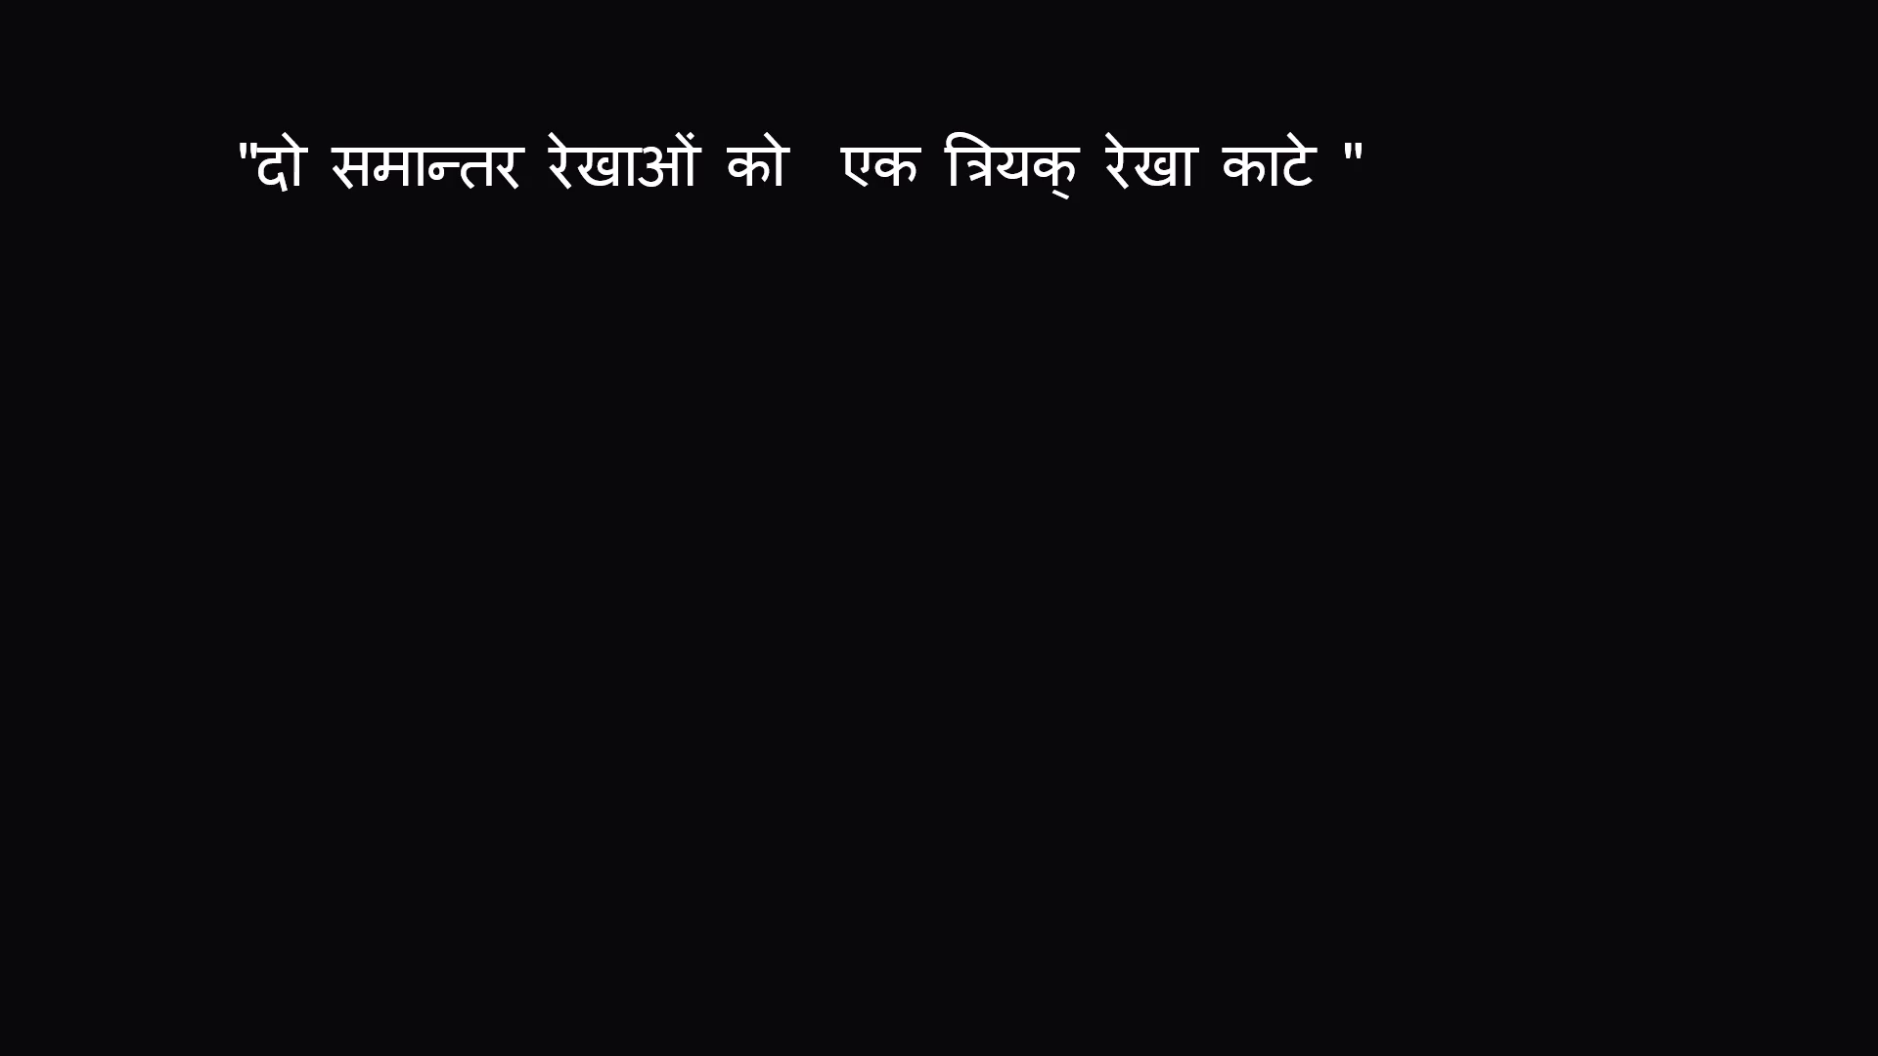
{"action": "key", "text": "Left"}
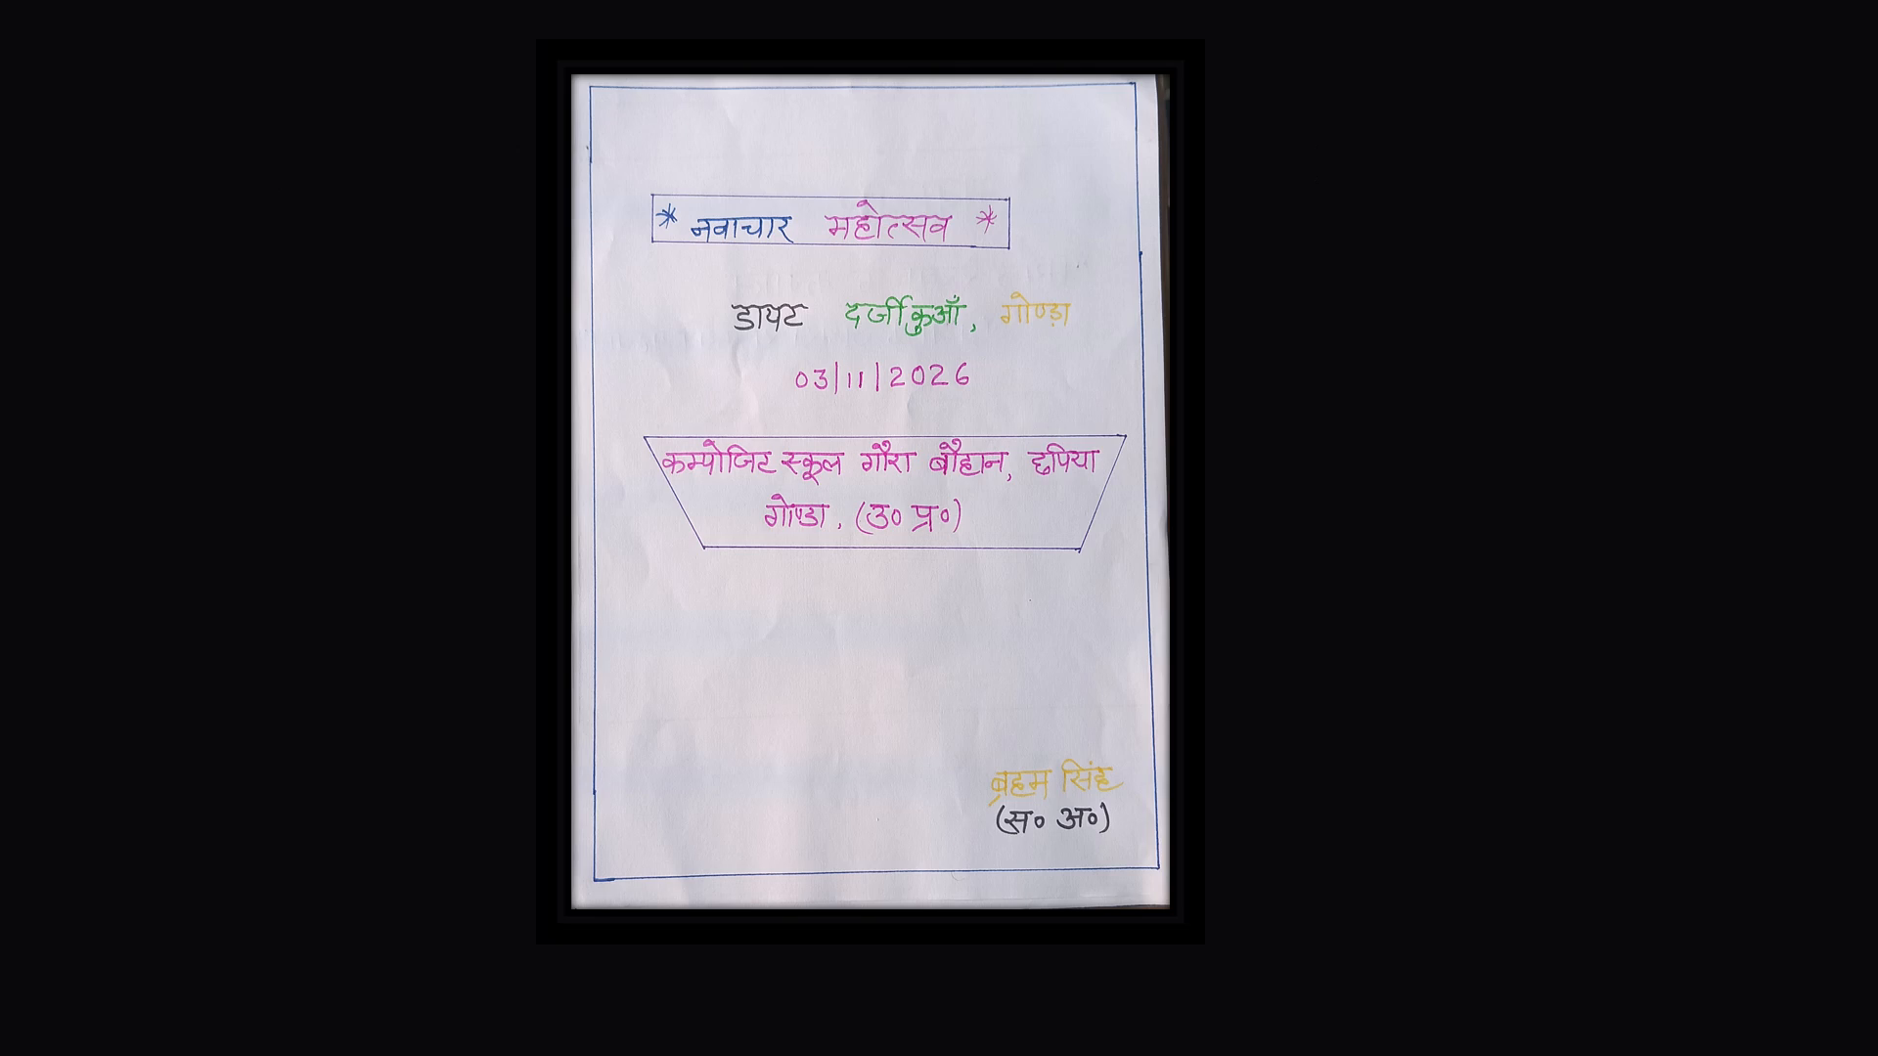
{"action": "key", "text": "Right"}
{"action": "key", "text": "Right"}
{"action": "key", "text": "Right"}
{"action": "key", "text": "Right"}
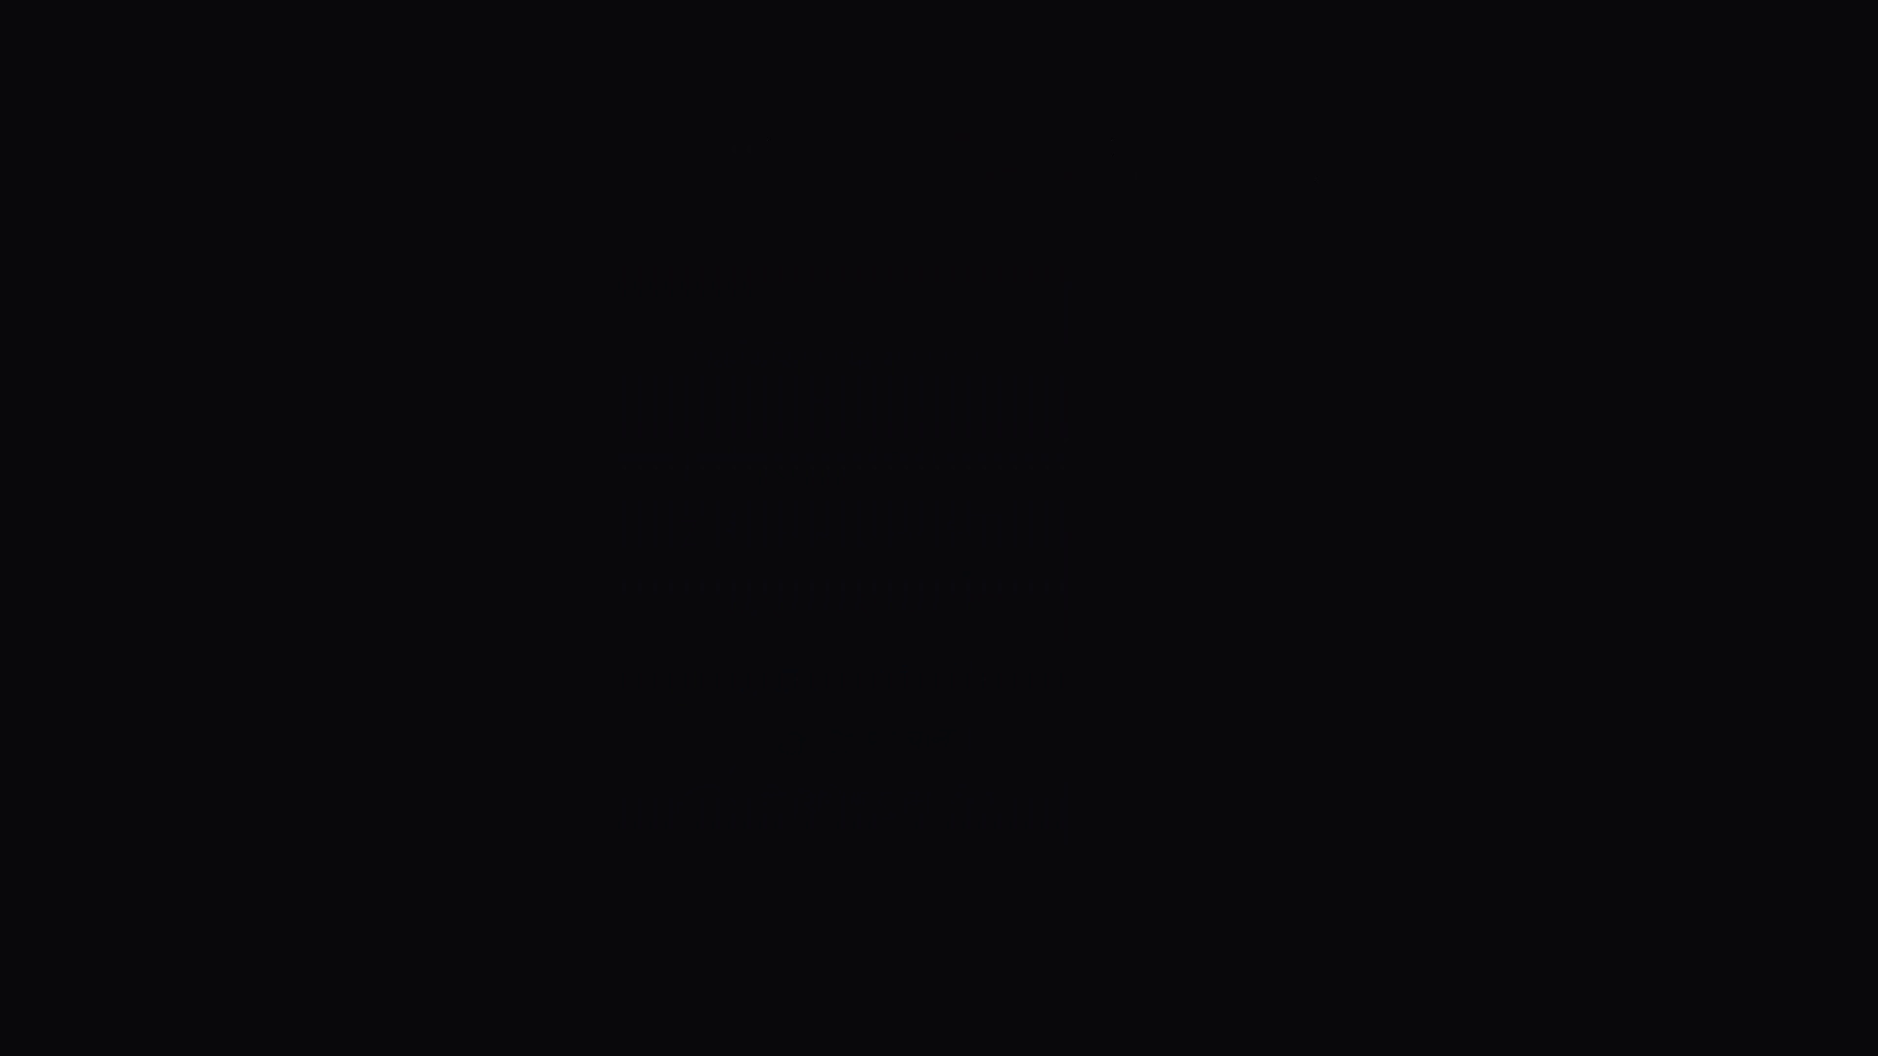
{"action": "key", "text": "Right"}
{"action": "key", "text": "Right"}
{"action": "key", "text": "Escape"}
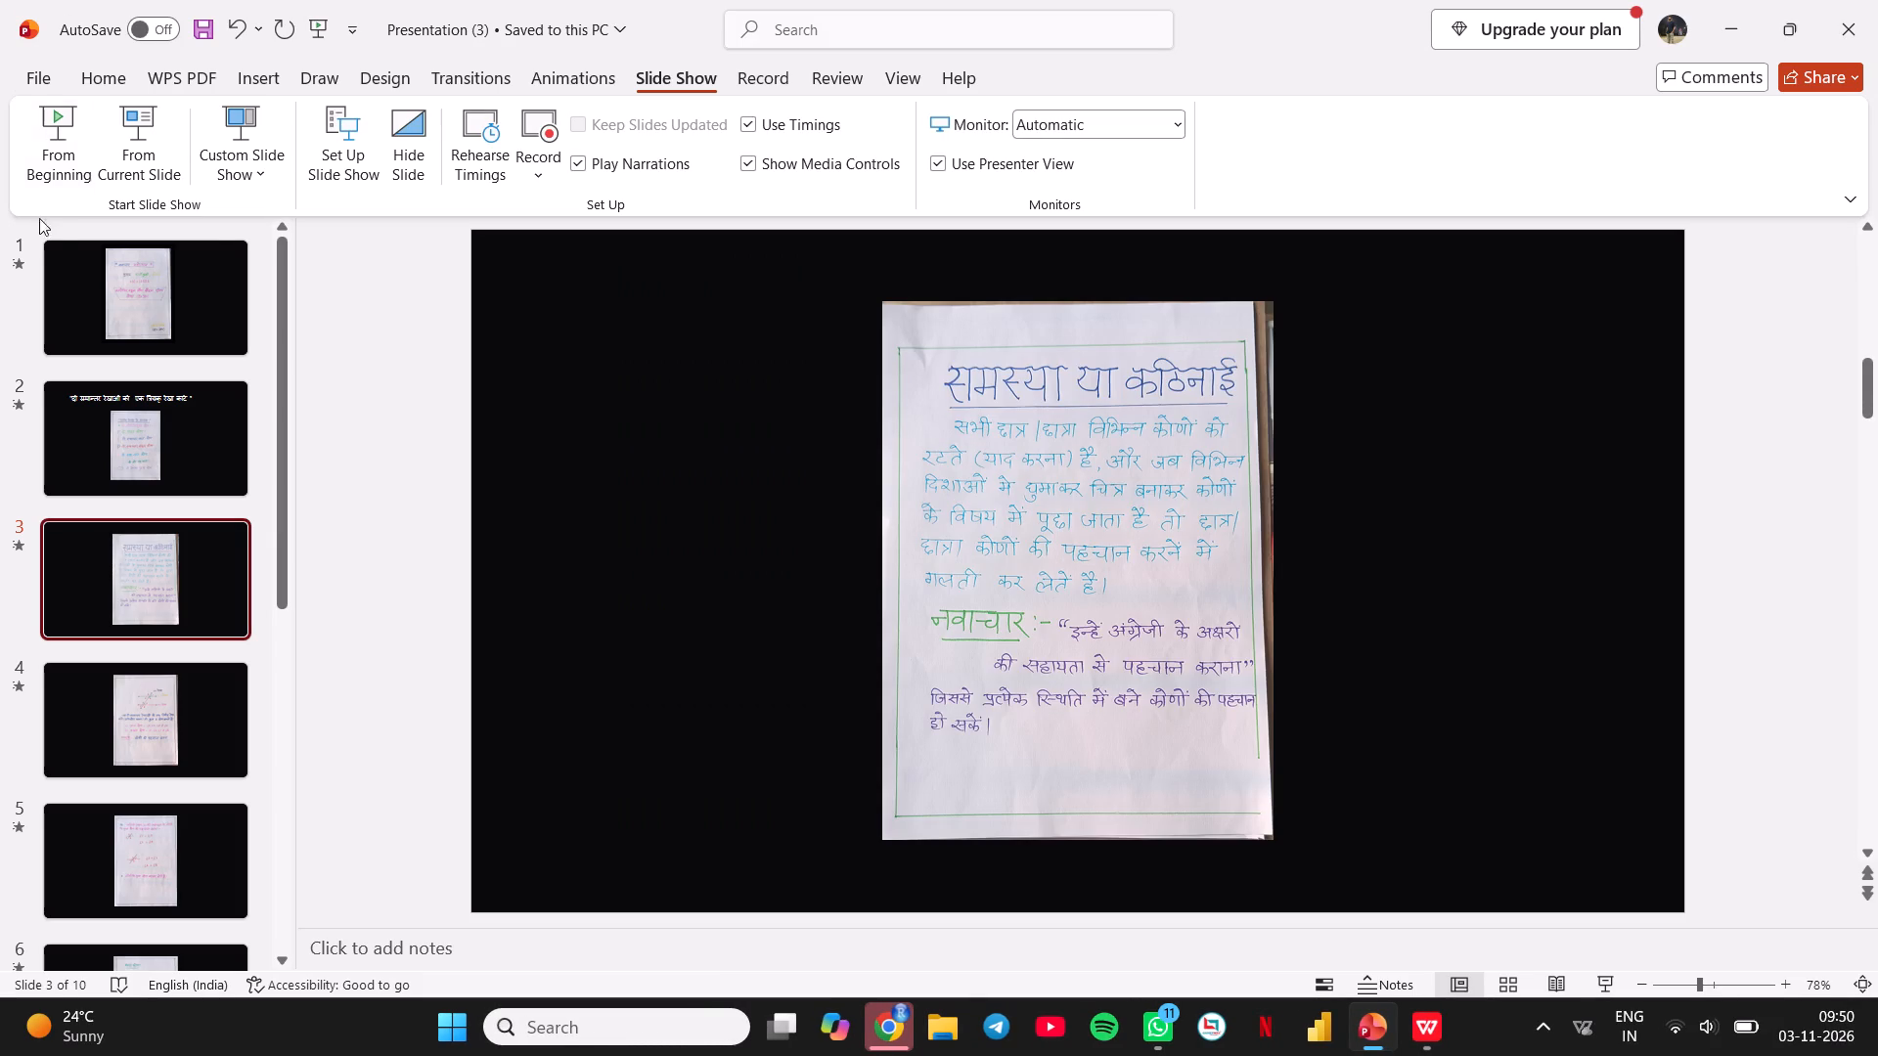
Set the animation delay of the handwritten-page picture on slide 1 to 00.00 seconds.
{"action": "left_click", "coordinate": [121, 306]}
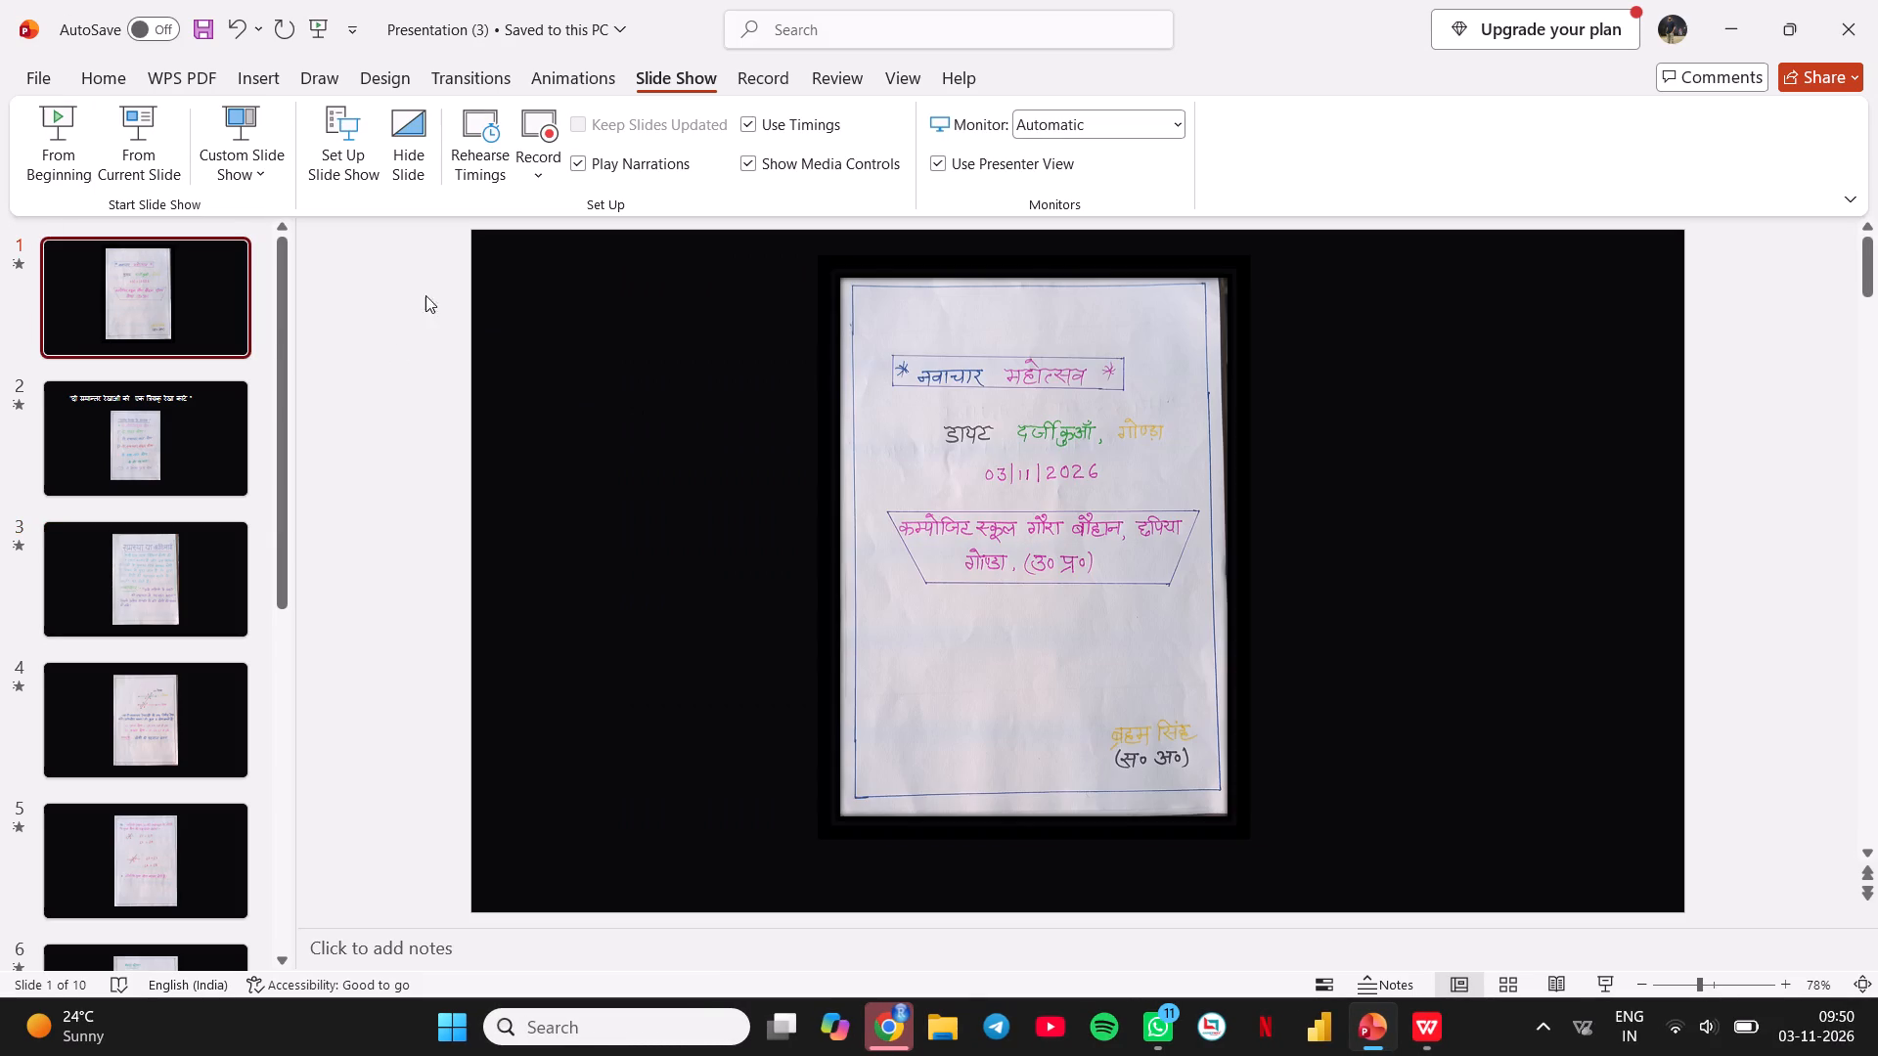
{"action": "left_click", "coordinate": [1050, 504]}
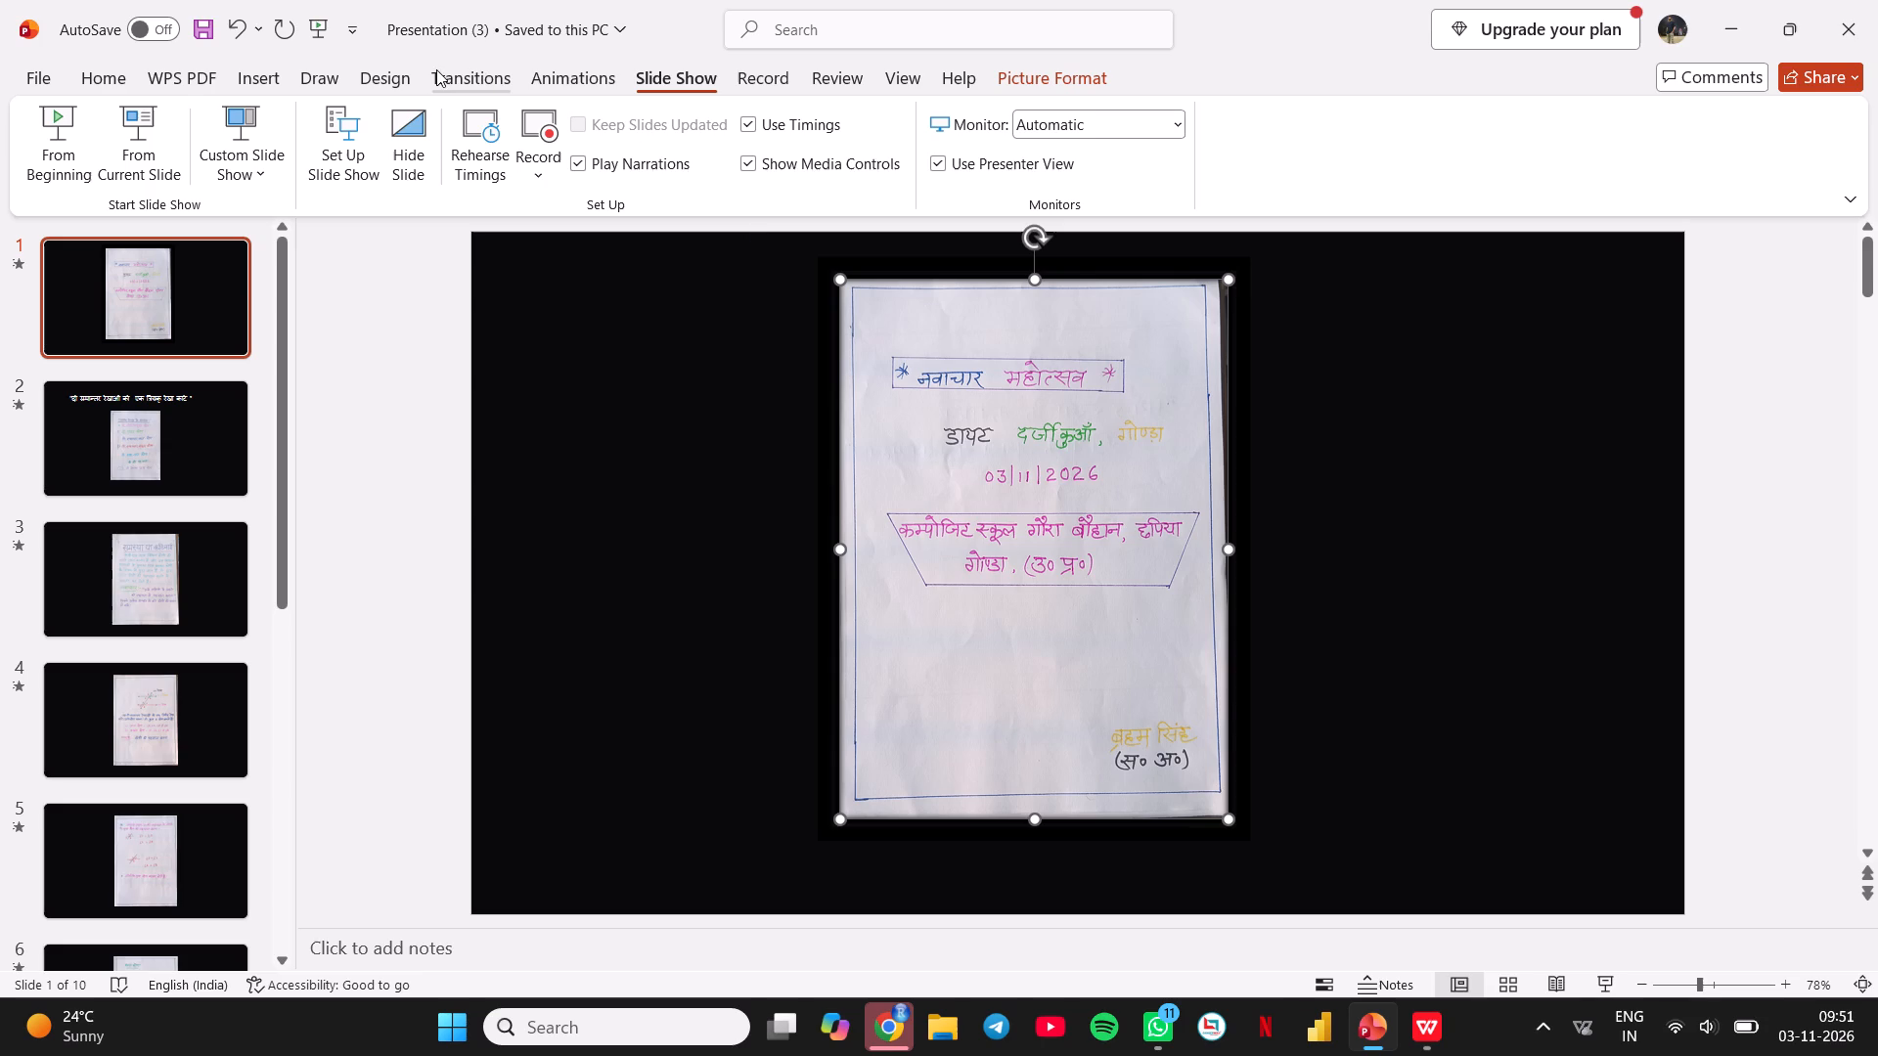
{"action": "left_click", "coordinate": [549, 80]}
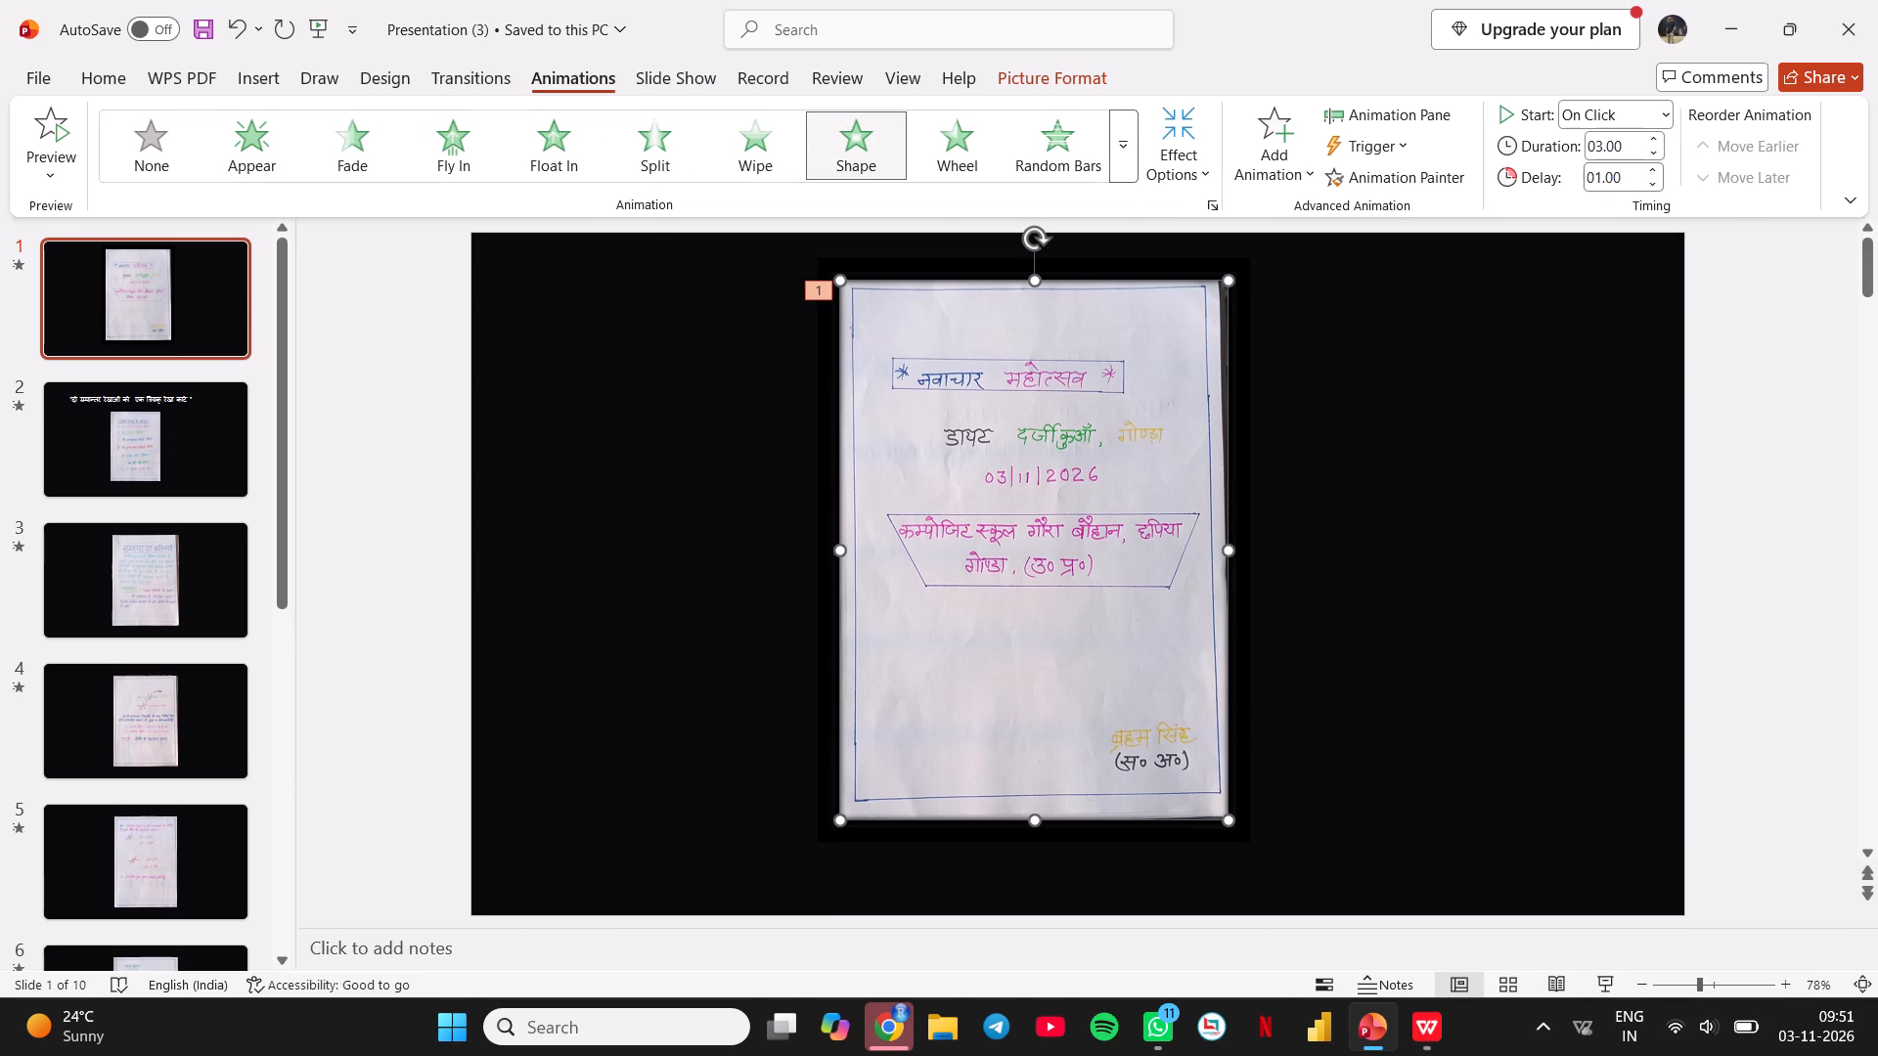
{"action": "left_click", "coordinate": [1654, 169]}
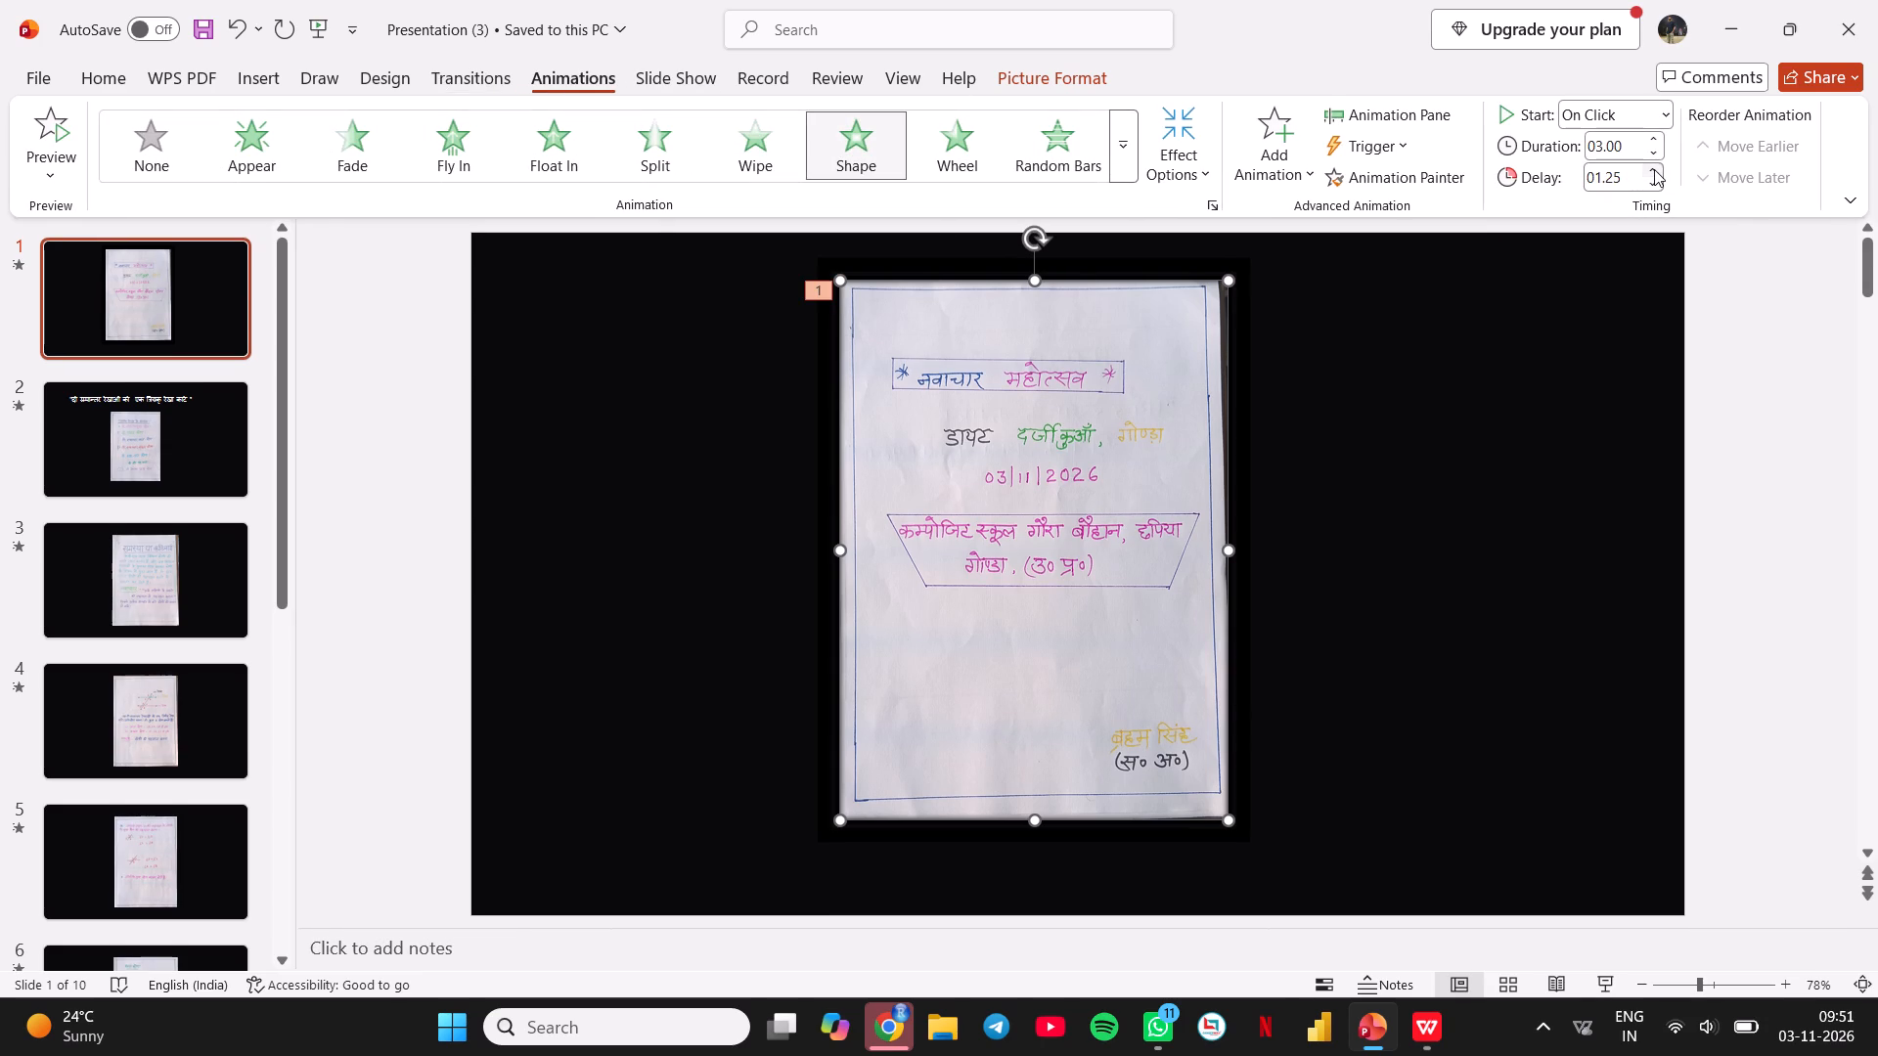
{"action": "left_click", "coordinate": [1654, 169]}
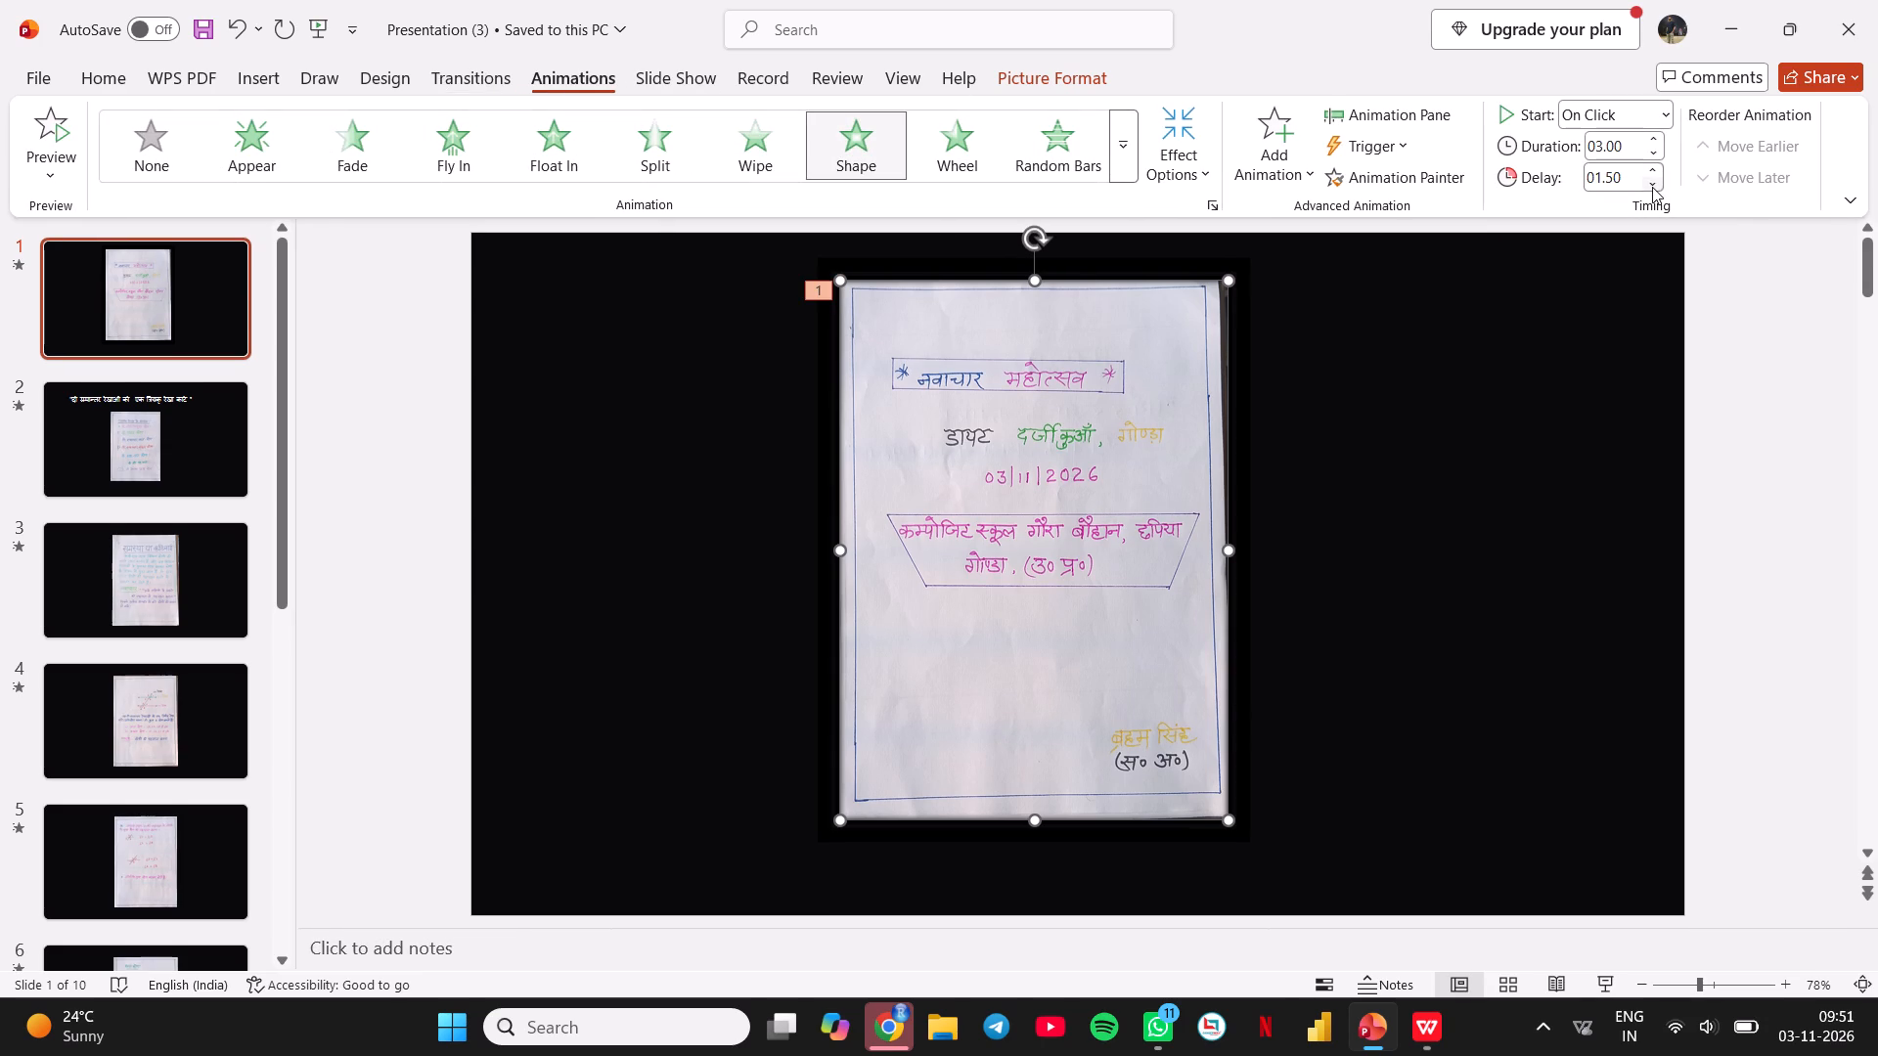
{"action": "left_click", "coordinate": [1652, 187]}
{"action": "double_click", "coordinate": [1652, 187]}
{"action": "double_click", "coordinate": [1652, 187]}
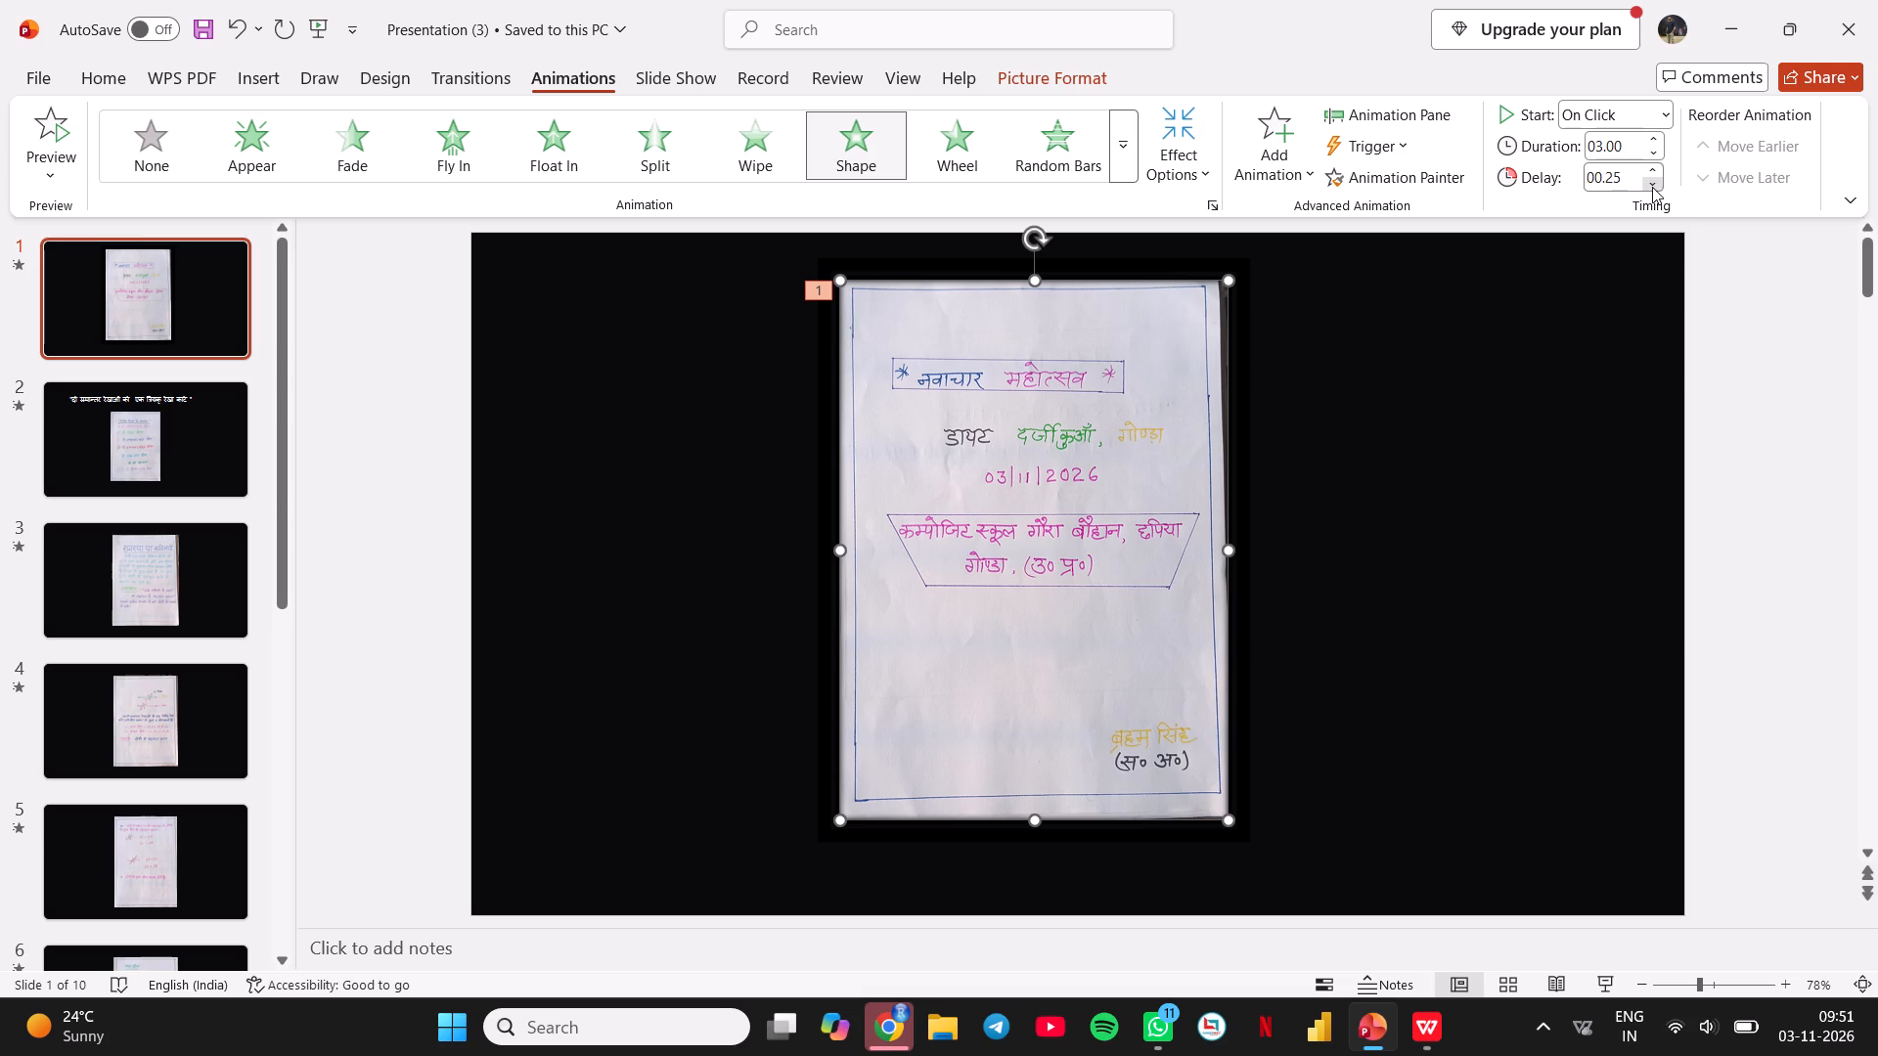
{"action": "left_click", "coordinate": [1652, 187]}
{"action": "left_click", "coordinate": [1652, 187]}
Set the animation delay of the handwritten-page picture on slide 2 to 00.00 seconds.
{"action": "left_click", "coordinate": [148, 461]}
{"action": "left_click", "coordinate": [1128, 413]}
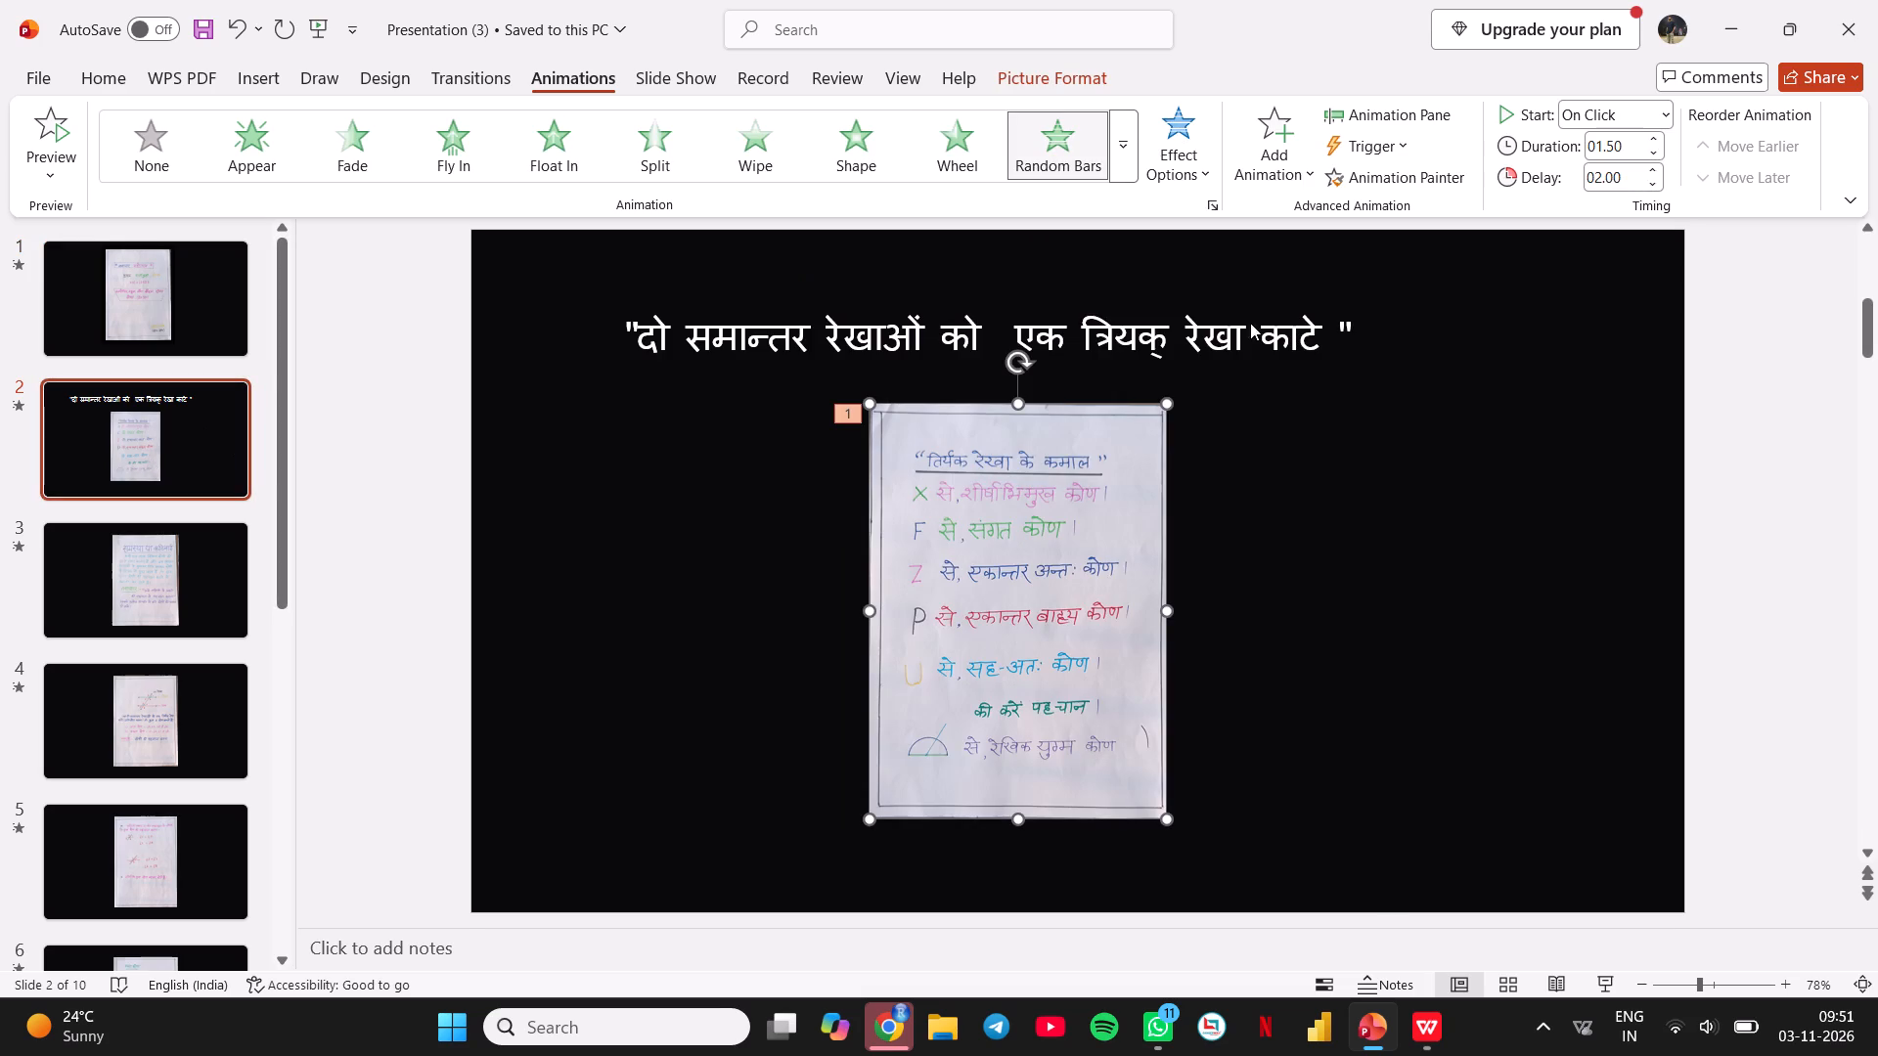
{"action": "triple_click", "coordinate": [1652, 184]}
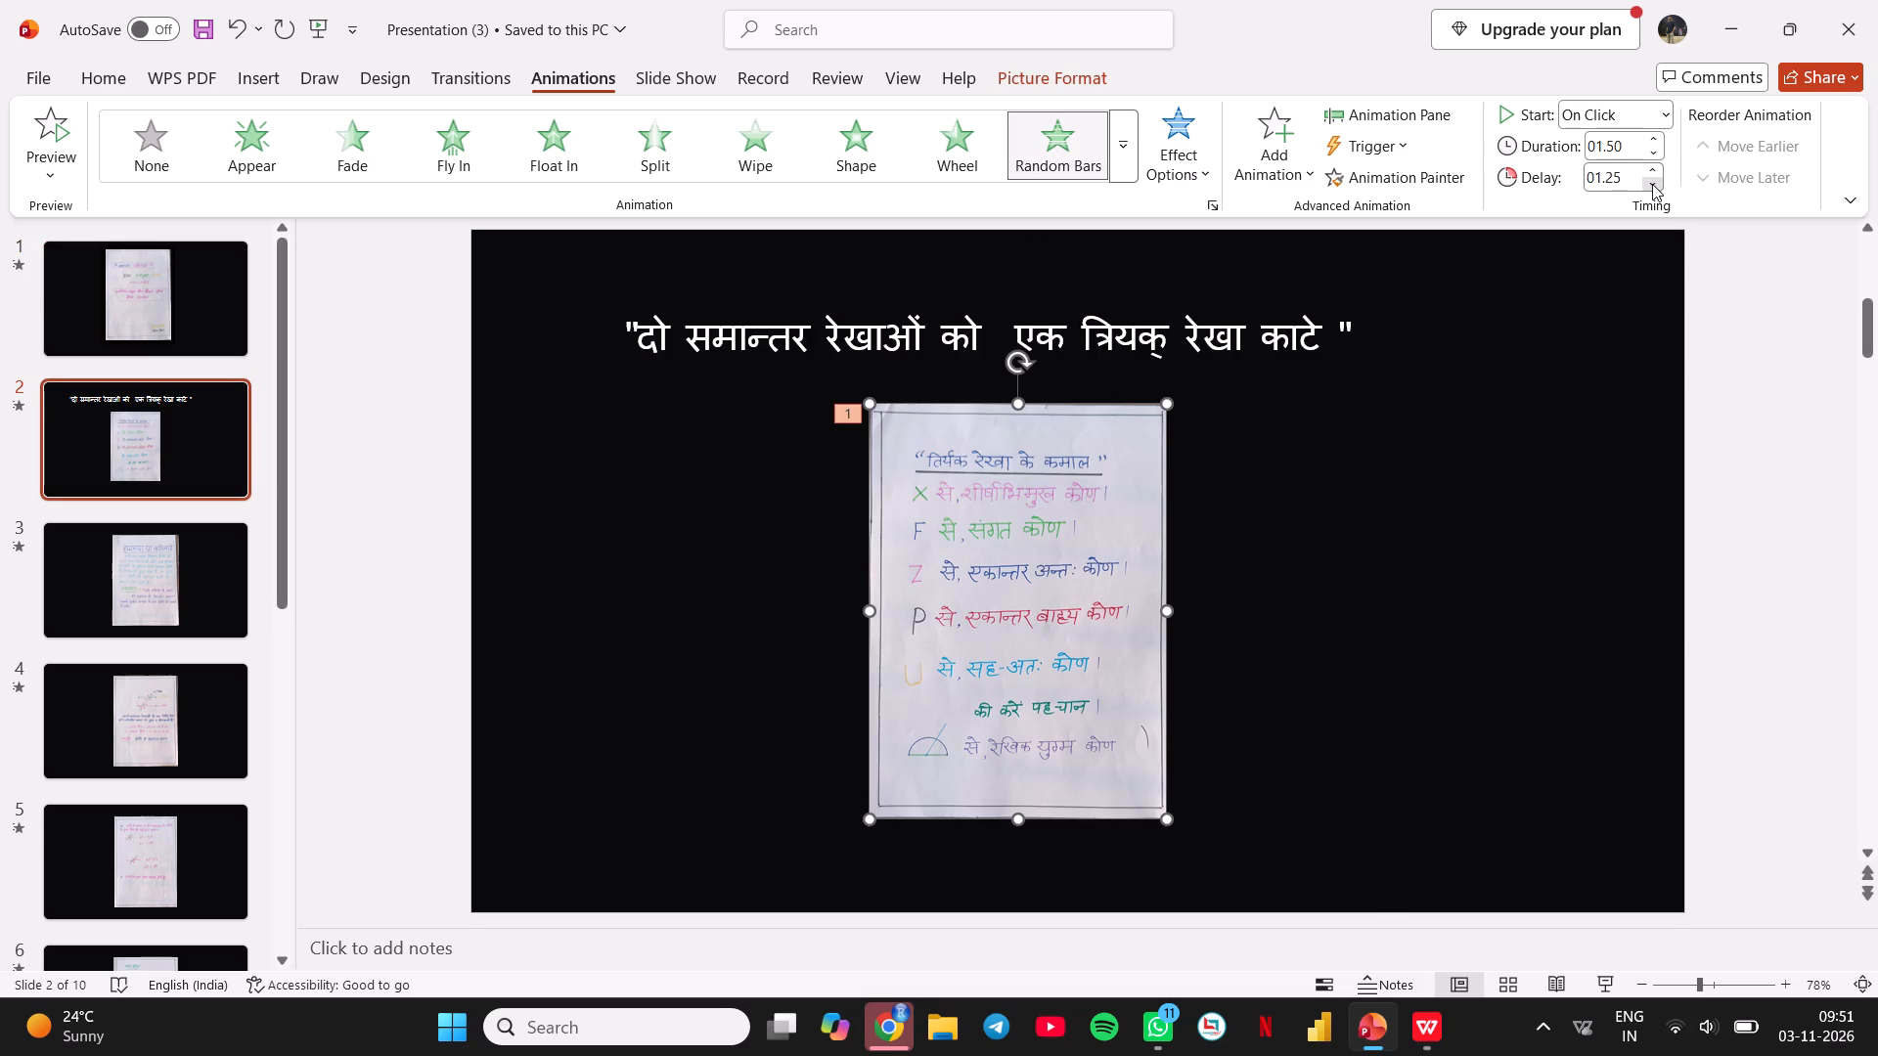
{"action": "double_click", "coordinate": [1652, 184]}
{"action": "left_click", "coordinate": [1652, 184]}
{"action": "left_click", "coordinate": [1652, 184]}
{"action": "double_click", "coordinate": [1652, 184]}
Set the animation delay of the handwritten-page picture on slide 3 to 00.00 seconds.
{"action": "left_click", "coordinate": [137, 598]}
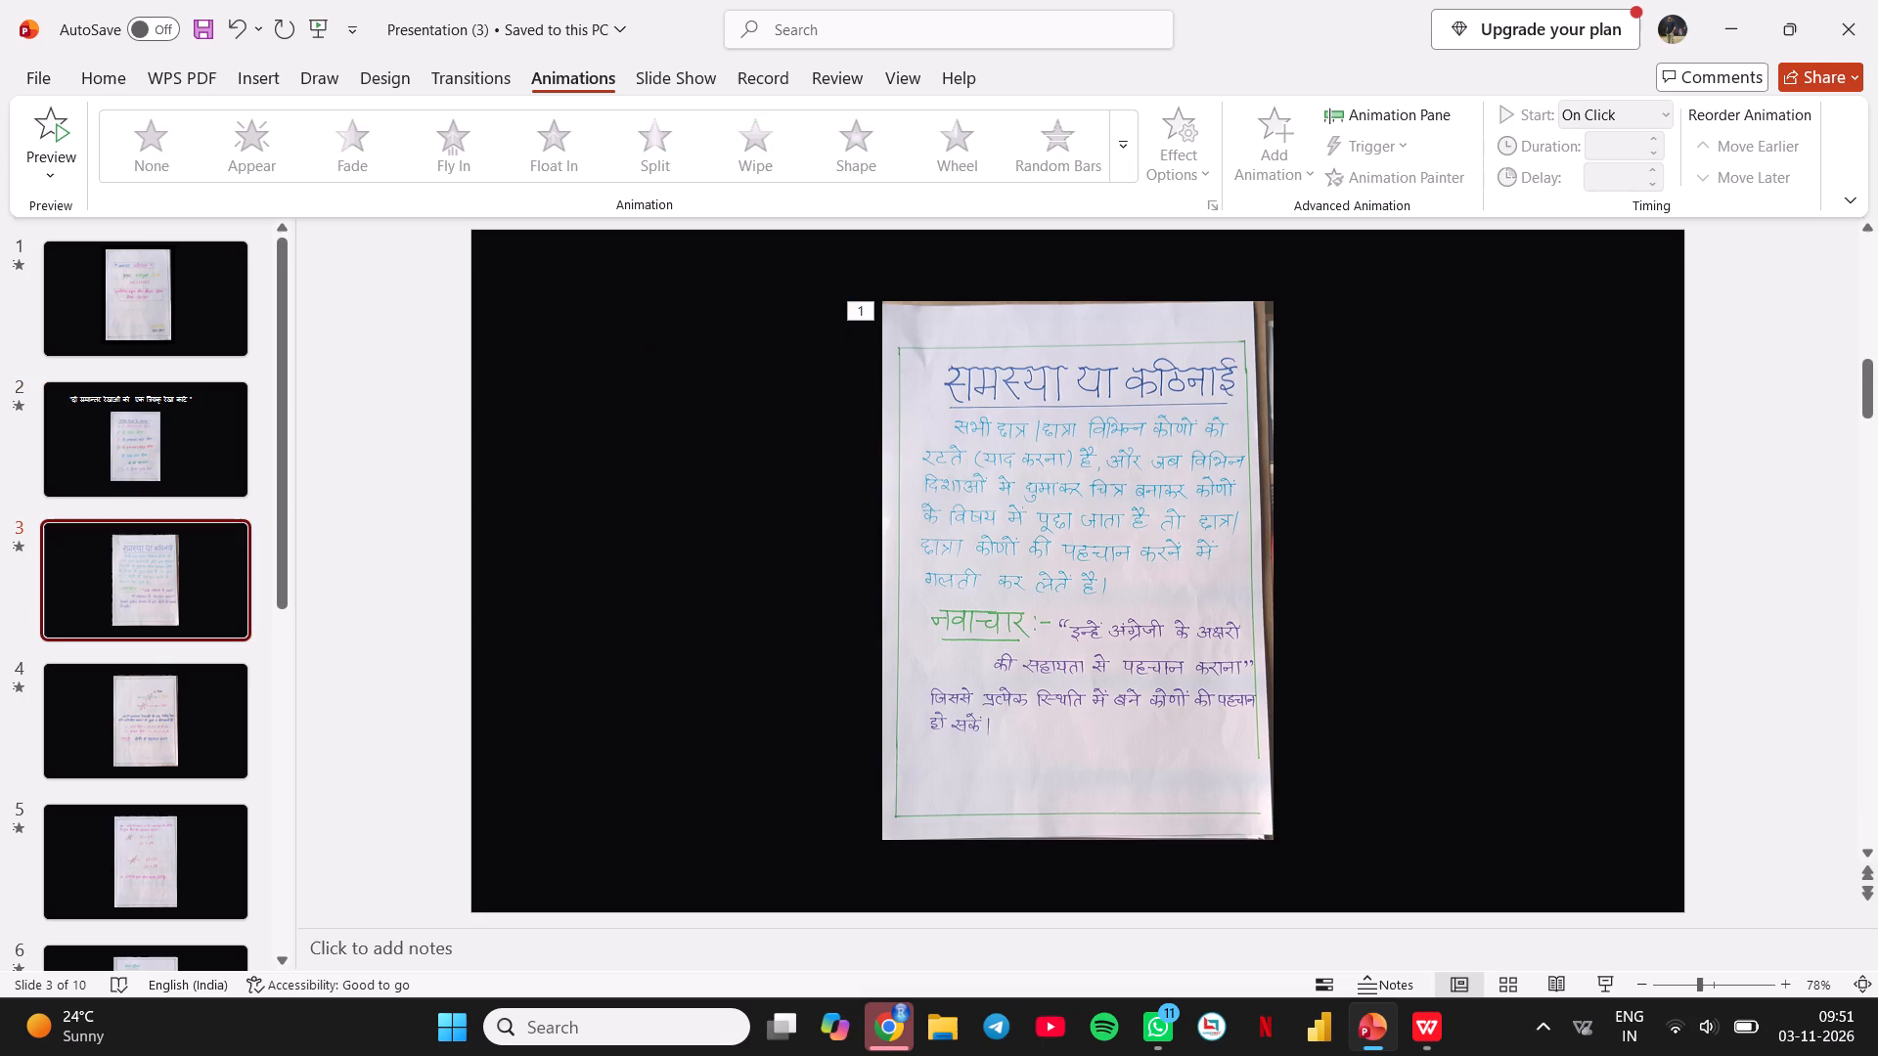
{"action": "left_click", "coordinate": [1130, 474]}
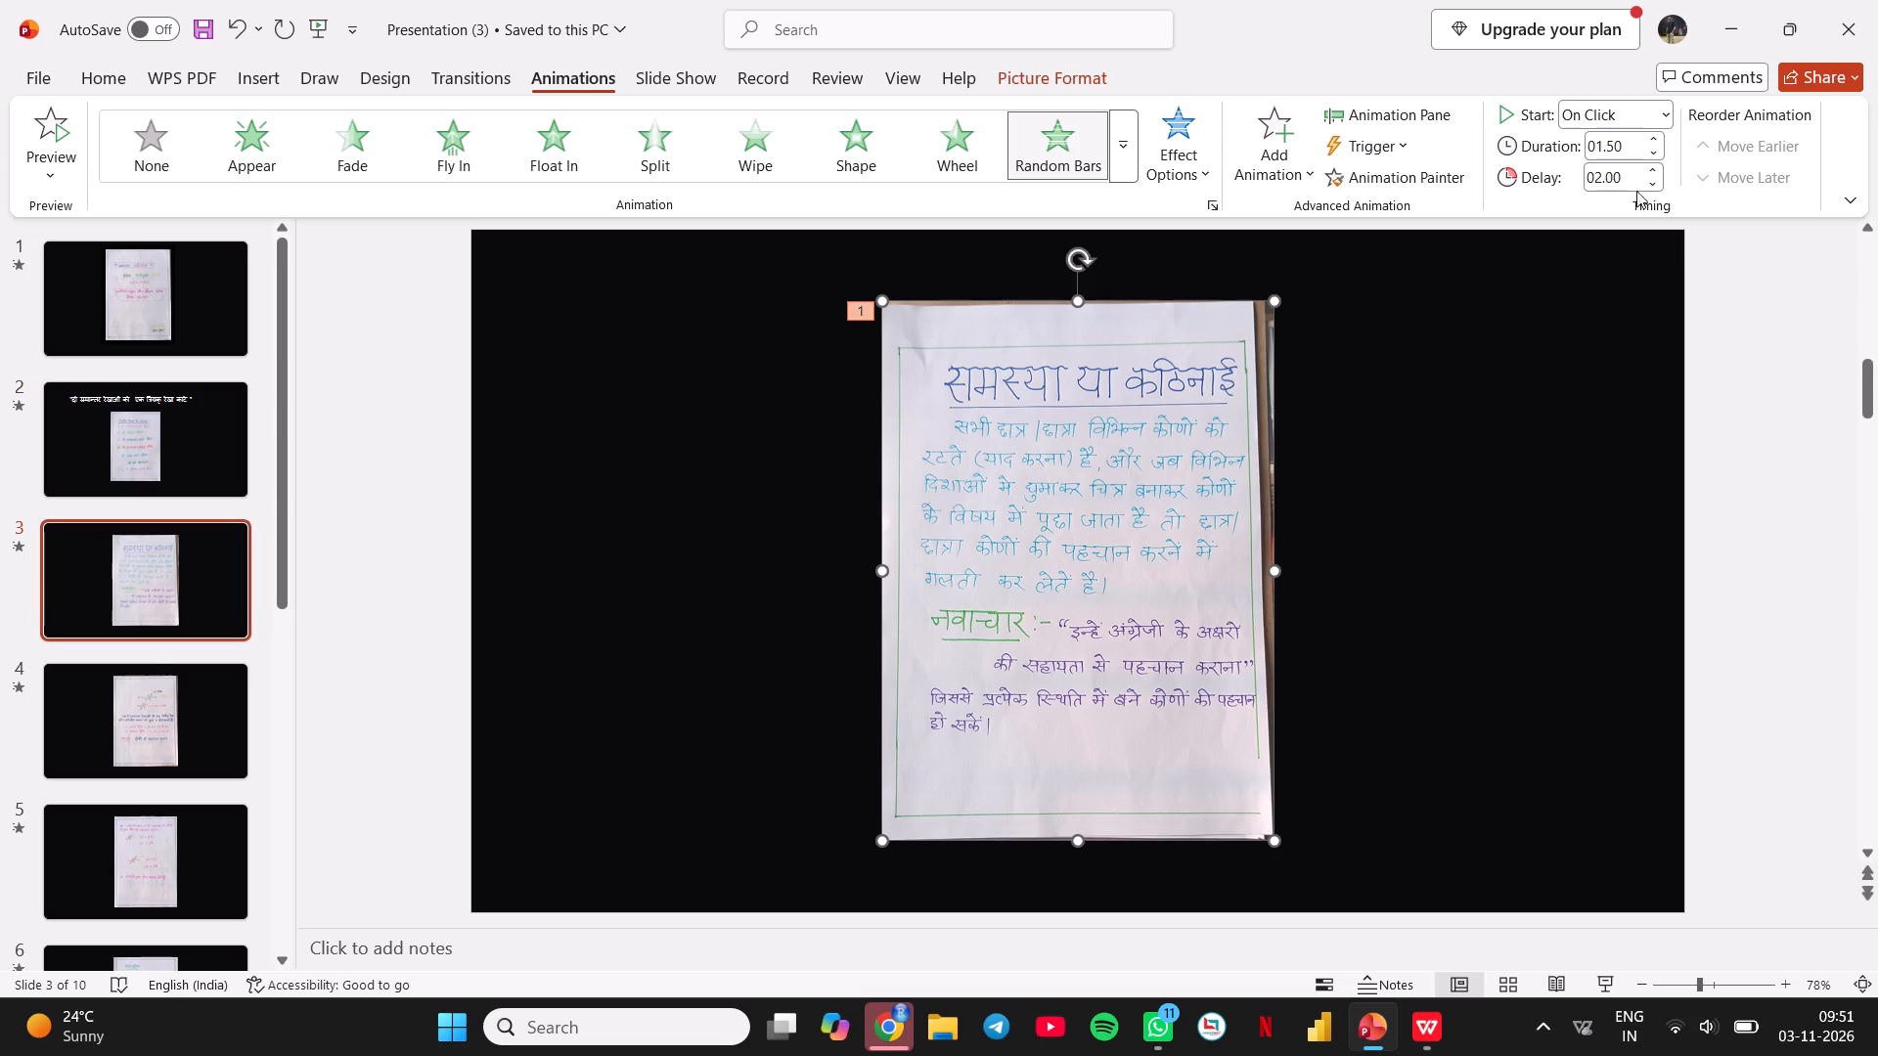
{"action": "triple_click", "coordinate": [1656, 179]}
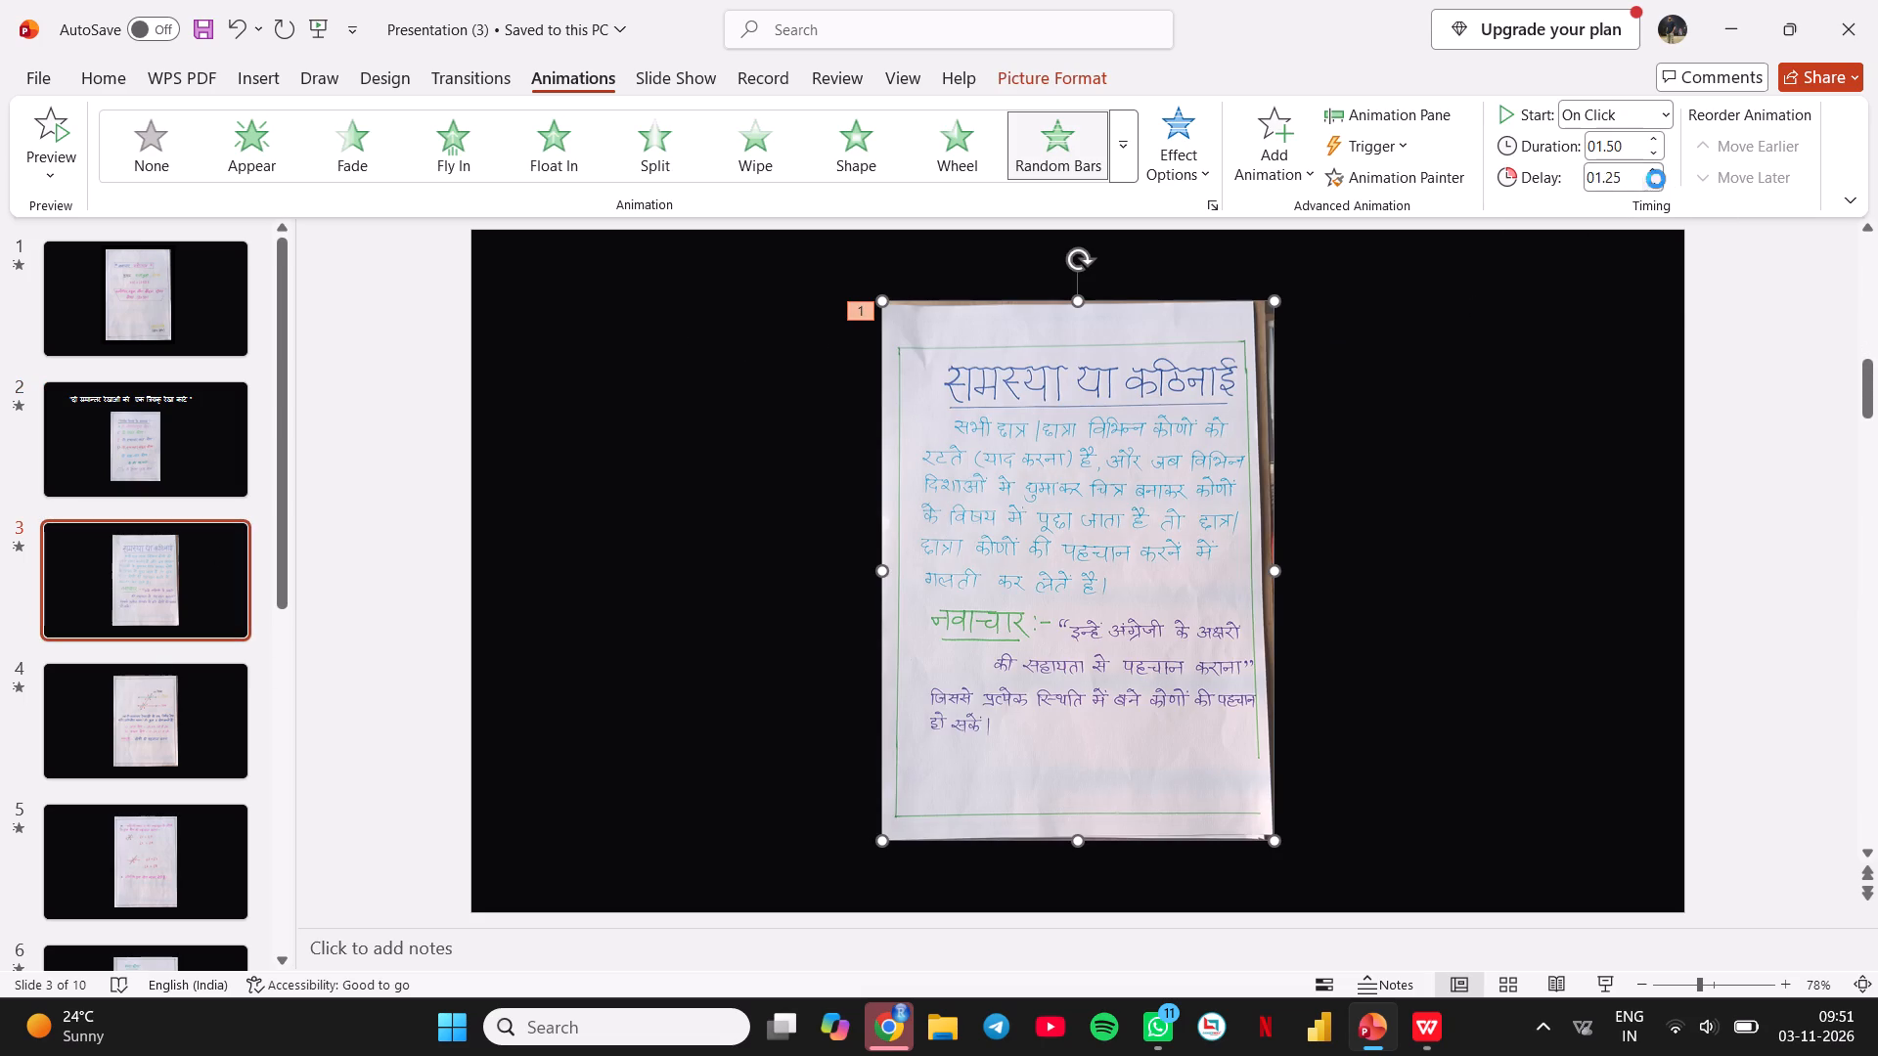
{"action": "double_click", "coordinate": [1656, 179]}
{"action": "double_click", "coordinate": [1656, 179]}
{"action": "left_click", "coordinate": [1656, 179]}
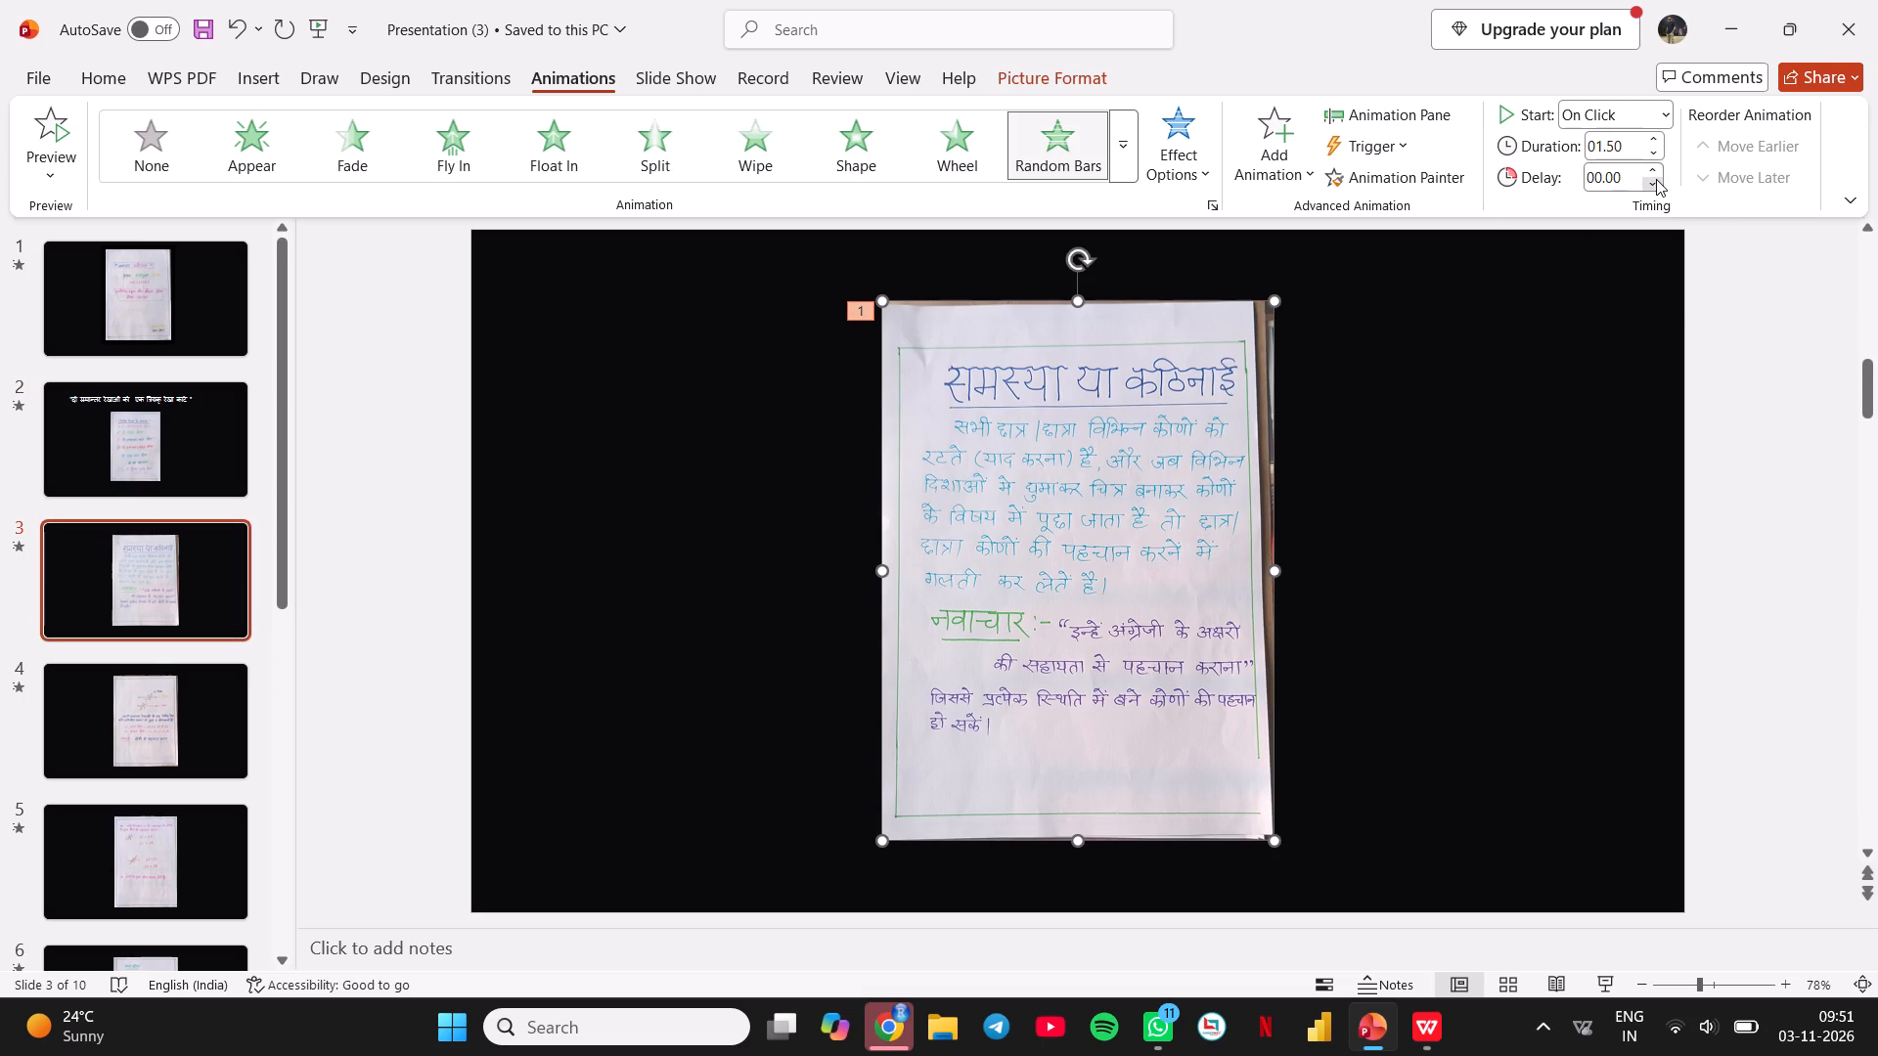
{"action": "left_click", "coordinate": [1656, 179]}
Set the animation delay of the handwritten-page picture on slide 4 to 00.00 seconds.
{"action": "left_click", "coordinate": [136, 743]}
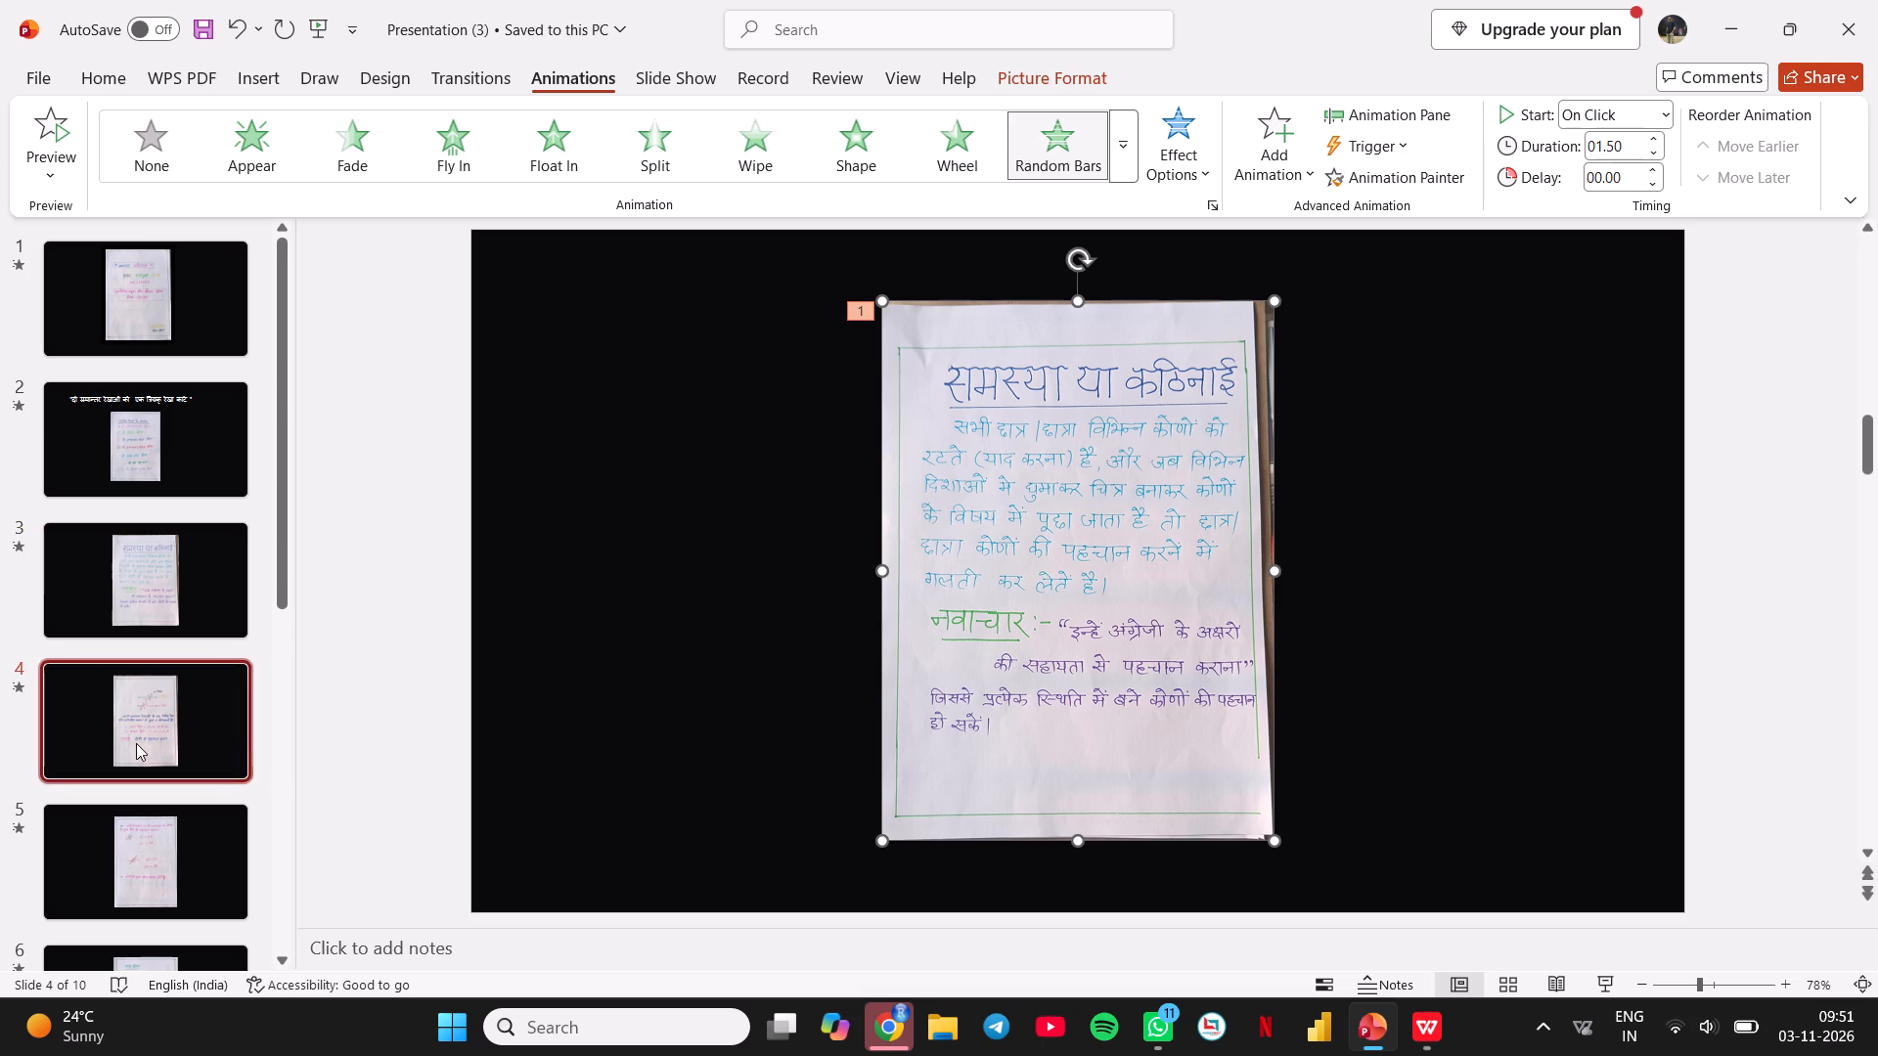
{"action": "left_click", "coordinate": [1212, 554]}
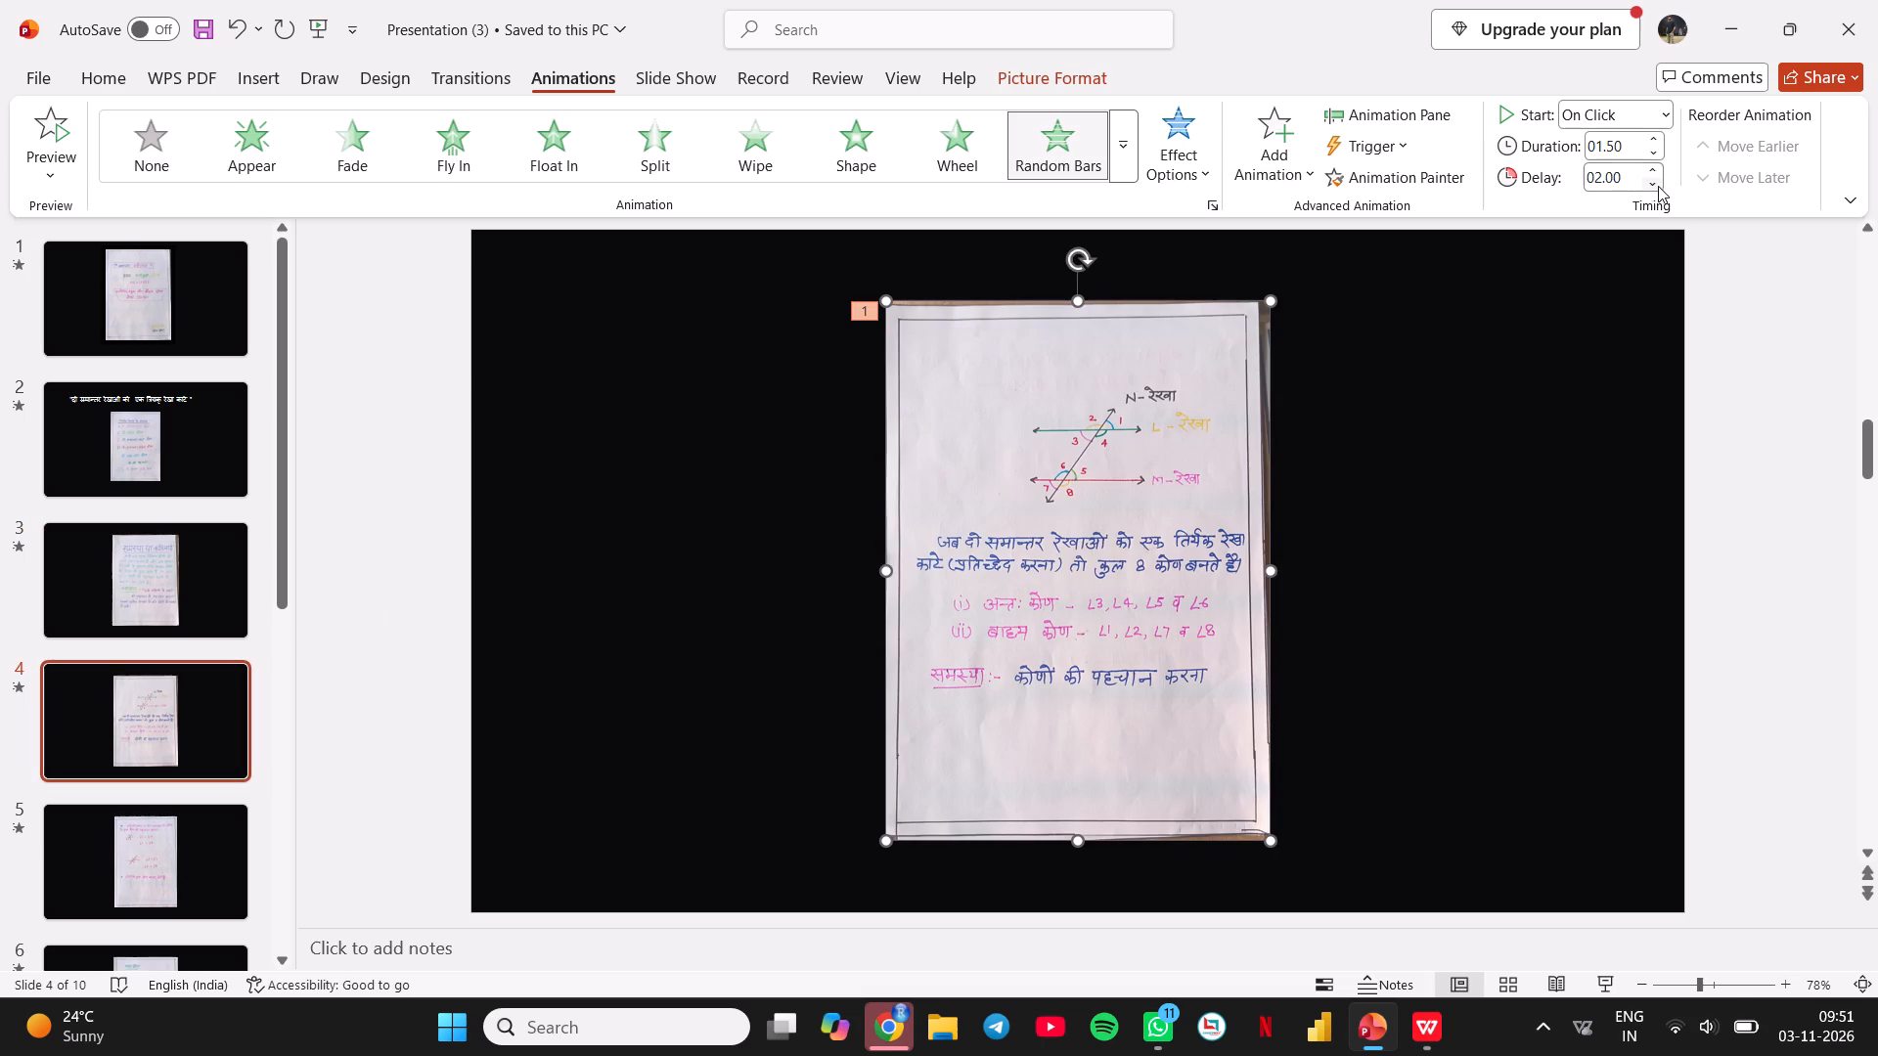
{"action": "triple_click", "coordinate": [1657, 183]}
{"action": "double_click", "coordinate": [1657, 183]}
{"action": "double_click", "coordinate": [1657, 183]}
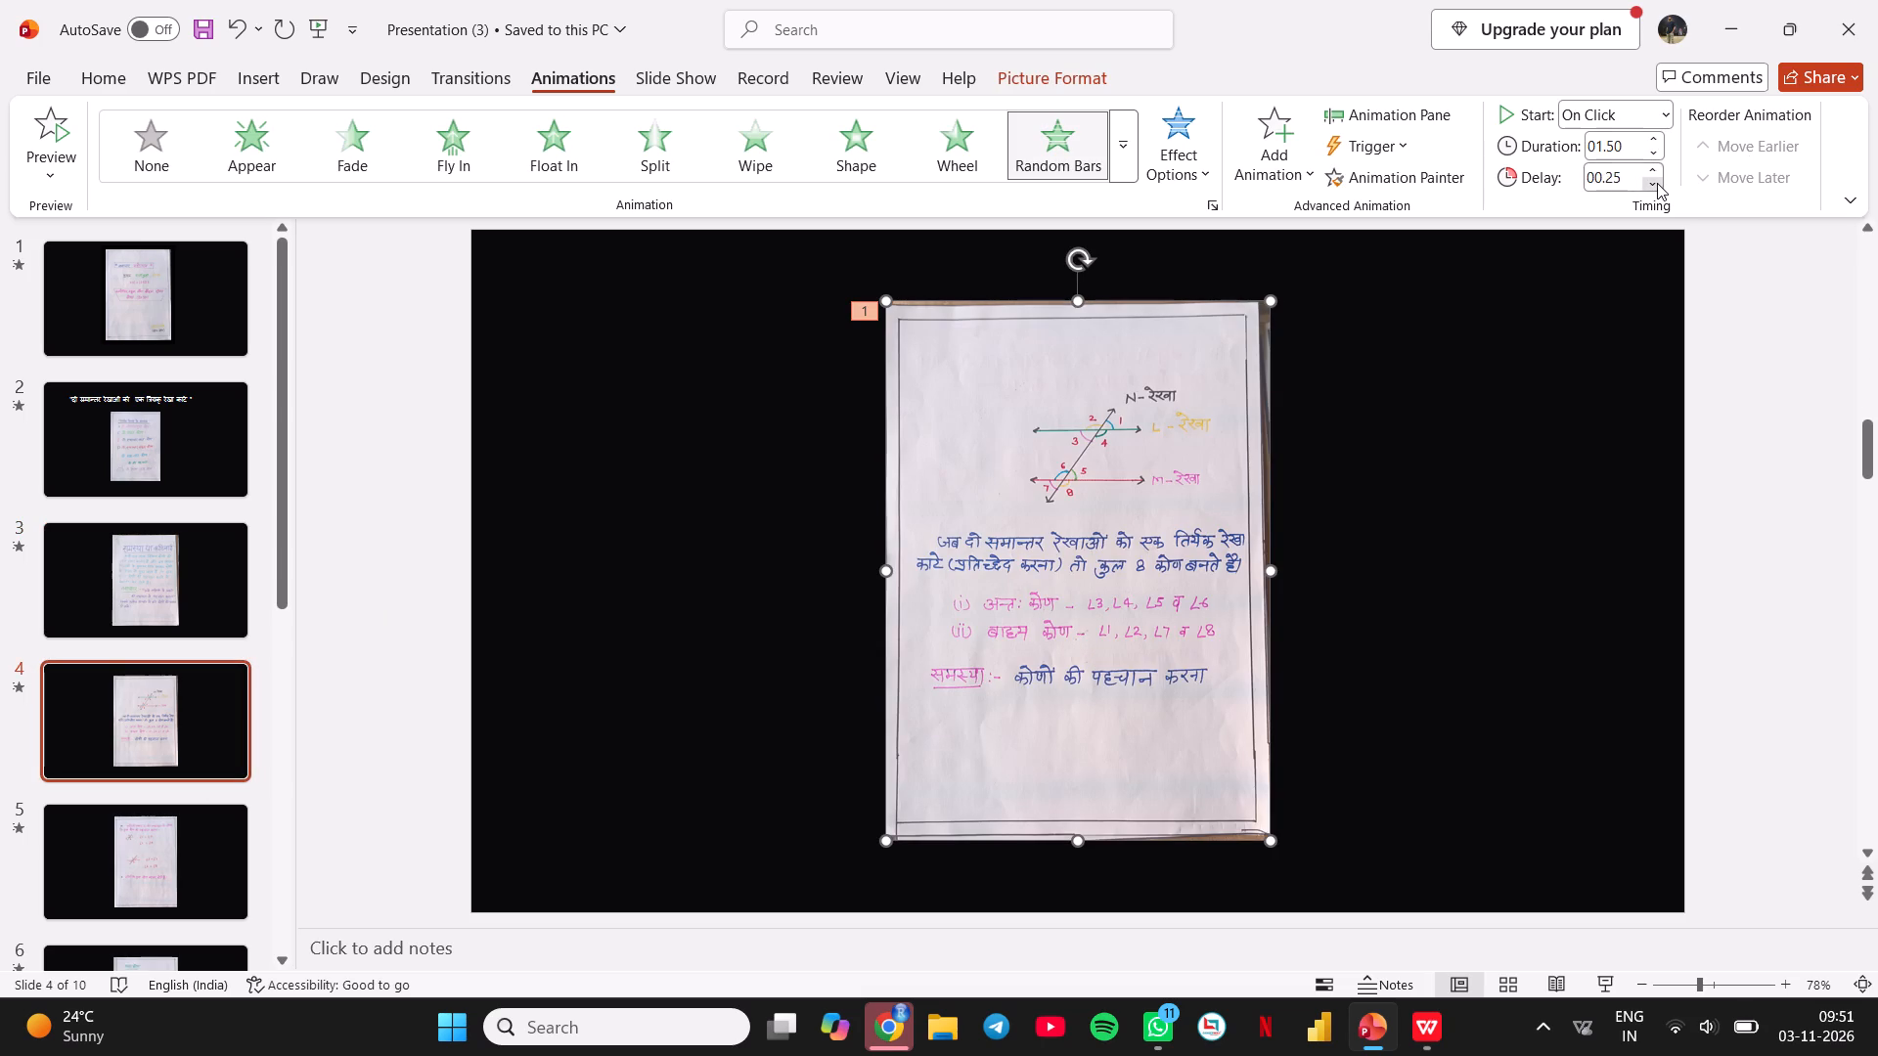
{"action": "left_click", "coordinate": [1657, 183]}
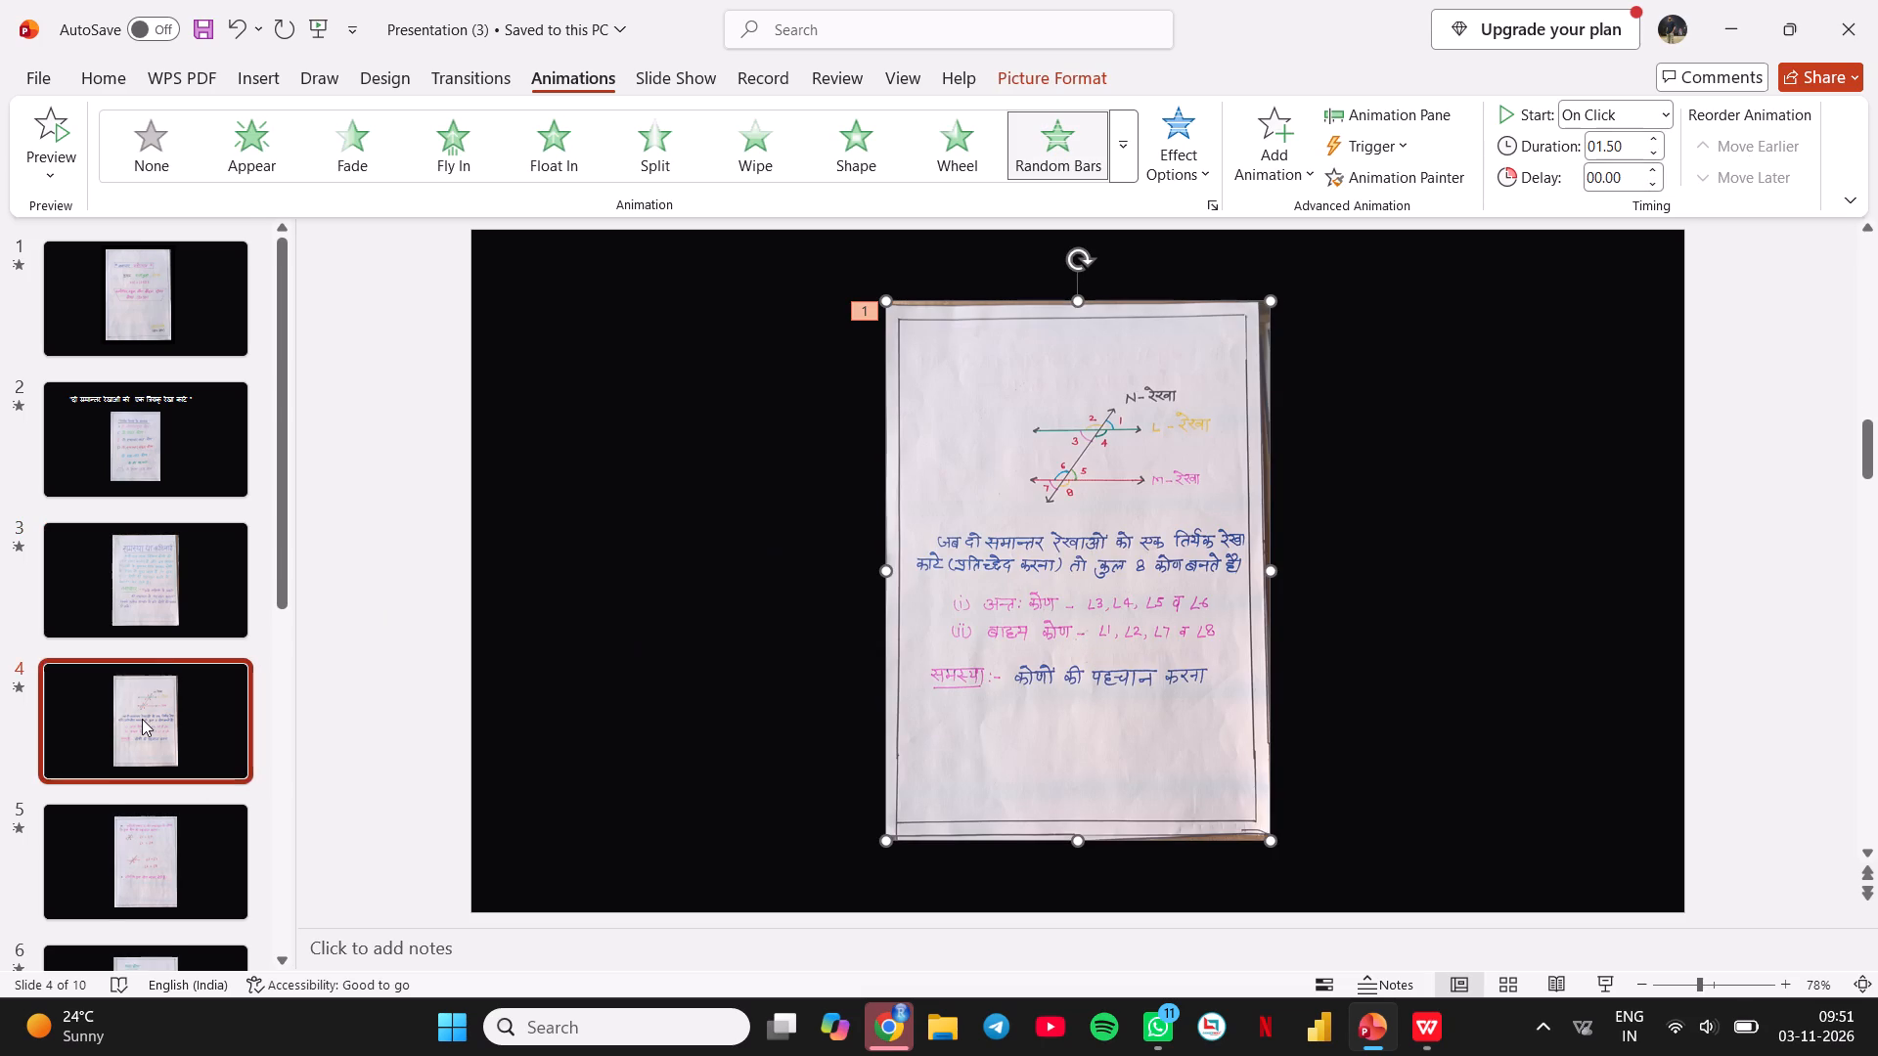
Set the animation delay of the handwritten-page picture on slide 5 to 00.00 seconds.
{"action": "scroll", "coordinate": [142, 719], "scroll_direction": "down", "scroll_amount": 2}
{"action": "left_click", "coordinate": [172, 523]}
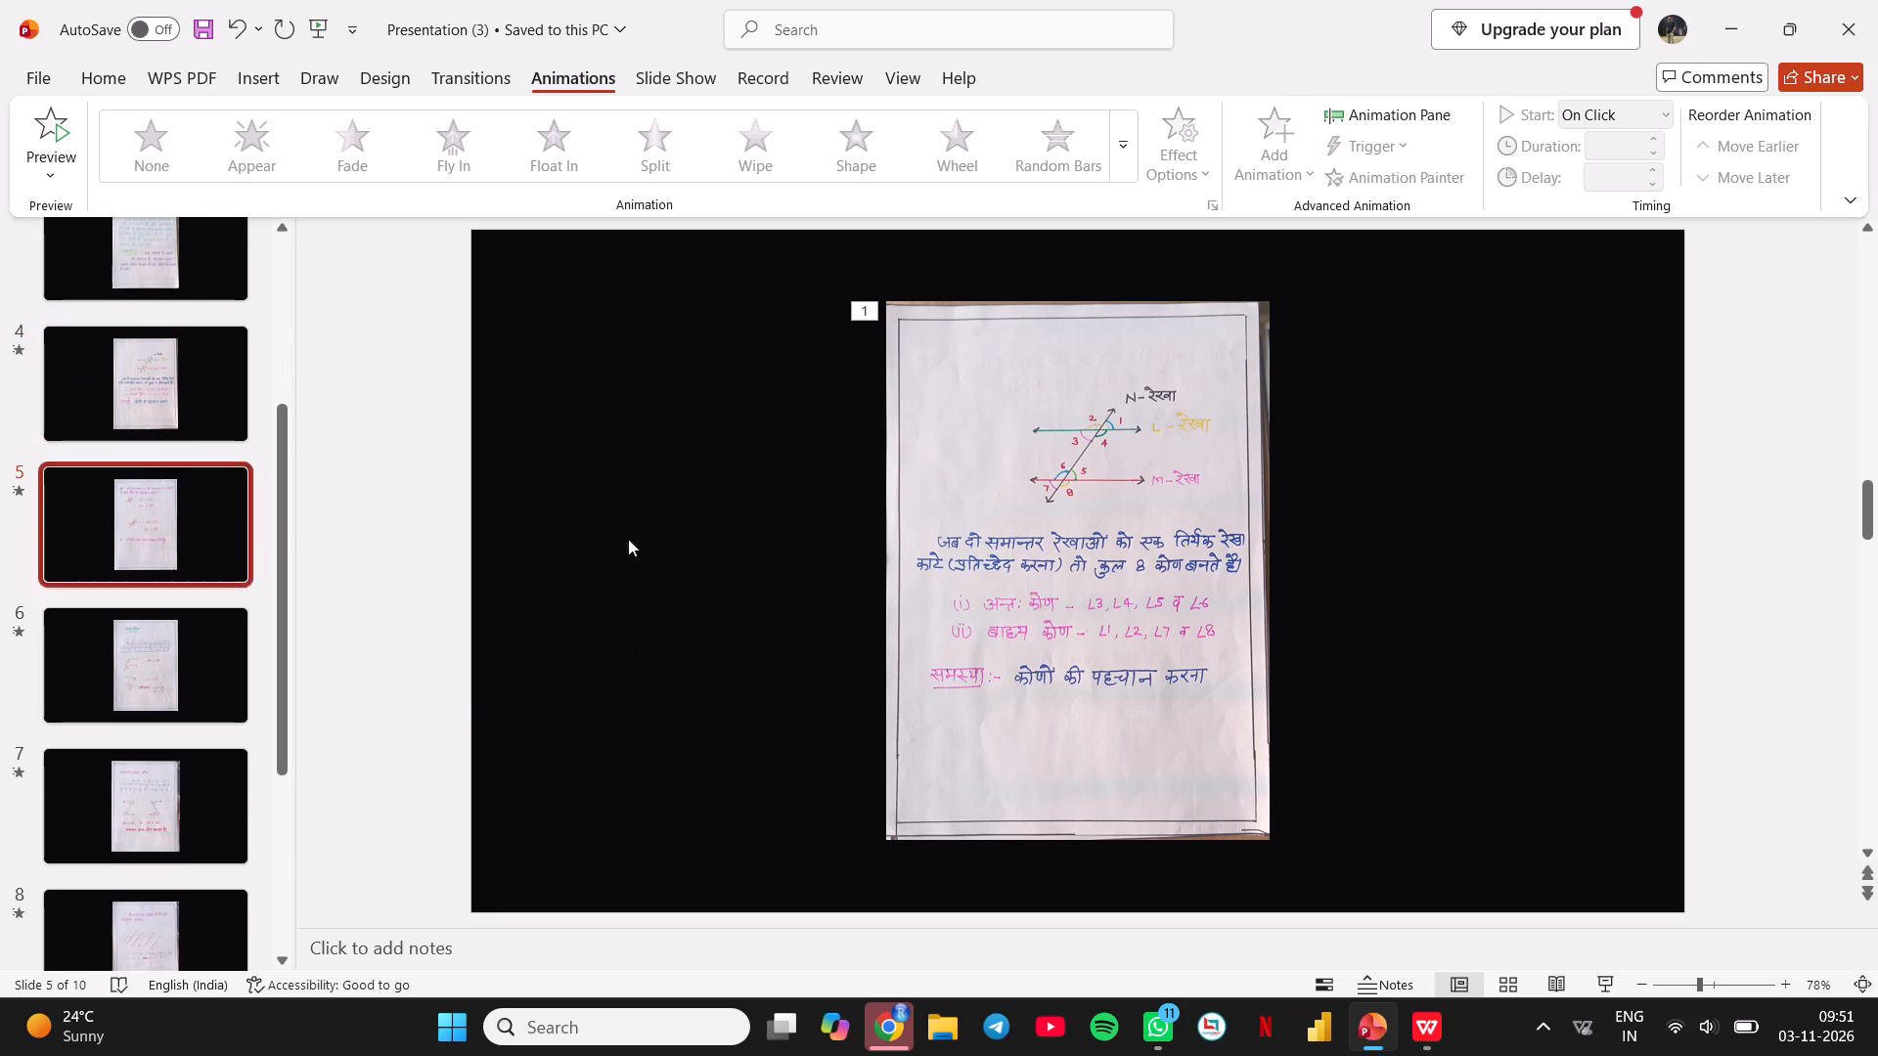
{"action": "left_click", "coordinate": [1020, 545]}
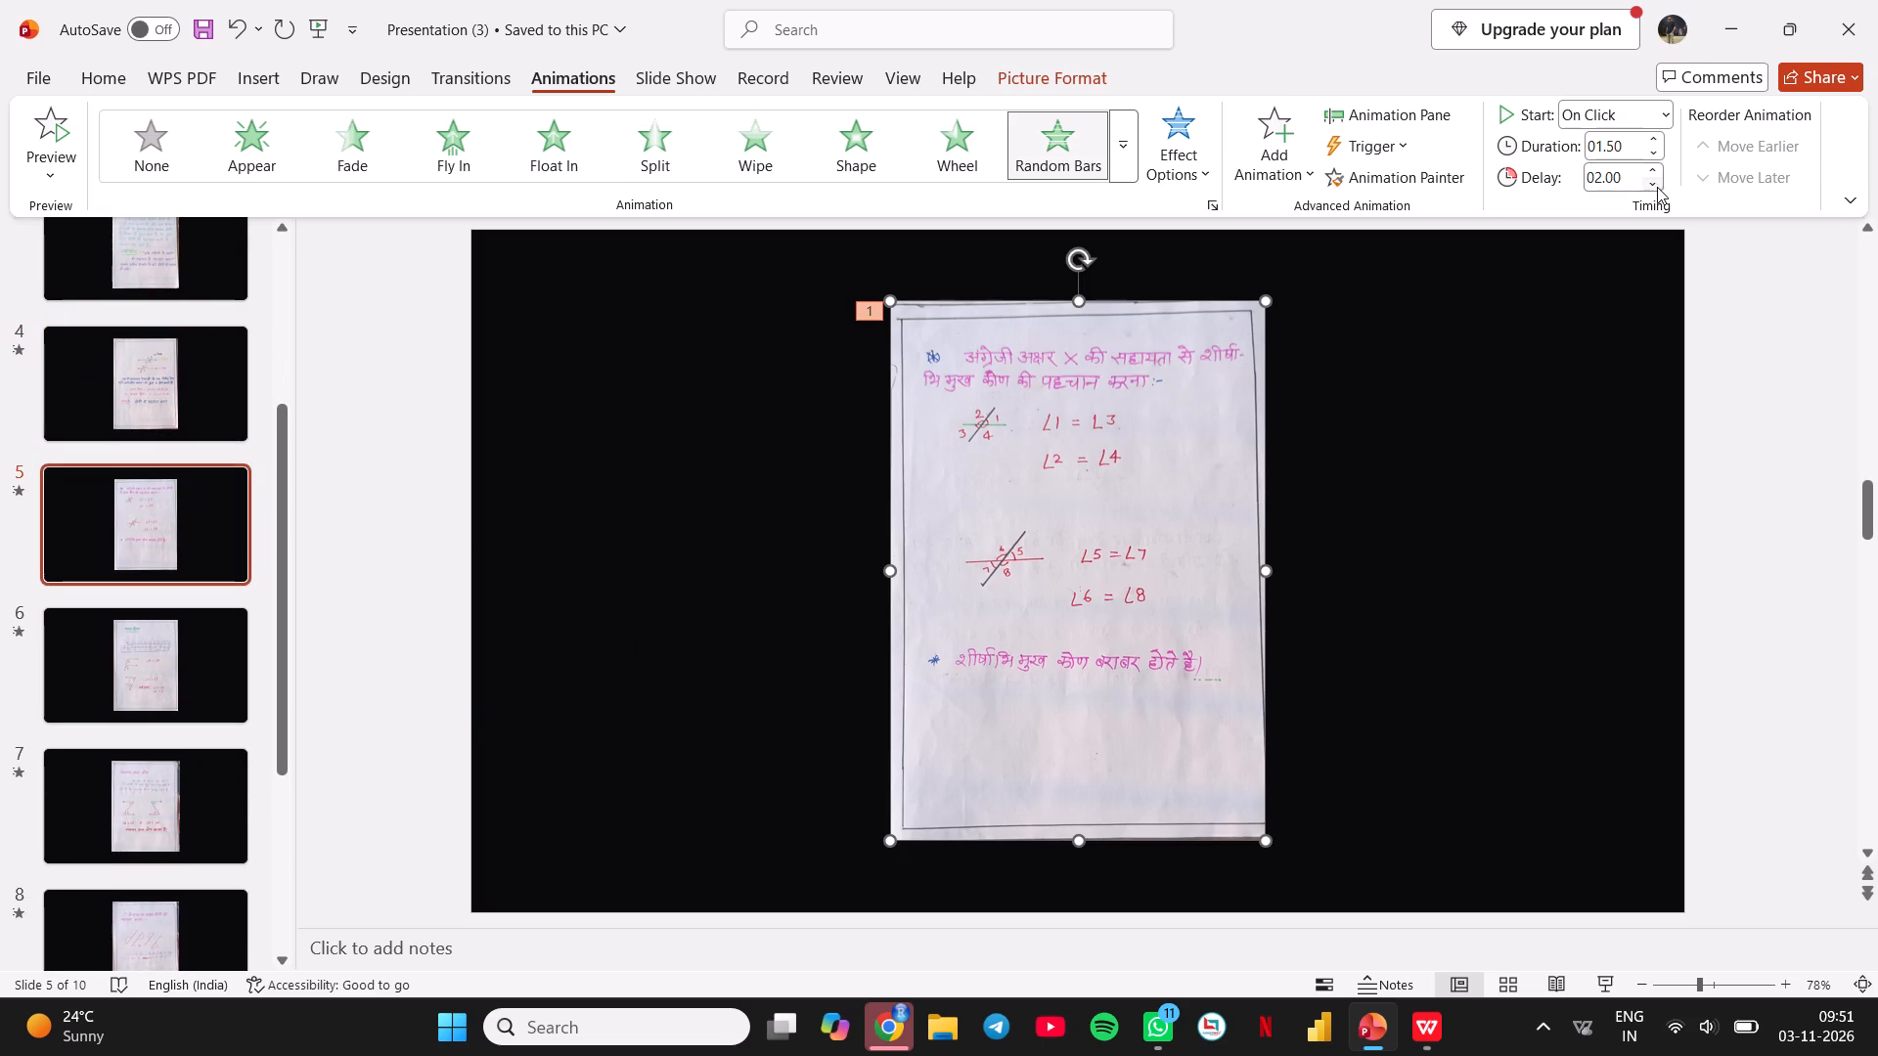
{"action": "triple_click", "coordinate": [1650, 186]}
{"action": "triple_click", "coordinate": [1650, 186]}
{"action": "double_click", "coordinate": [1650, 186]}
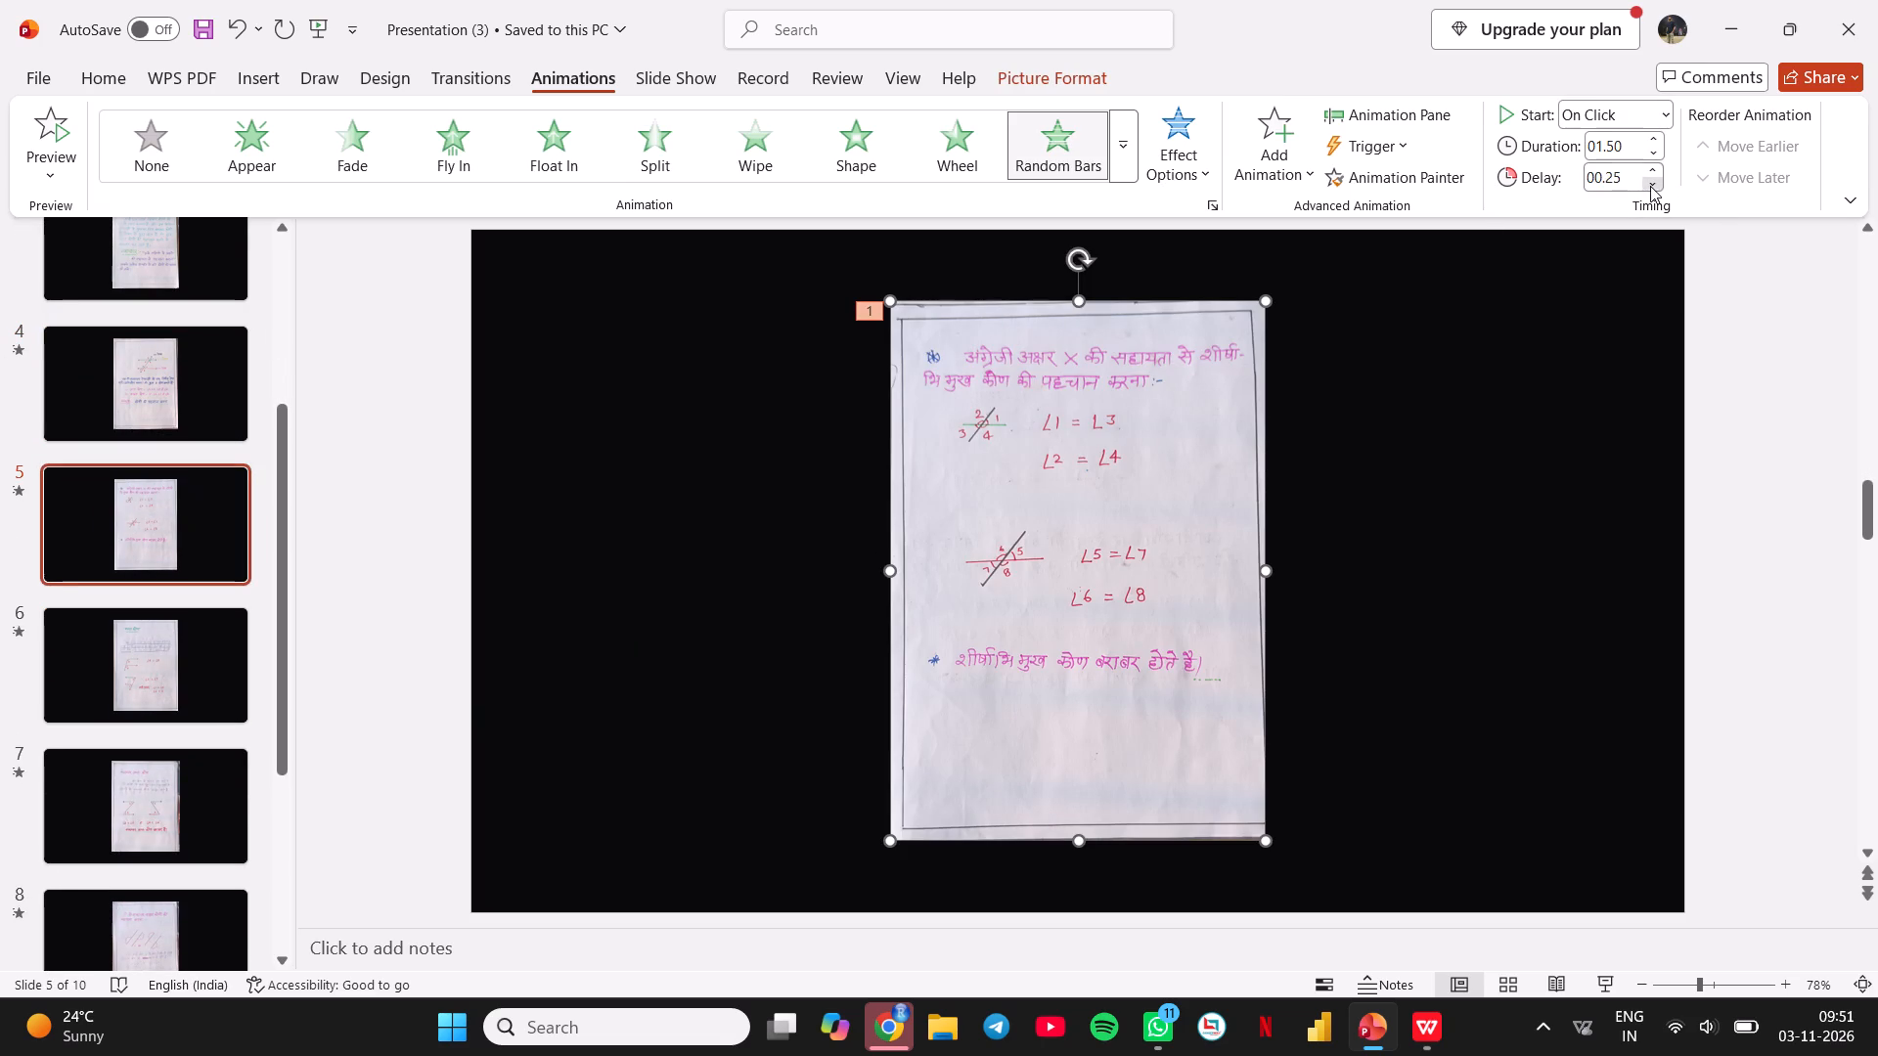
{"action": "left_click", "coordinate": [1650, 186]}
Set the animation delay of the handwritten-page picture on slide 6 to 00.00 seconds.
{"action": "left_click", "coordinate": [202, 690]}
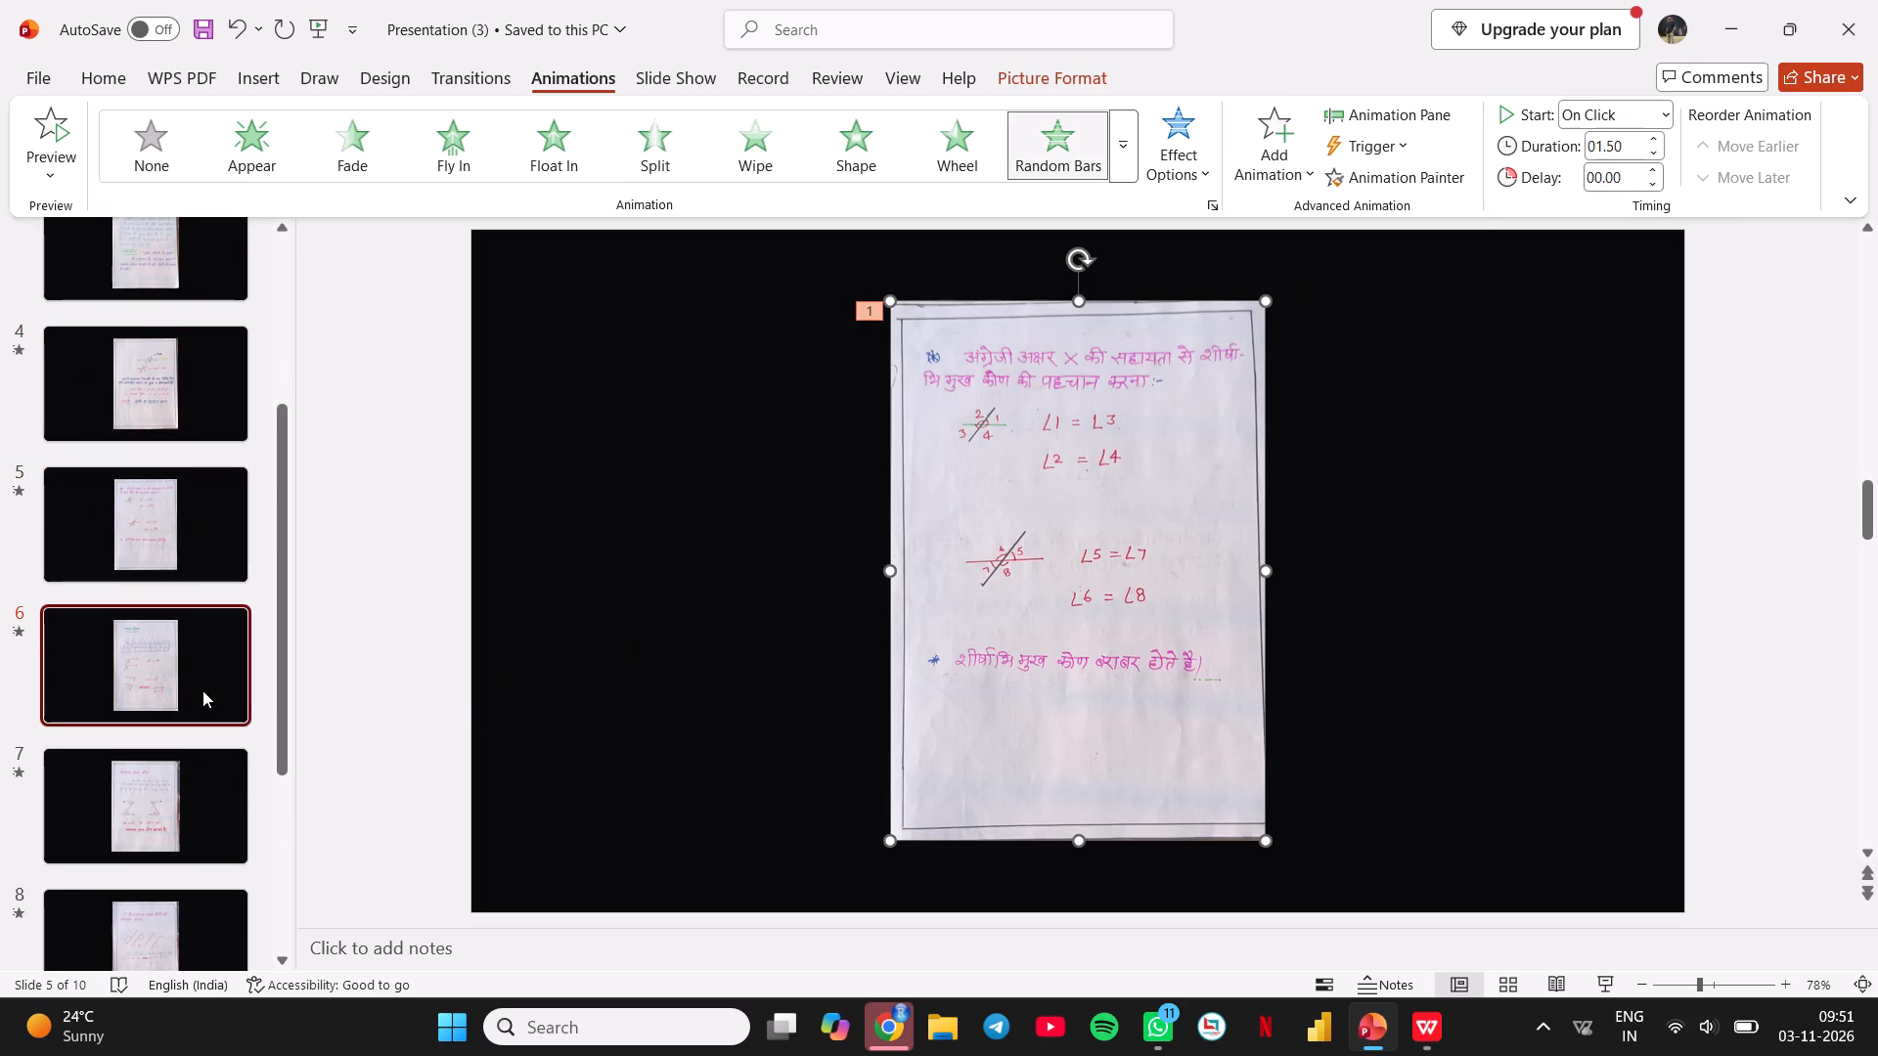
{"action": "left_click", "coordinate": [1054, 594]}
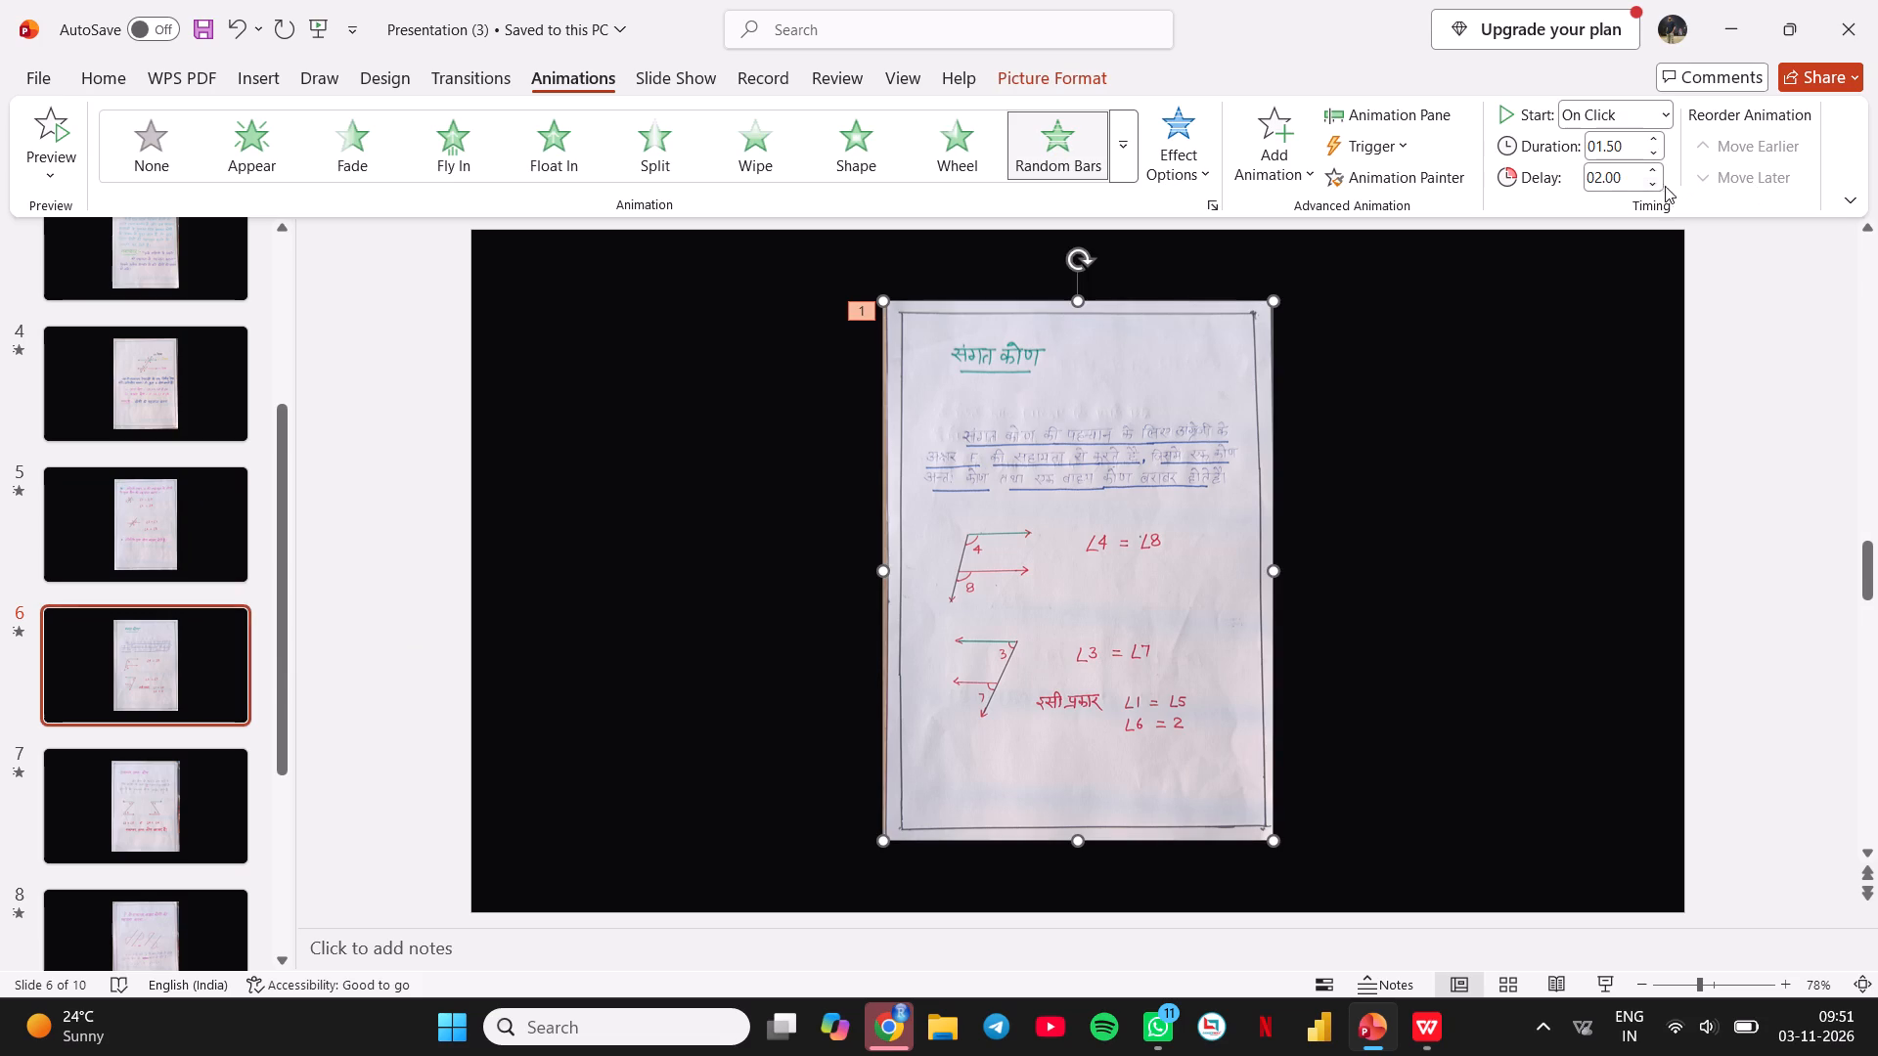
{"action": "triple_click", "coordinate": [1657, 186]}
{"action": "triple_click", "coordinate": [1657, 186]}
{"action": "triple_click", "coordinate": [1657, 186]}
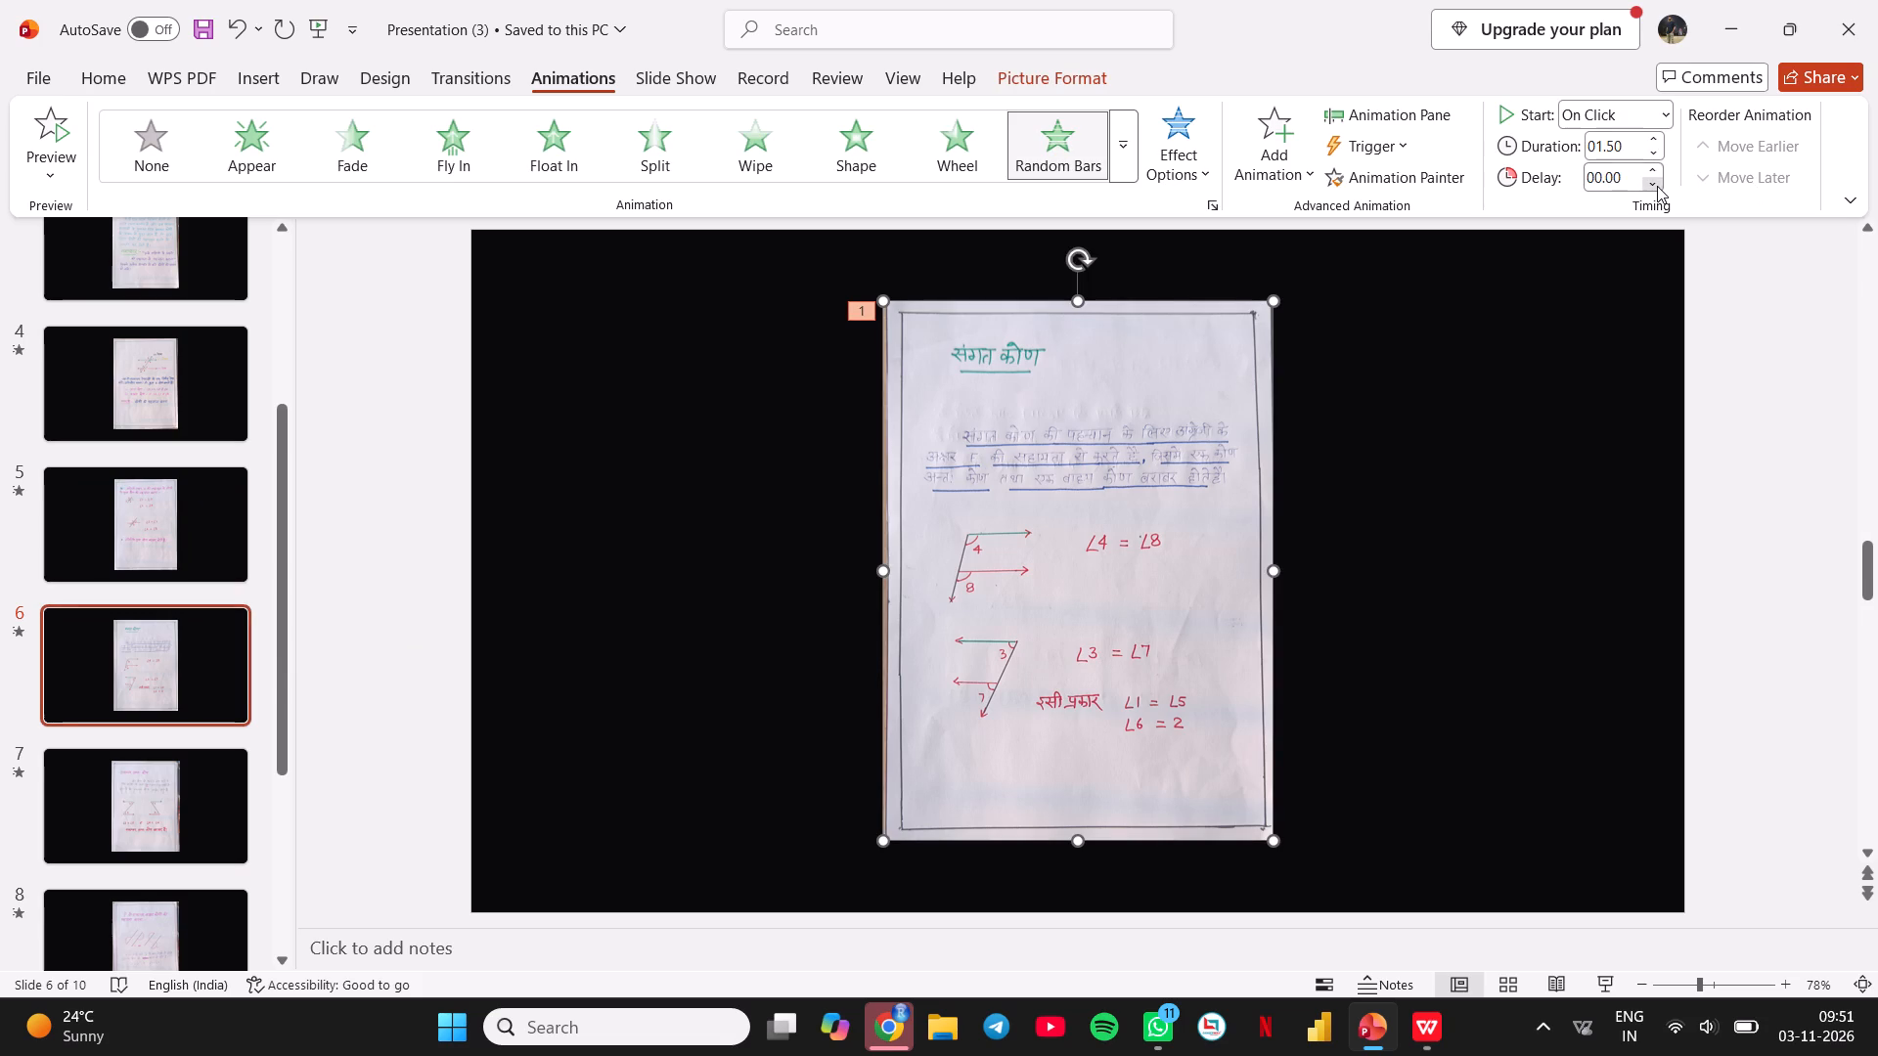
{"action": "left_click", "coordinate": [1657, 186]}
Set the animation delay of the handwritten-page picture on slide 7 to 00.00 seconds.
{"action": "scroll", "coordinate": [135, 718], "scroll_direction": "down", "scroll_amount": 2}
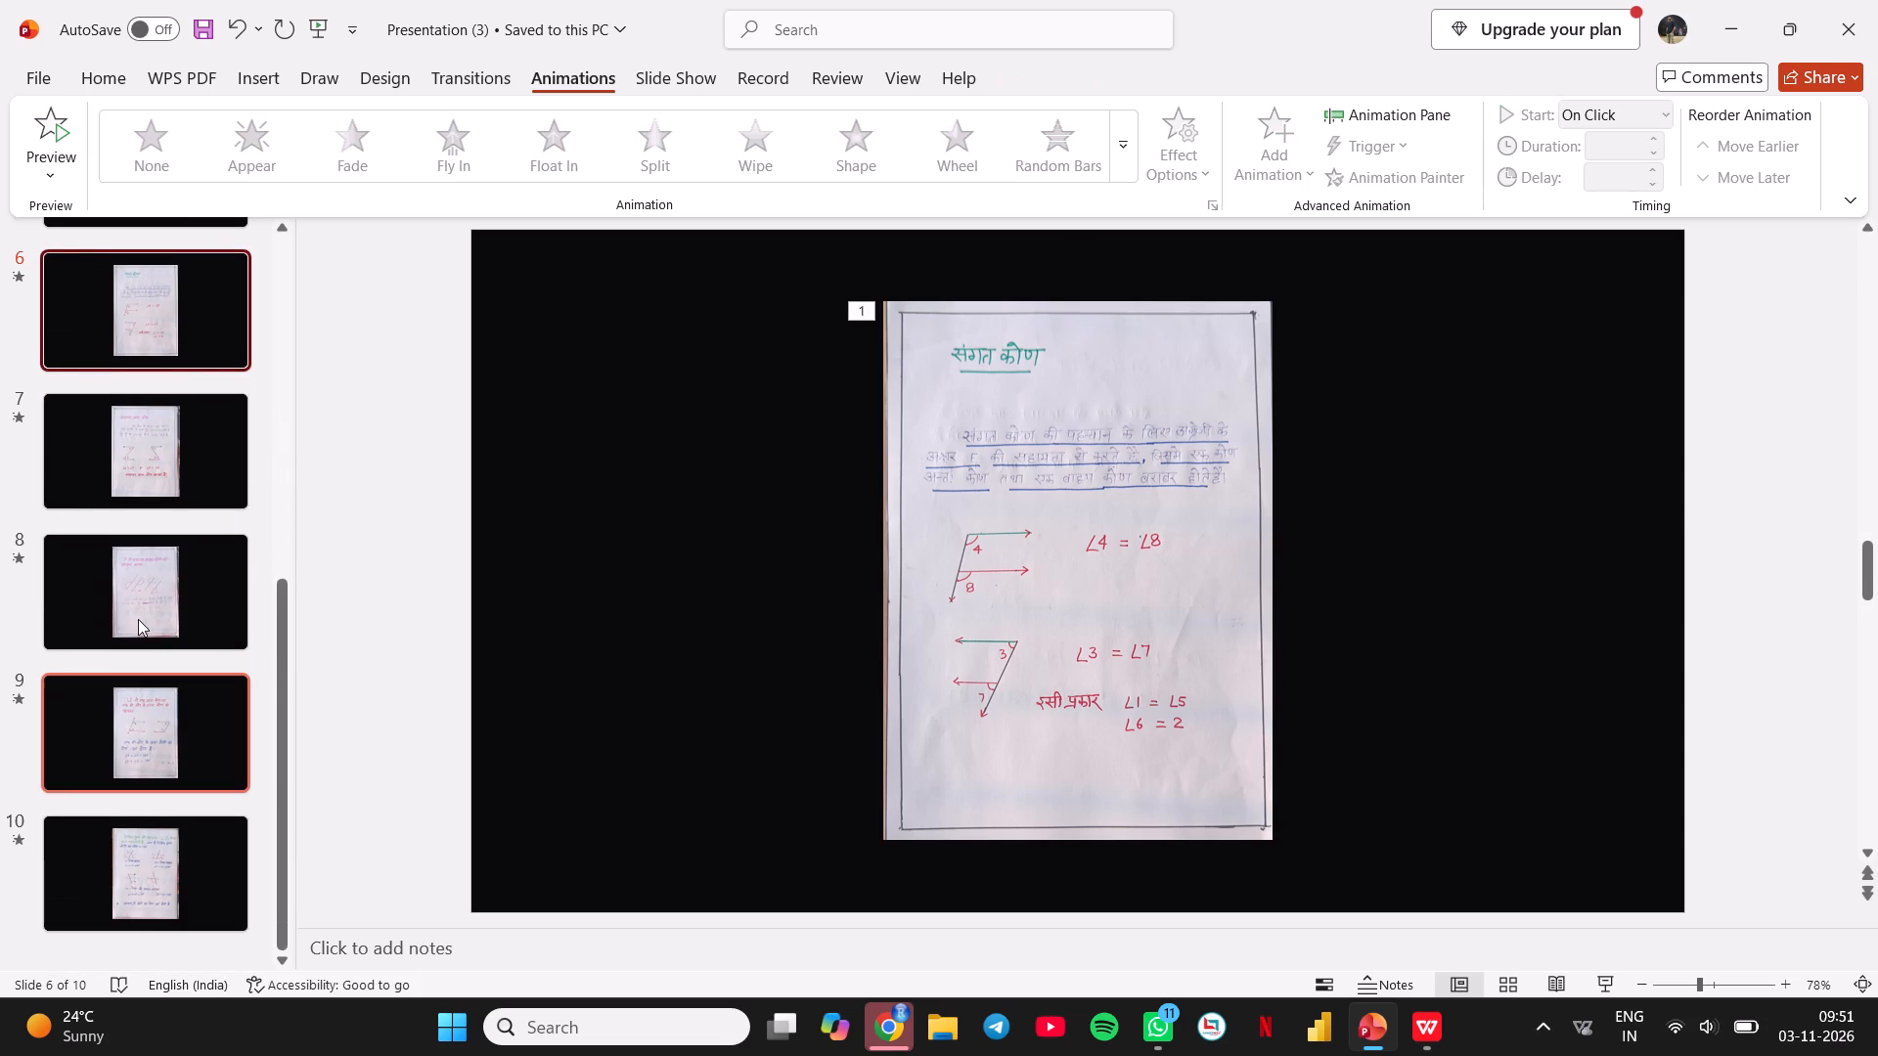
{"action": "left_click", "coordinate": [170, 494]}
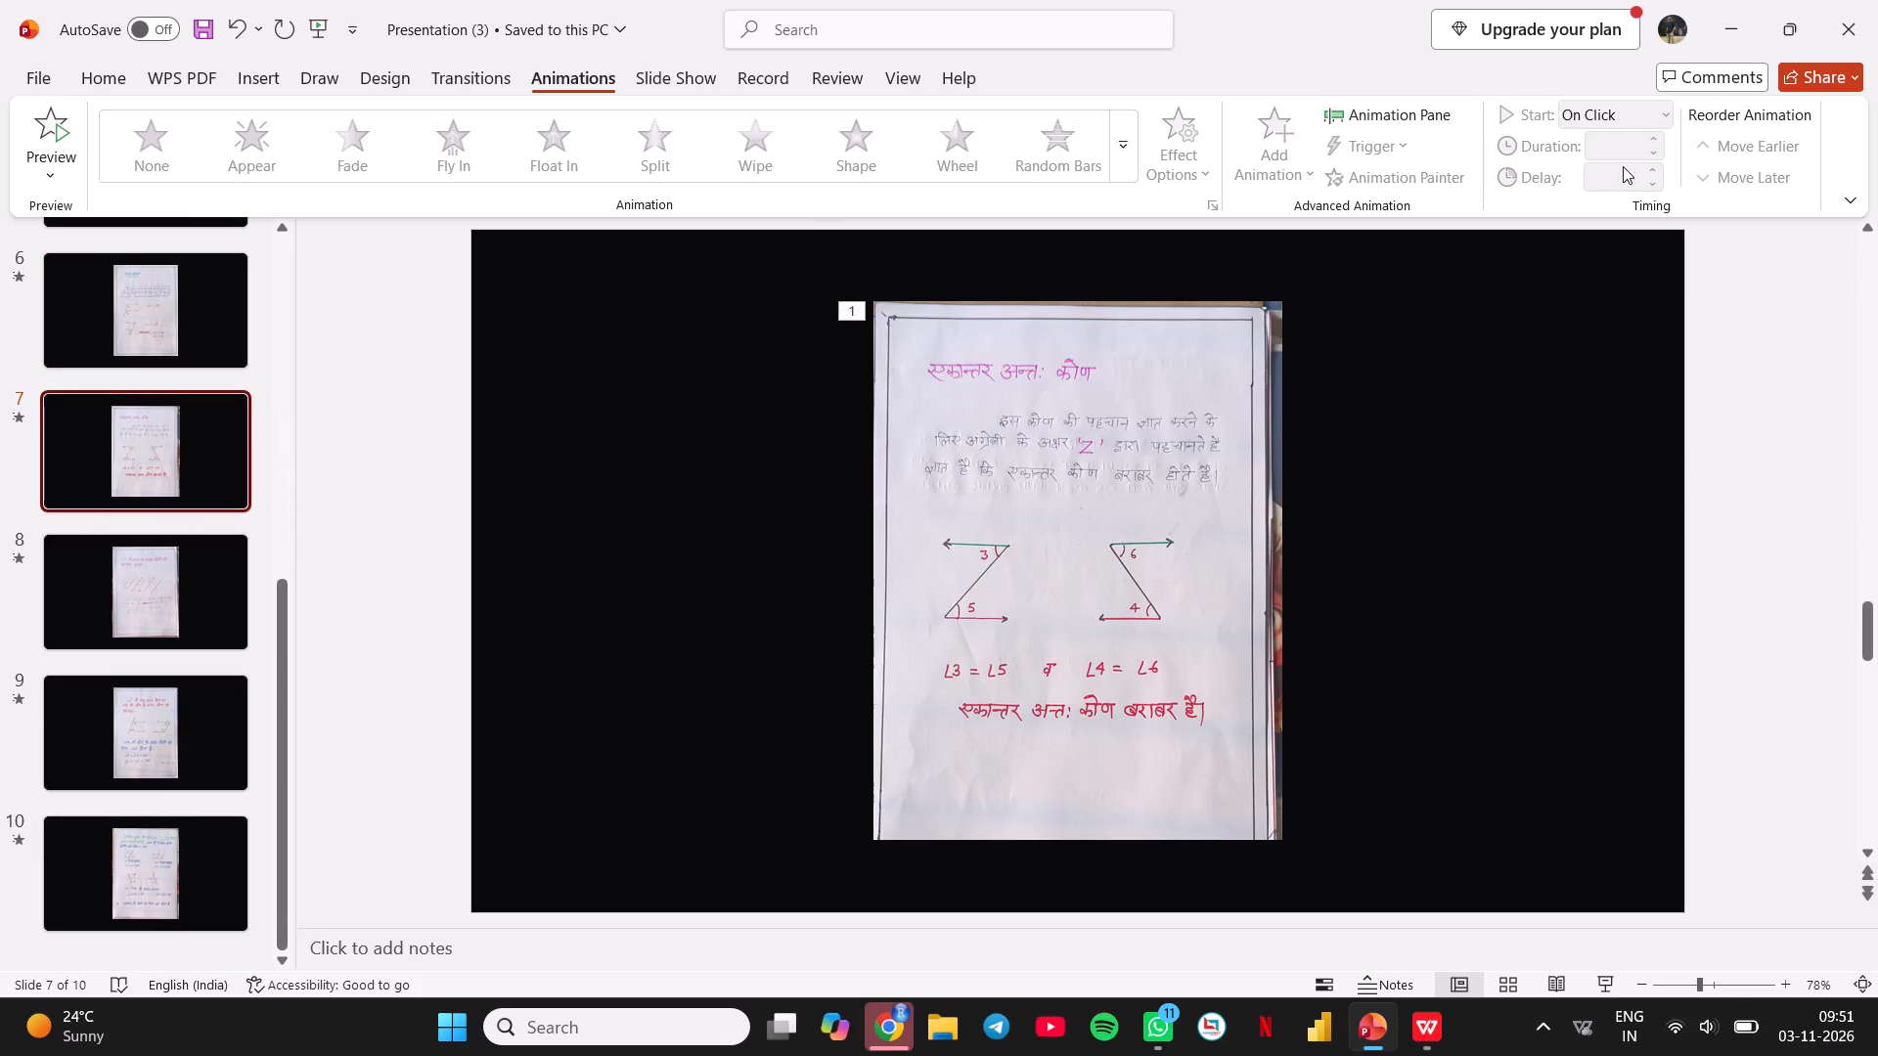
{"action": "left_click", "coordinate": [1257, 461]}
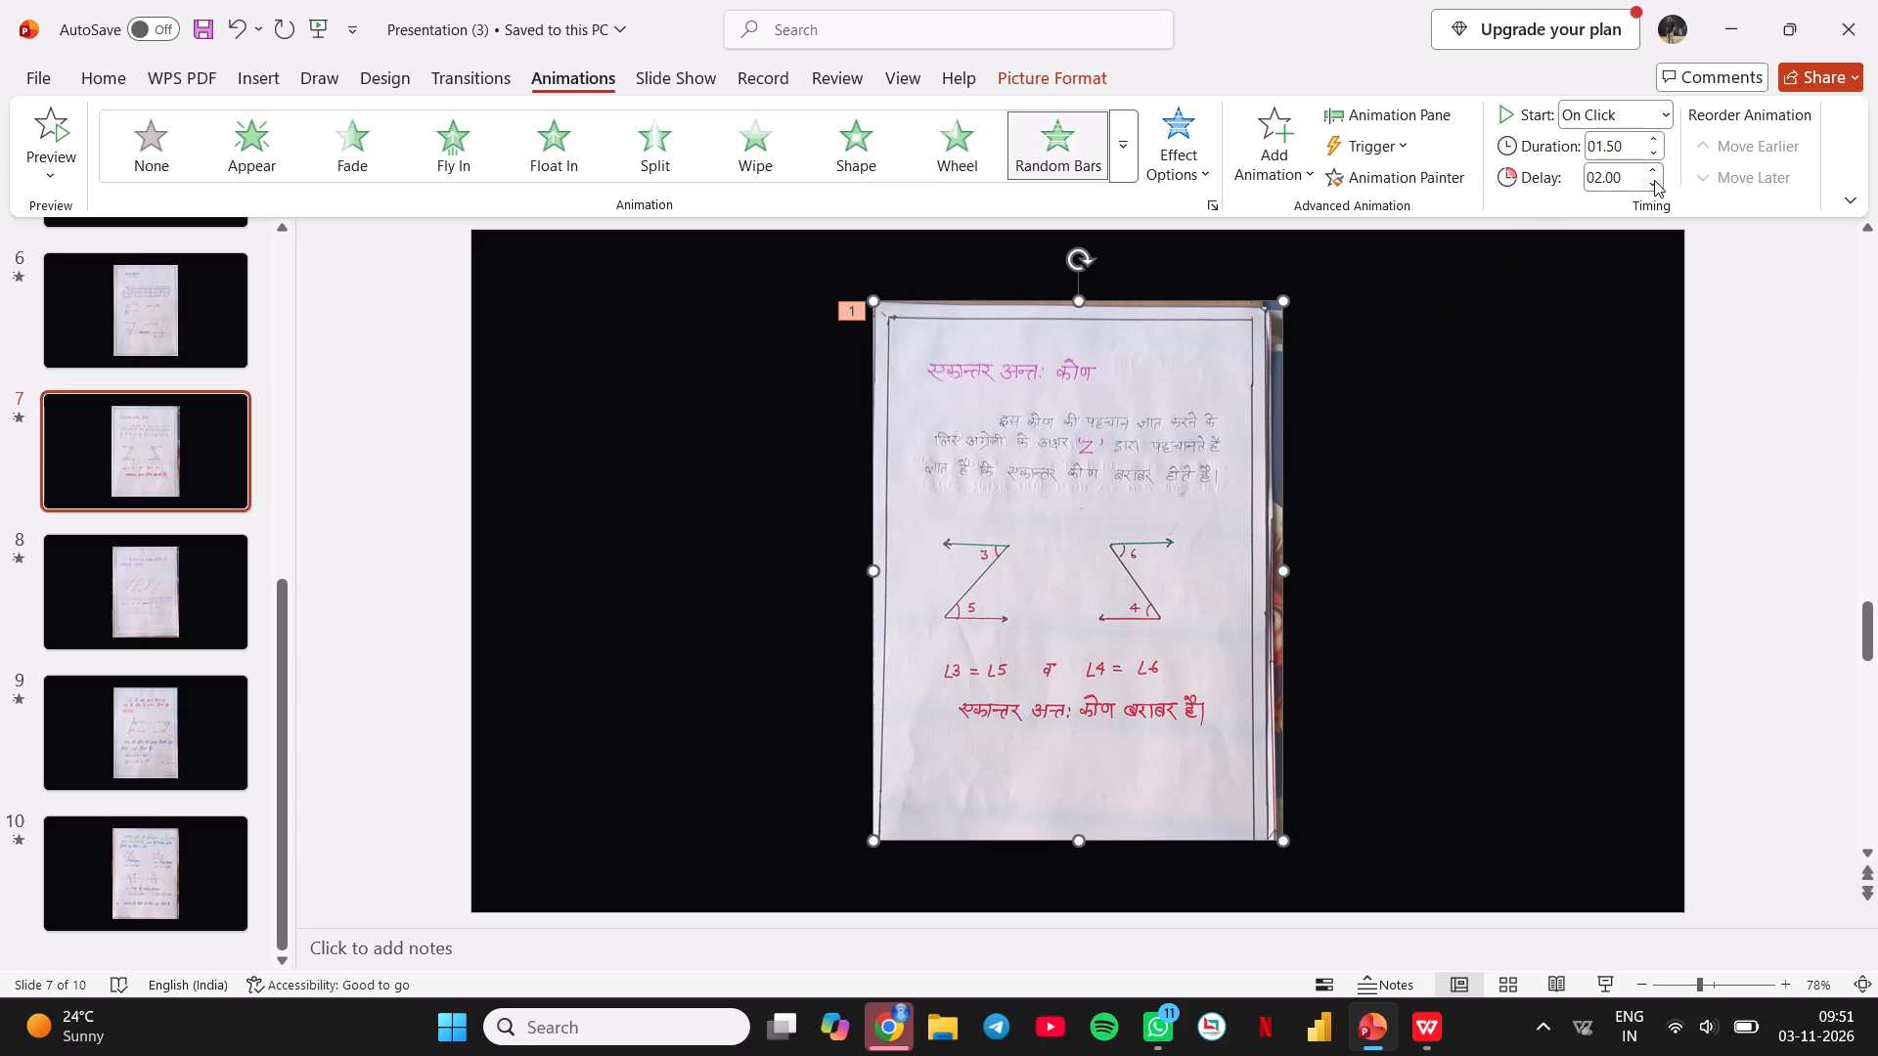
{"action": "triple_click", "coordinate": [1654, 180]}
{"action": "triple_click", "coordinate": [1654, 180]}
{"action": "triple_click", "coordinate": [1654, 180]}
{"action": "double_click", "coordinate": [1654, 180]}
Set the animation delay of the handwritten-page picture on slide 8 to 00.00 seconds.
{"action": "left_click", "coordinate": [235, 596]}
{"action": "left_click", "coordinate": [1157, 553]}
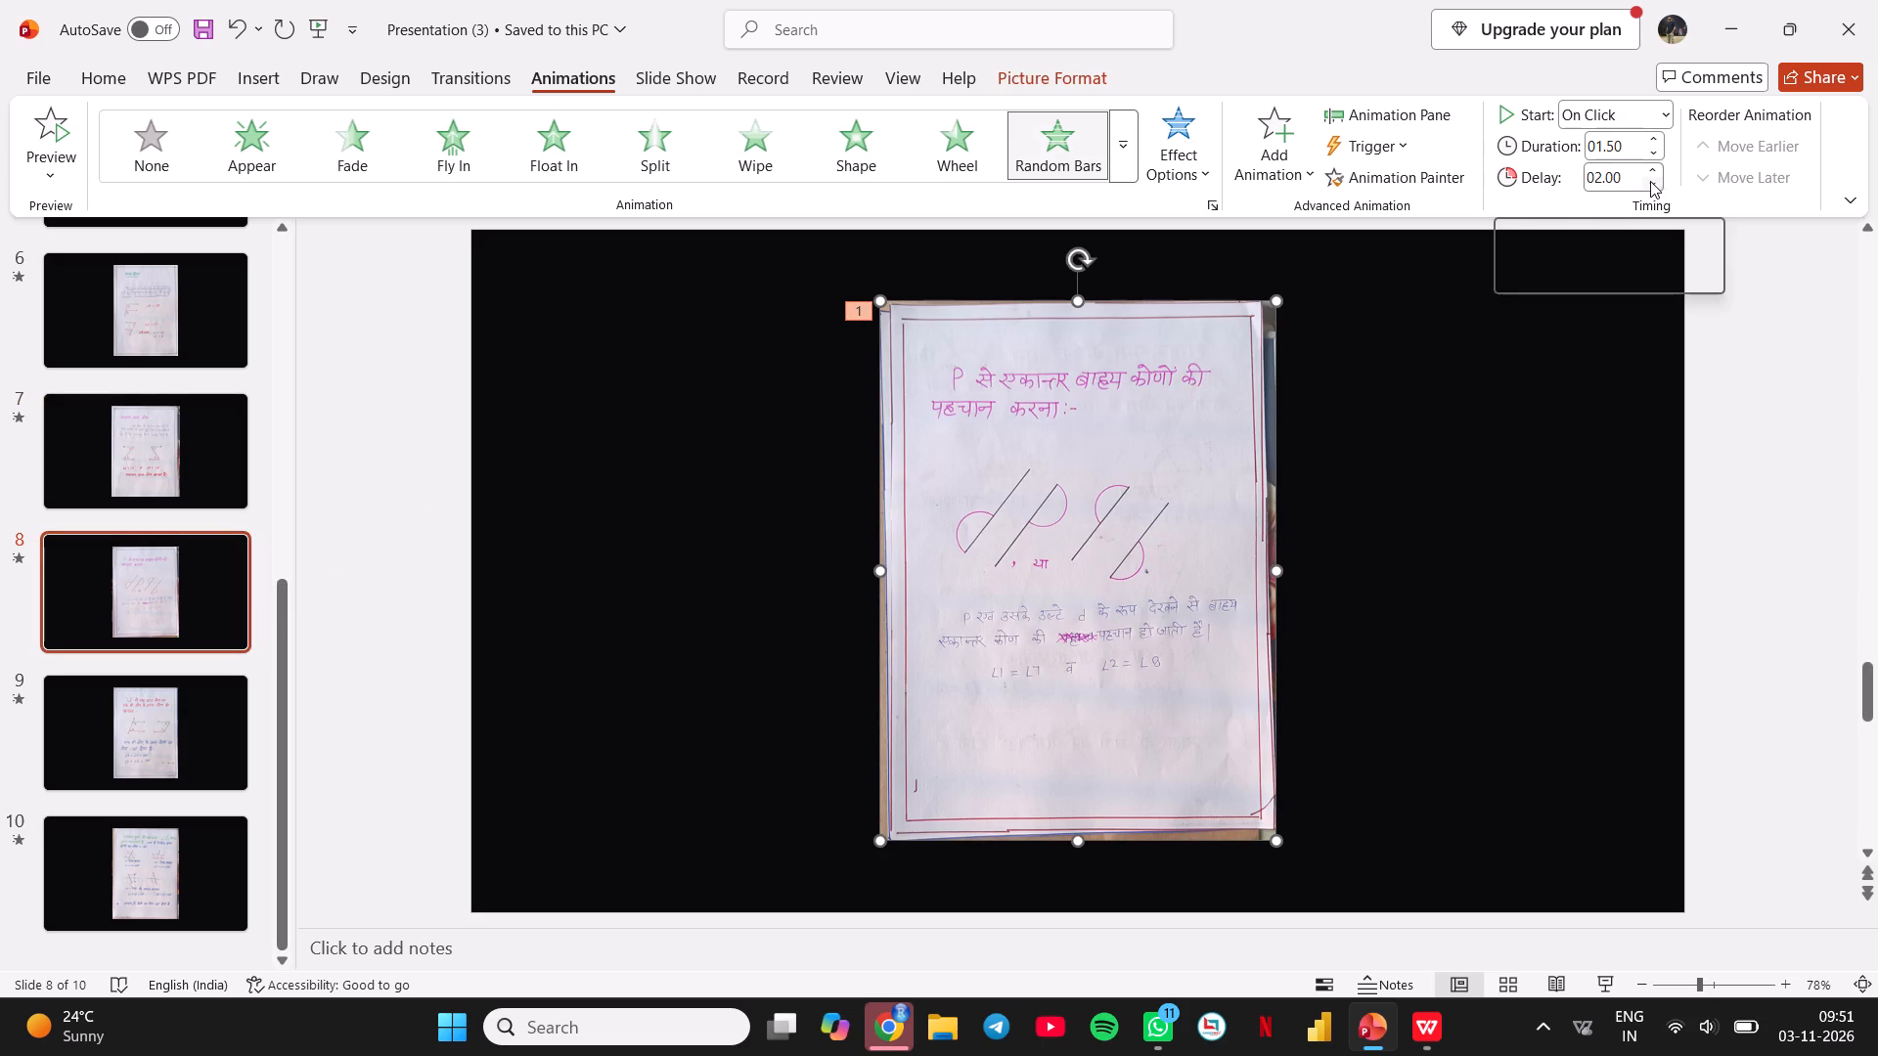
{"action": "triple_click", "coordinate": [1651, 182]}
{"action": "triple_click", "coordinate": [1651, 182]}
{"action": "triple_click", "coordinate": [1651, 182]}
{"action": "left_click", "coordinate": [1651, 182]}
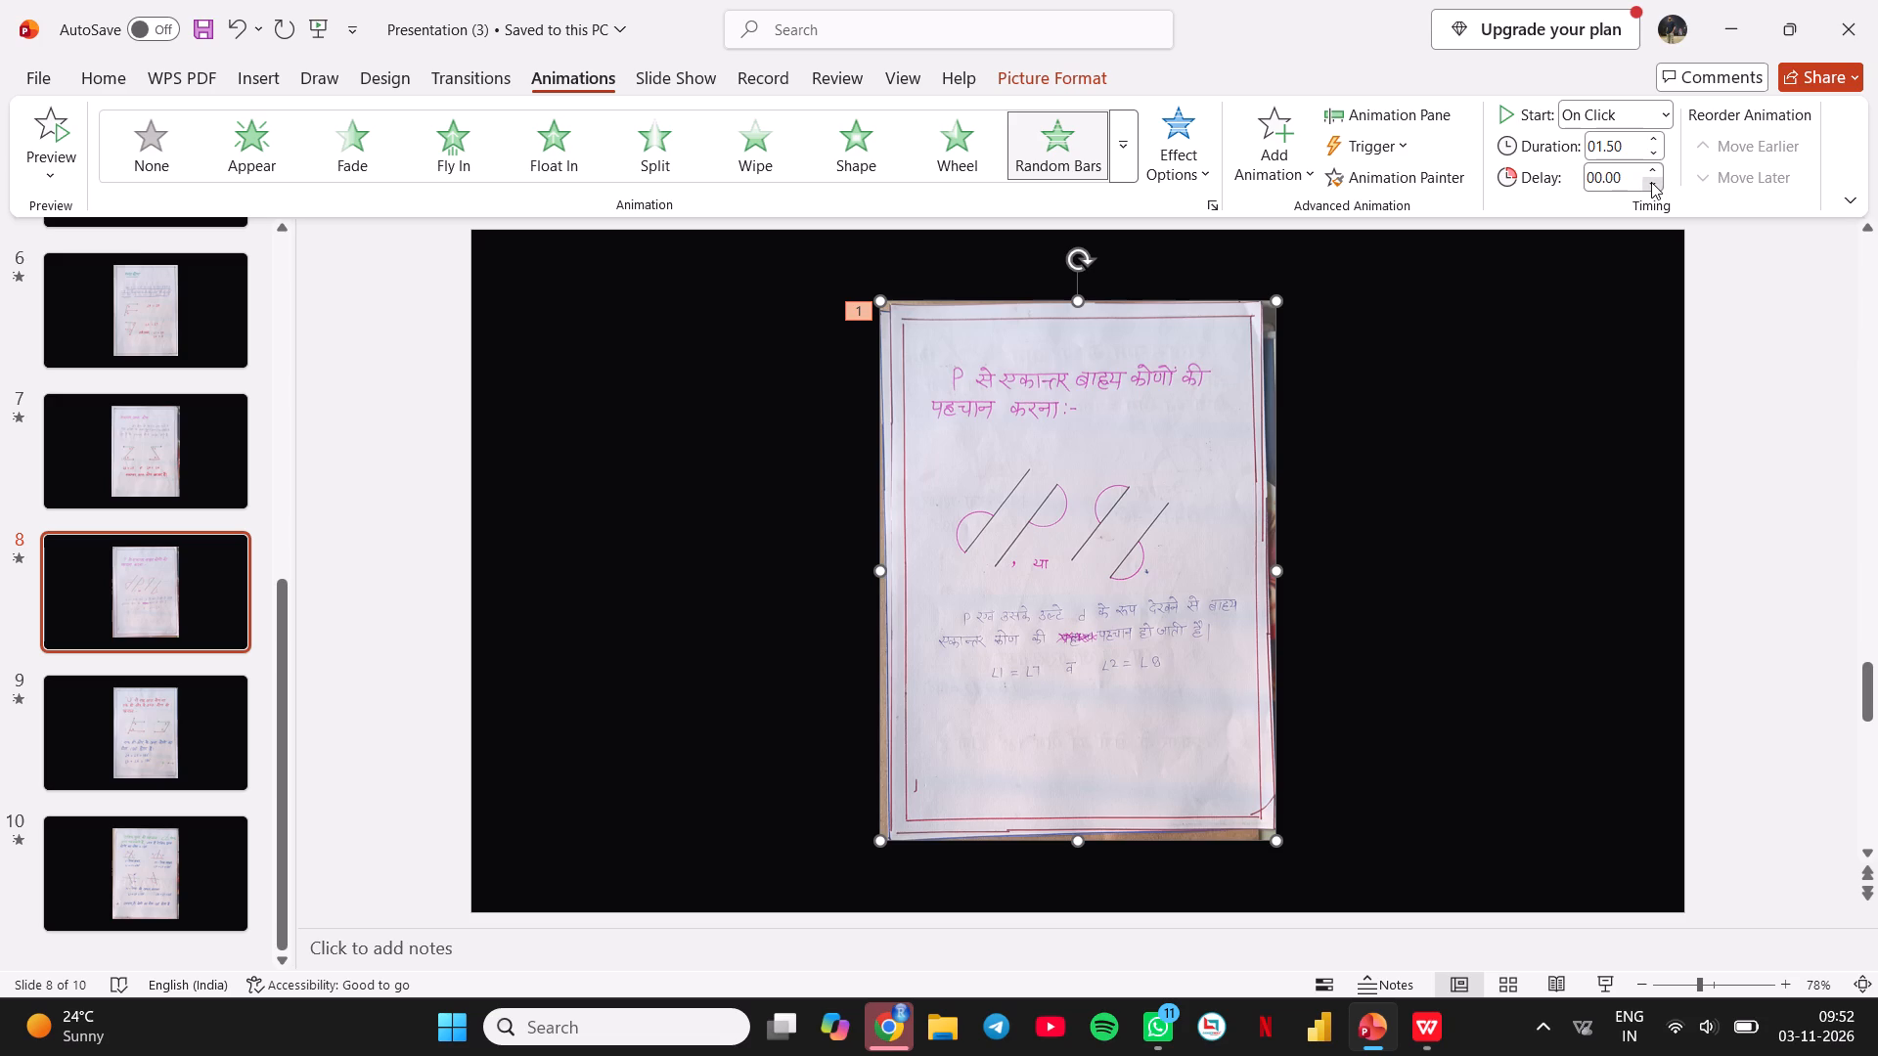
Set the animation delay of the handwritten-page picture on slide 9 to 00.00 seconds.
{"action": "left_click", "coordinate": [217, 739]}
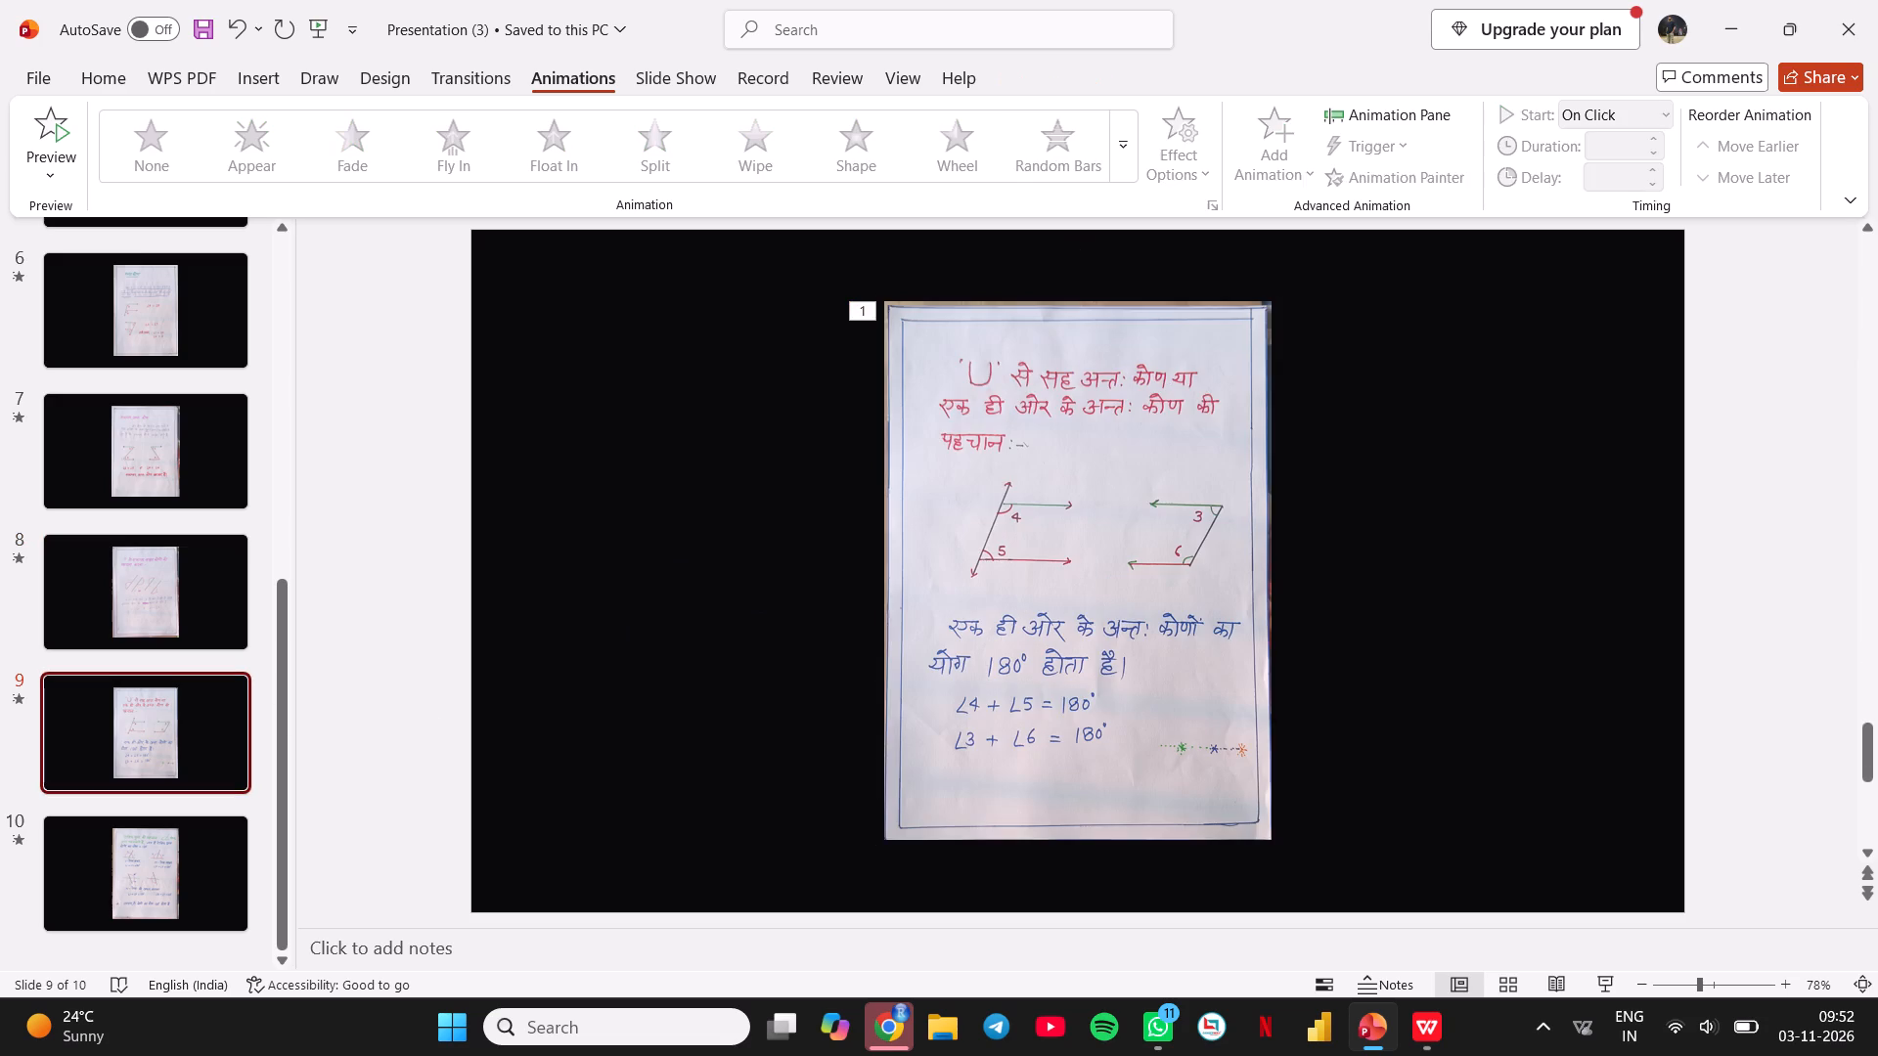
{"action": "left_click", "coordinate": [1067, 581]}
{"action": "triple_click", "coordinate": [1647, 185]}
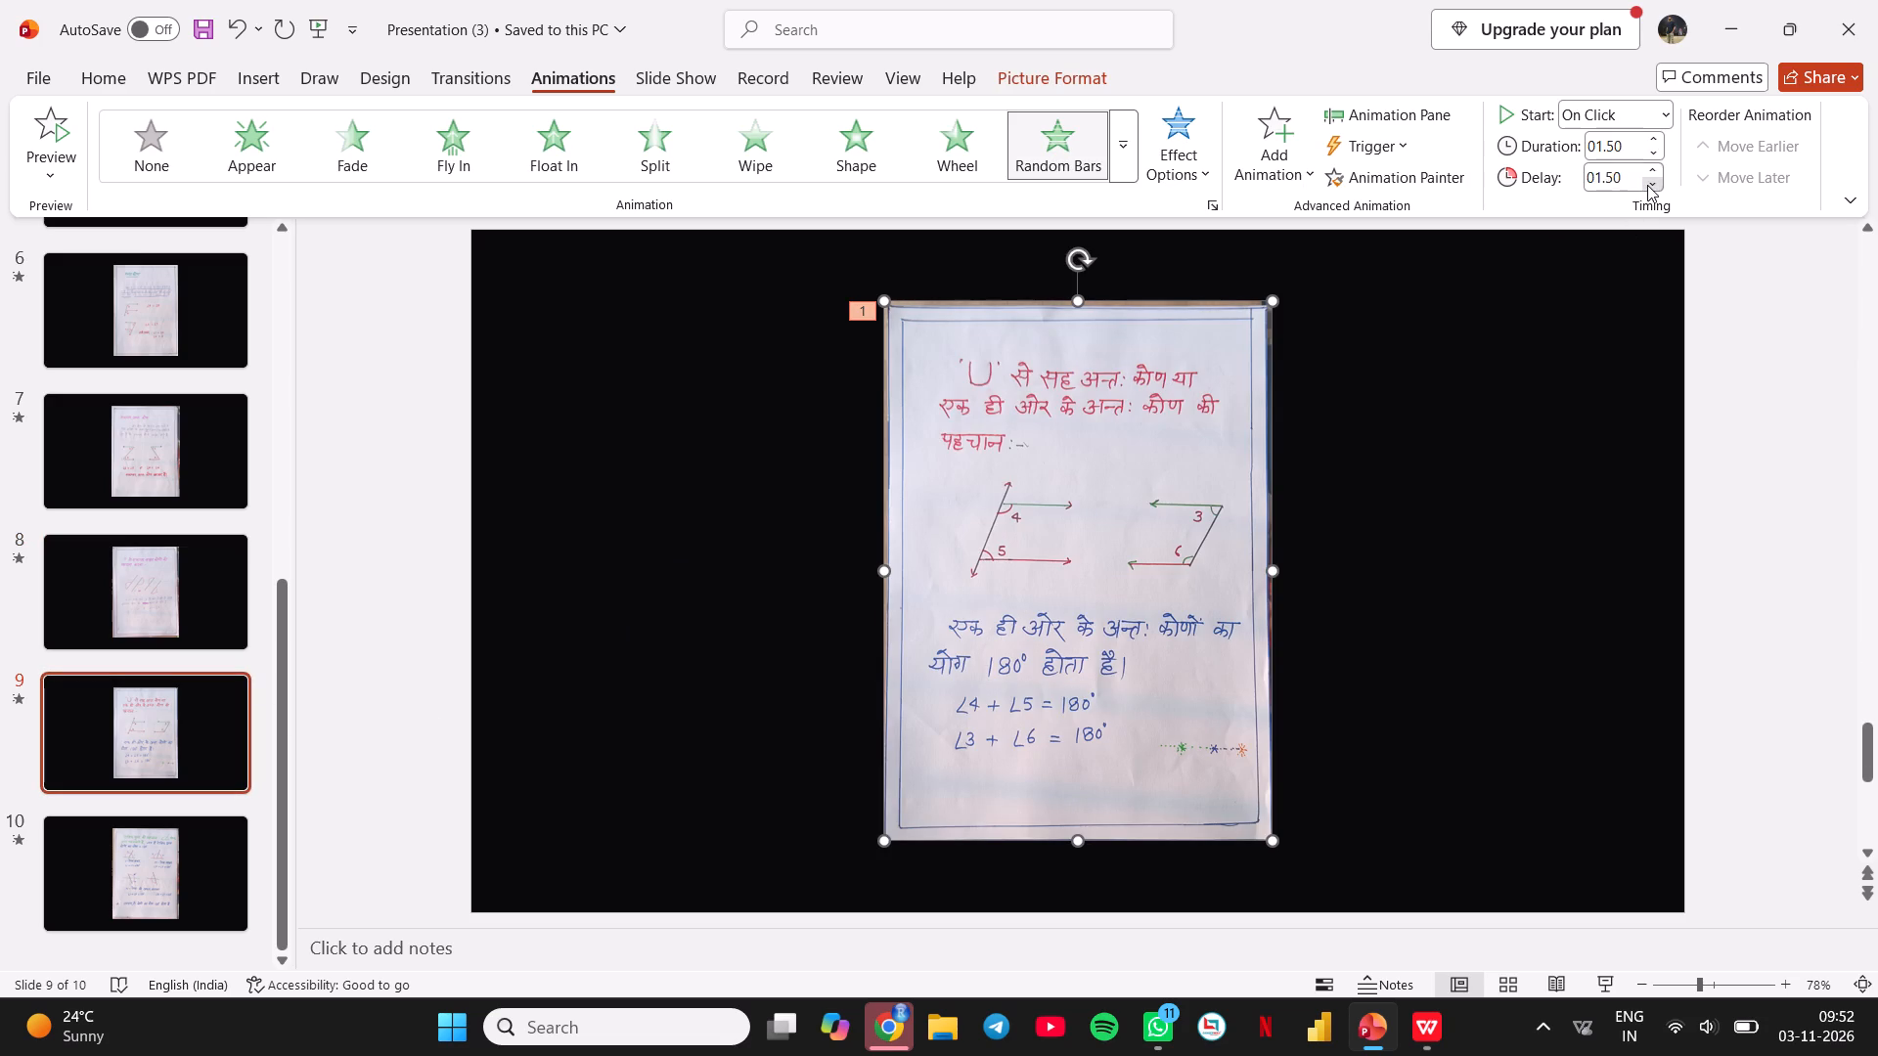
{"action": "triple_click", "coordinate": [1647, 185]}
{"action": "triple_click", "coordinate": [1647, 185]}
{"action": "double_click", "coordinate": [1647, 185]}
Set the animation delay of the handwritten-page picture on slide 10 to 00.00 seconds.
{"action": "left_click", "coordinate": [154, 901]}
{"action": "left_click", "coordinate": [1057, 535]}
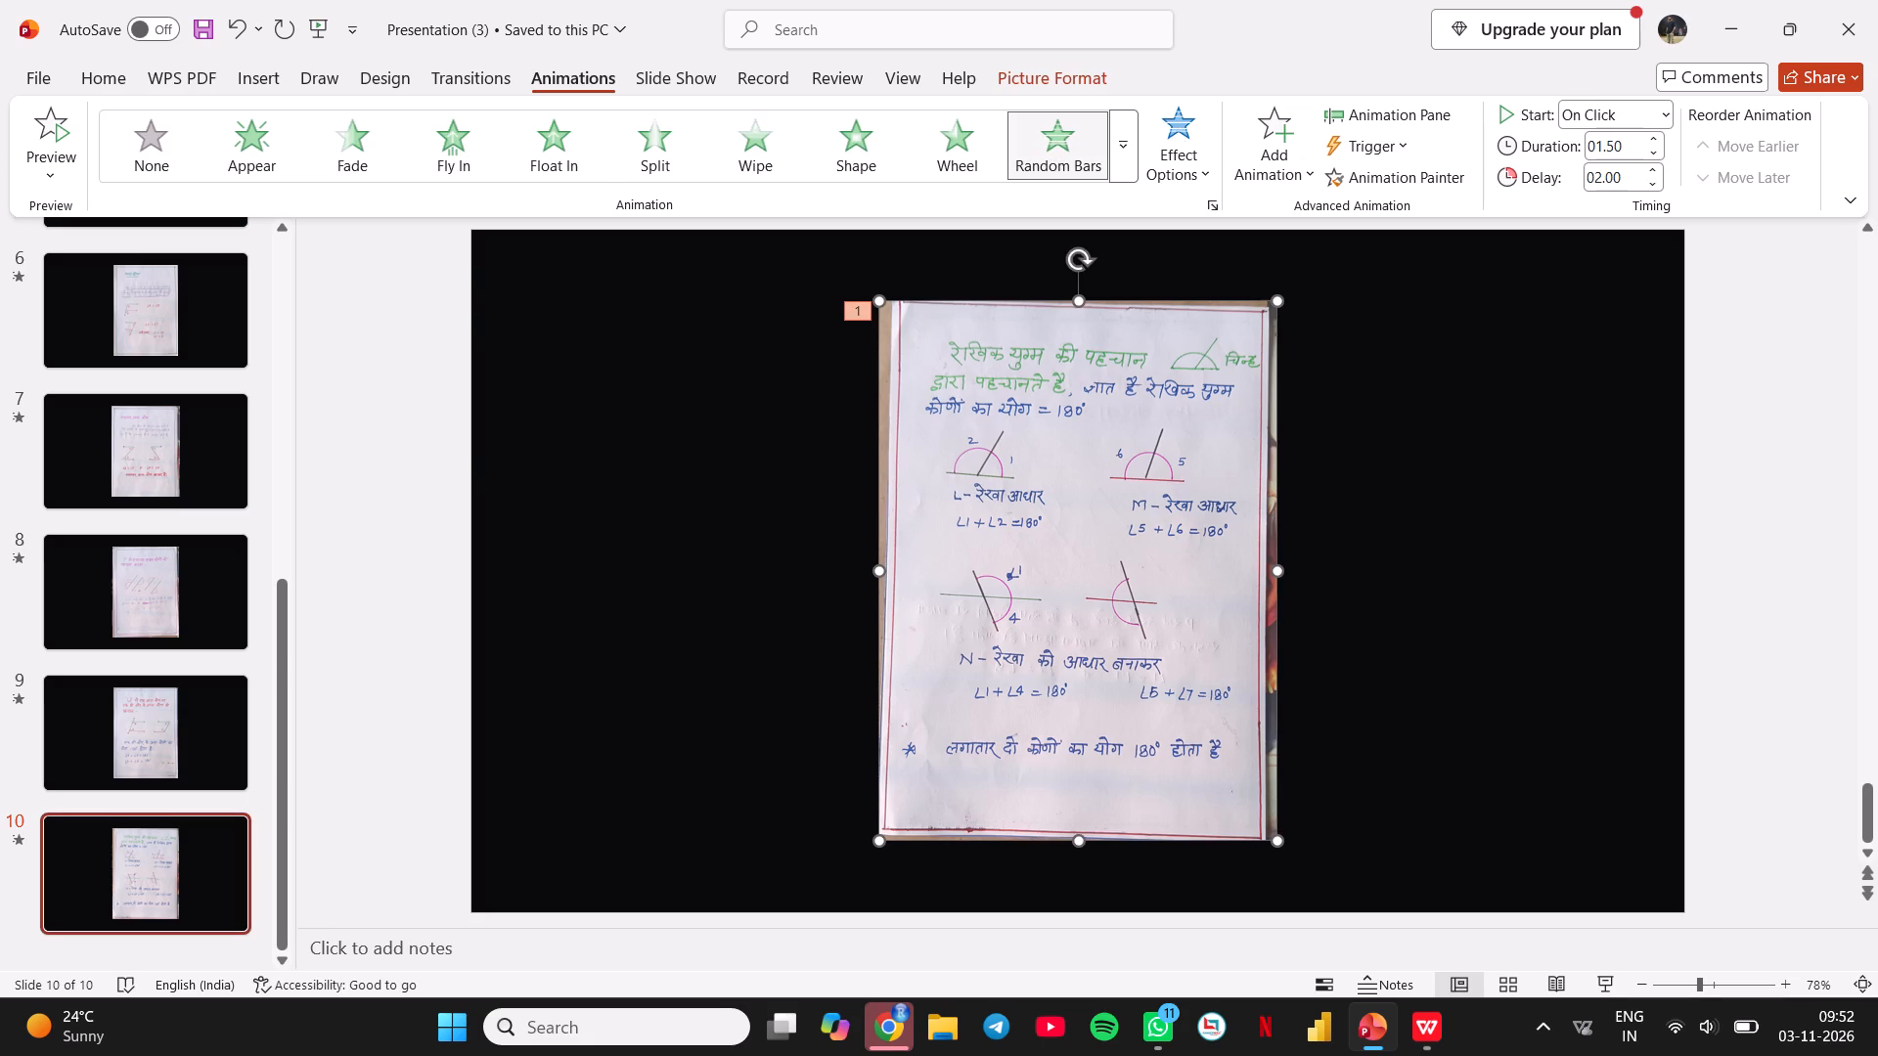
{"action": "triple_click", "coordinate": [1648, 184]}
{"action": "triple_click", "coordinate": [1648, 184]}
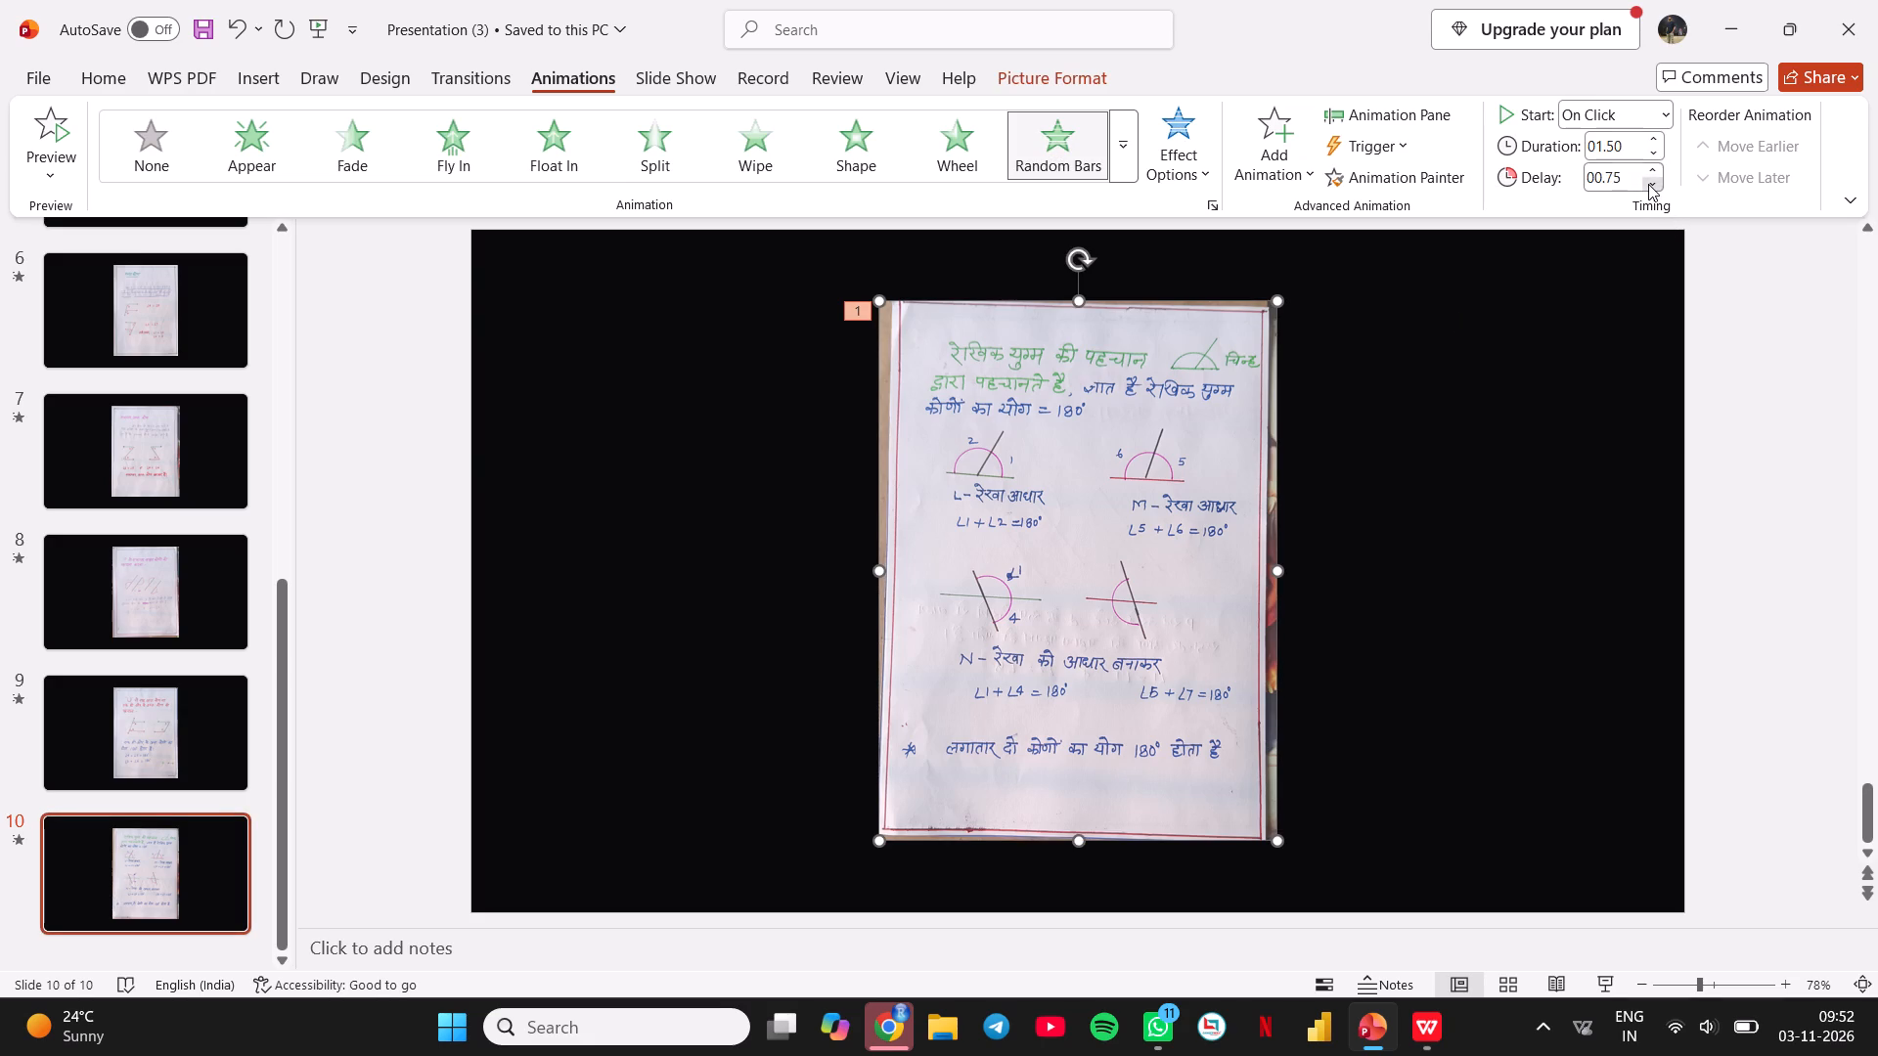
{"action": "triple_click", "coordinate": [1648, 184]}
Play the slide show from slide 1 through slide 4 to check the picture animations, and exit the show.
{"action": "scroll", "coordinate": [172, 466], "scroll_direction": "up", "scroll_amount": 20}
{"action": "scroll", "coordinate": [172, 466], "scroll_direction": "up", "scroll_amount": 20}
{"action": "scroll", "coordinate": [172, 466], "scroll_direction": "up", "scroll_amount": 20}
{"action": "left_click", "coordinate": [169, 351]}
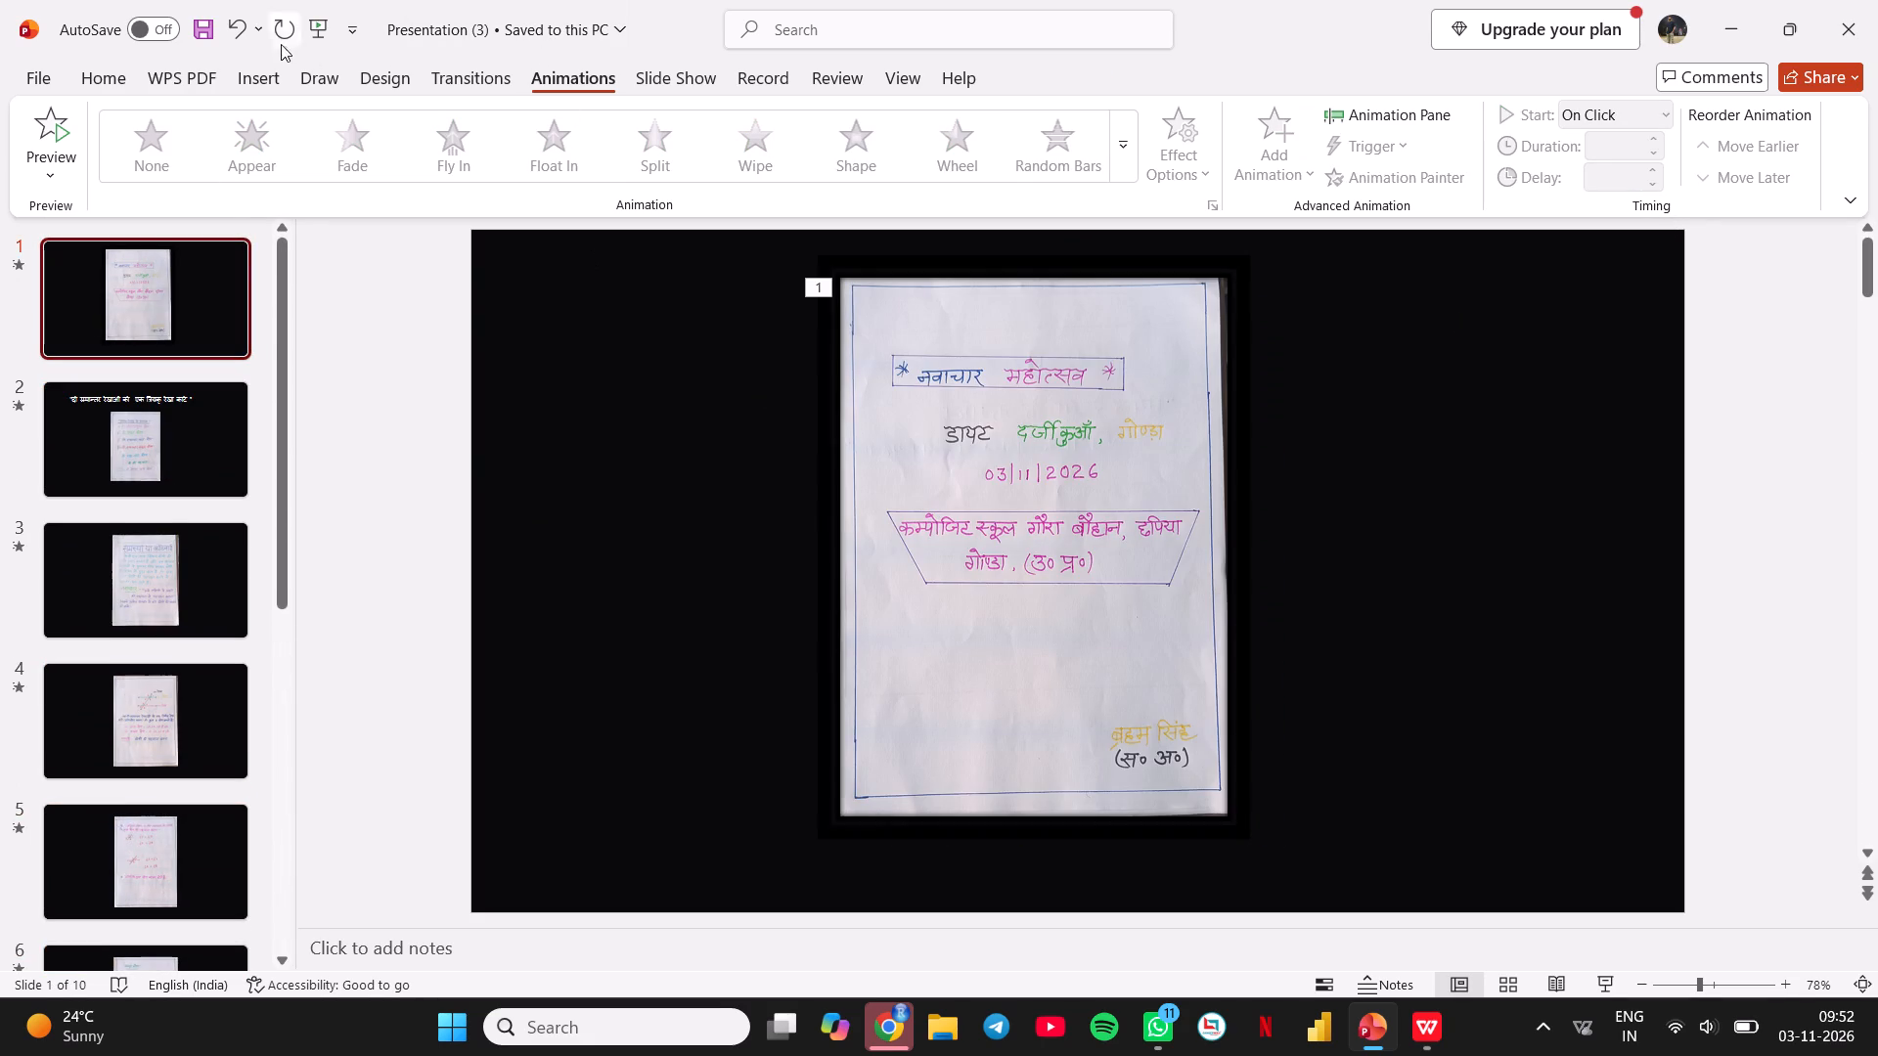
{"action": "left_click", "coordinate": [314, 26]}
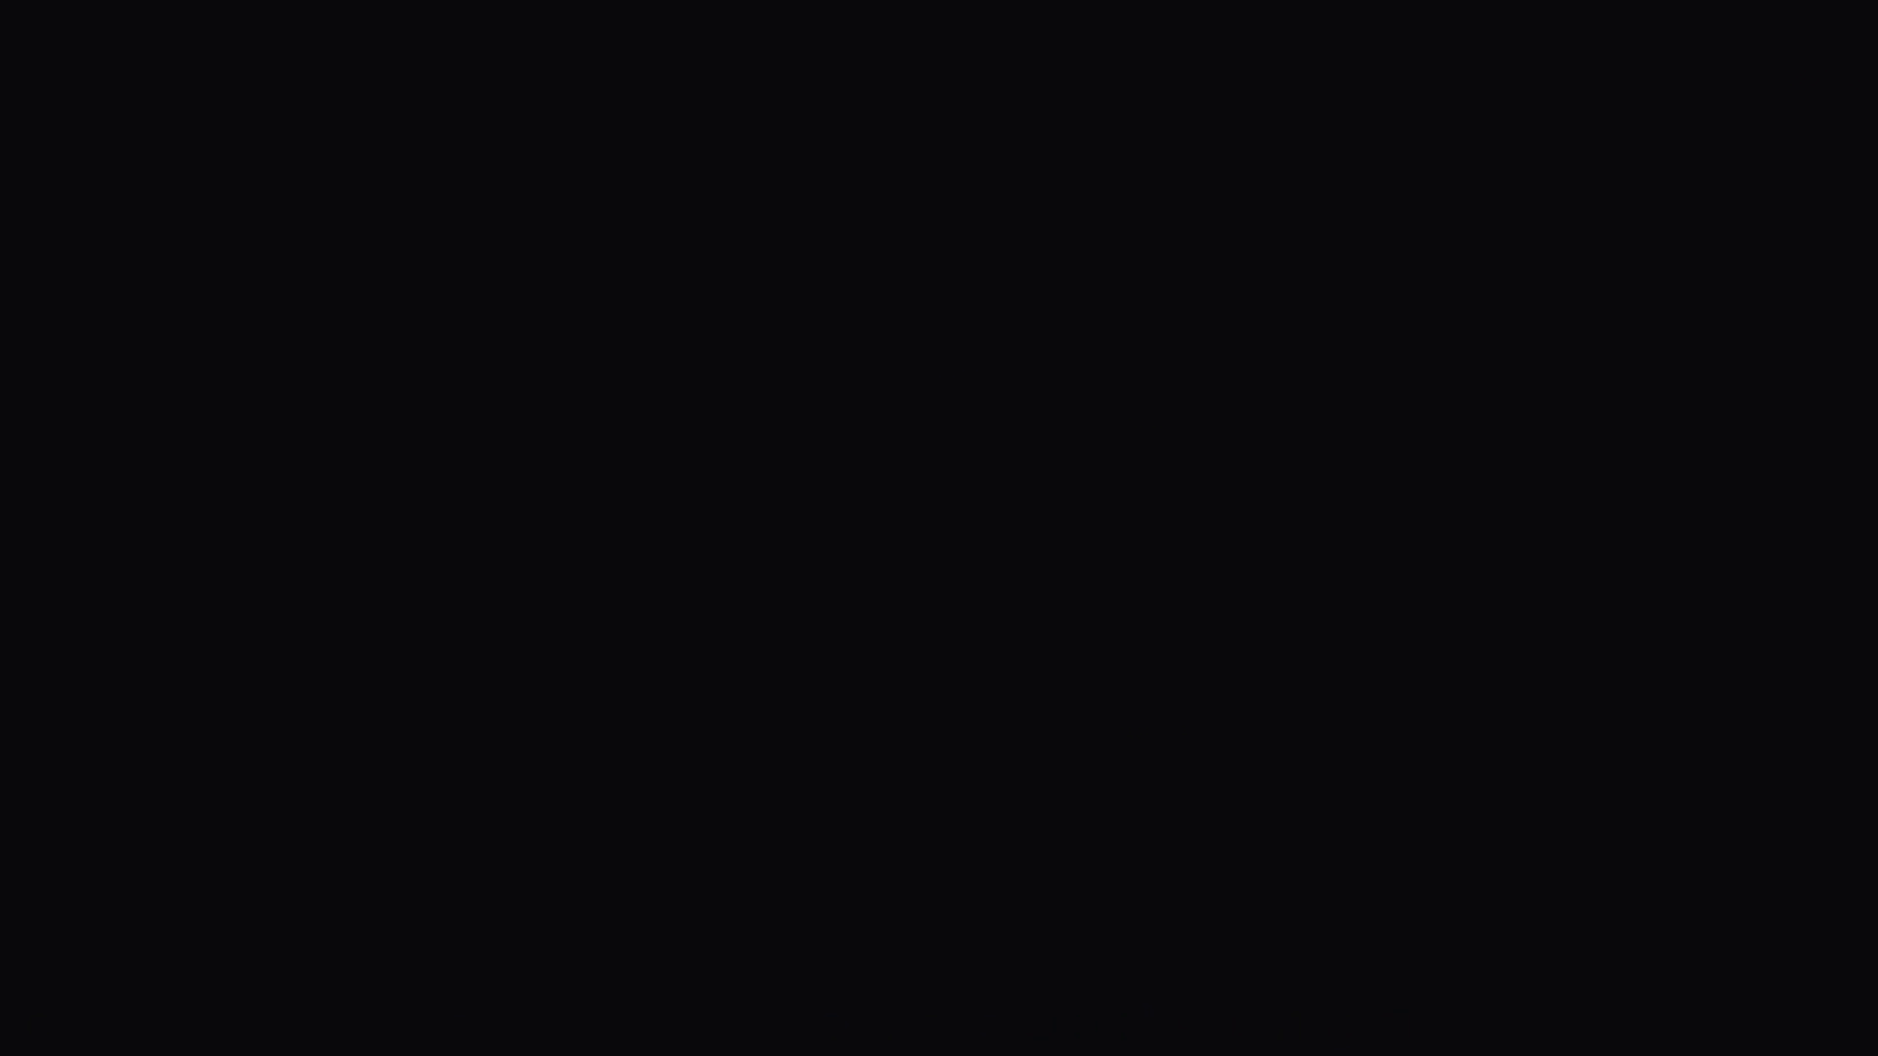
{"action": "key", "text": "Return"}
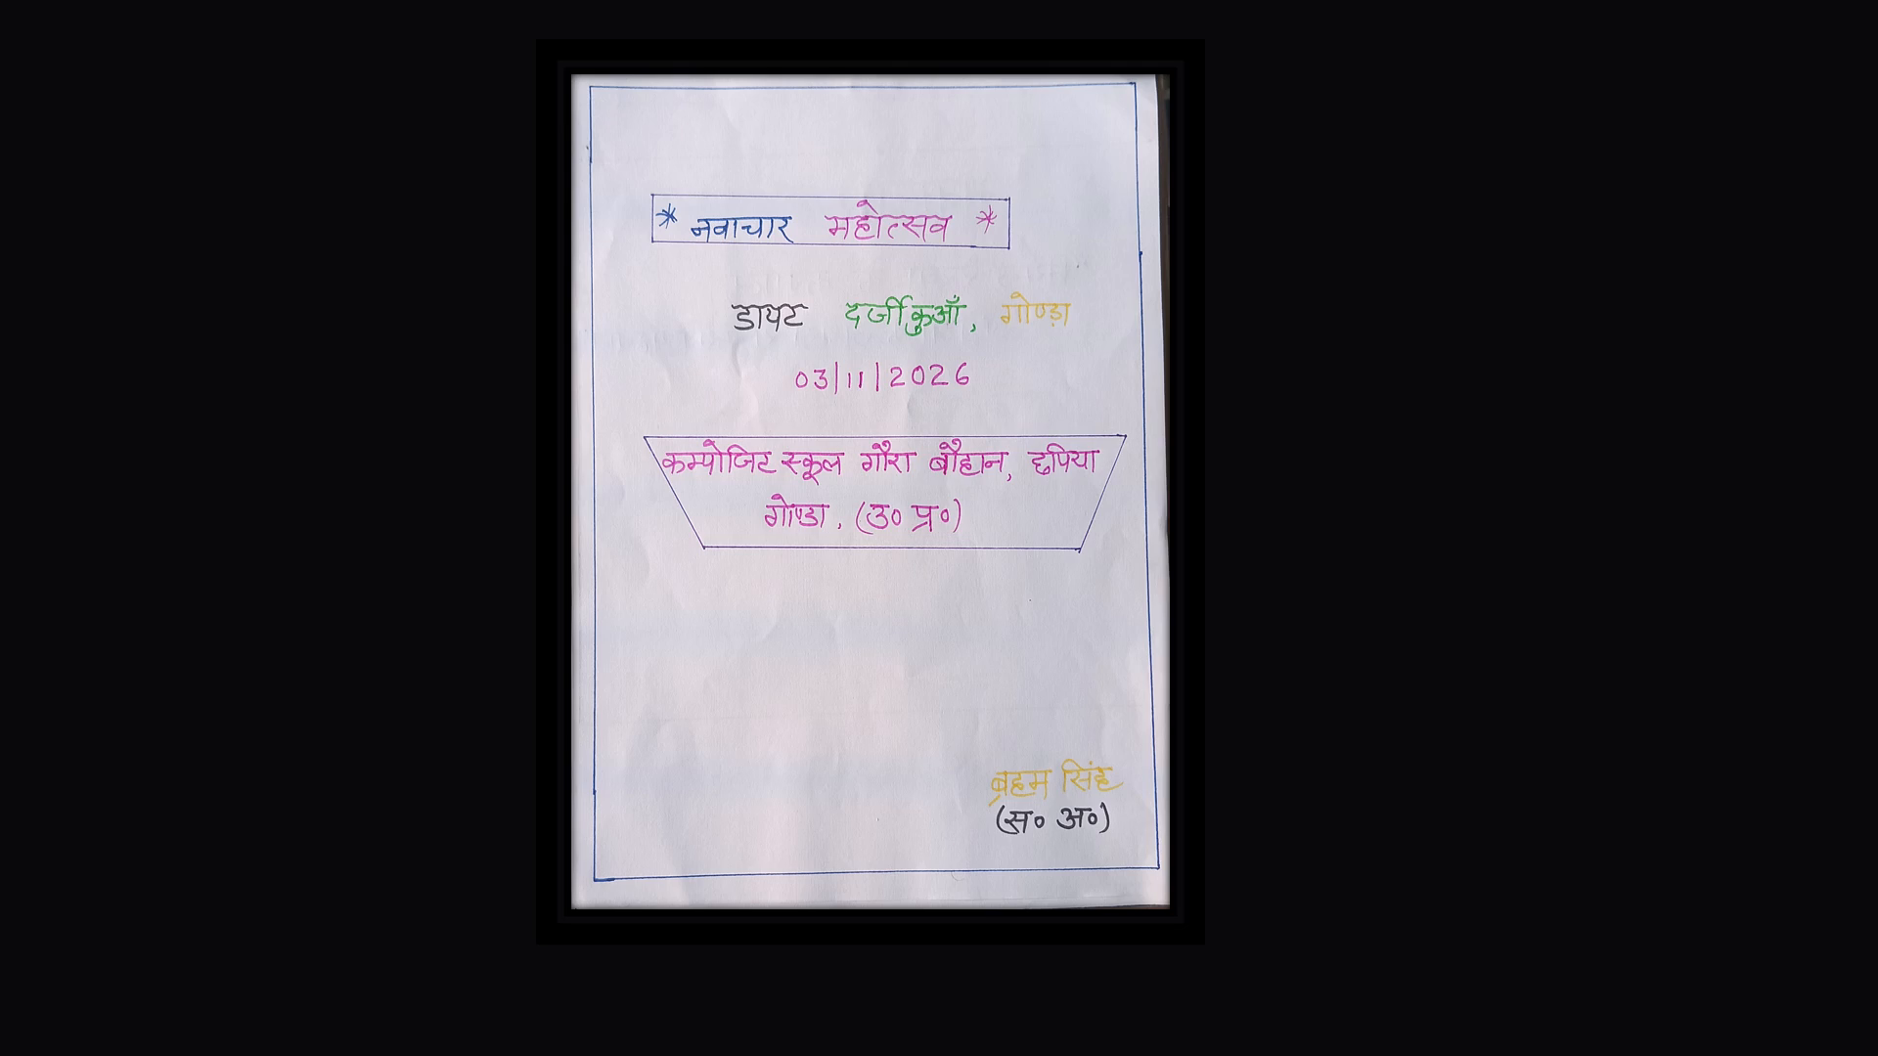
{"action": "key", "text": "Return"}
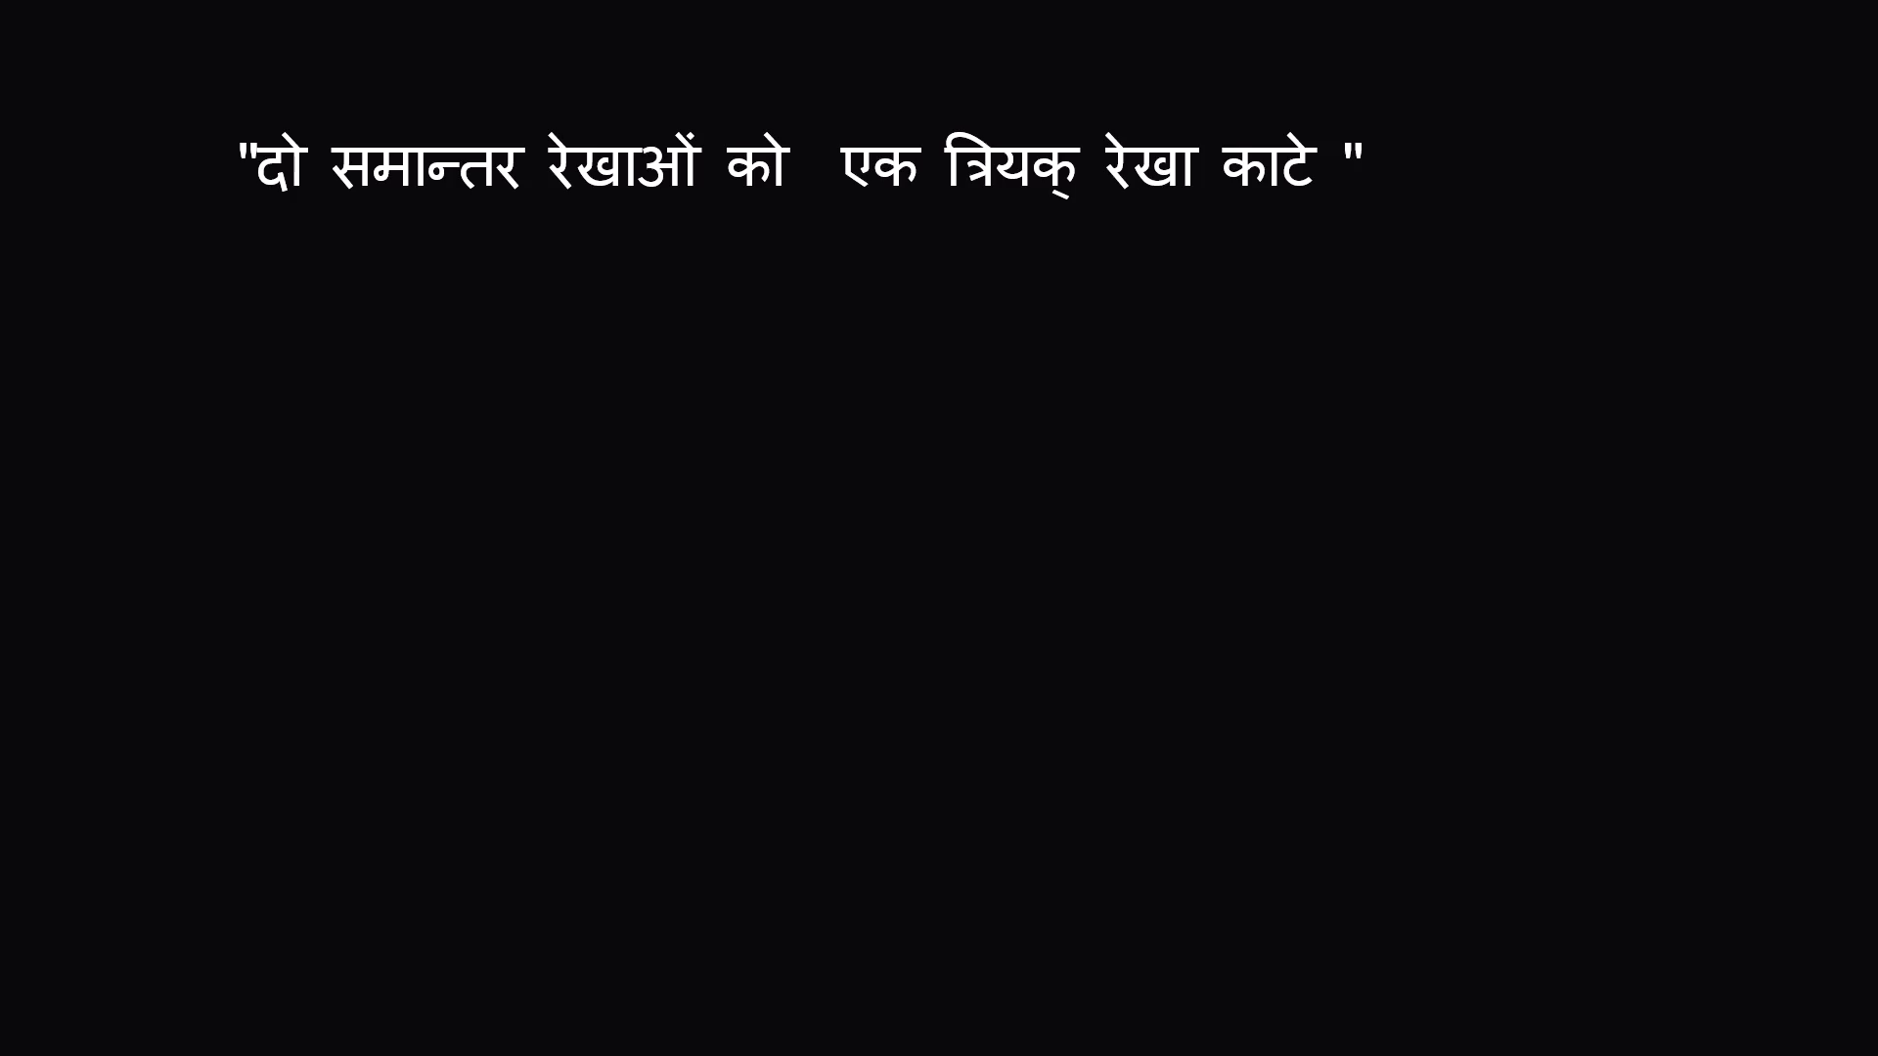
{"action": "key", "text": "Return"}
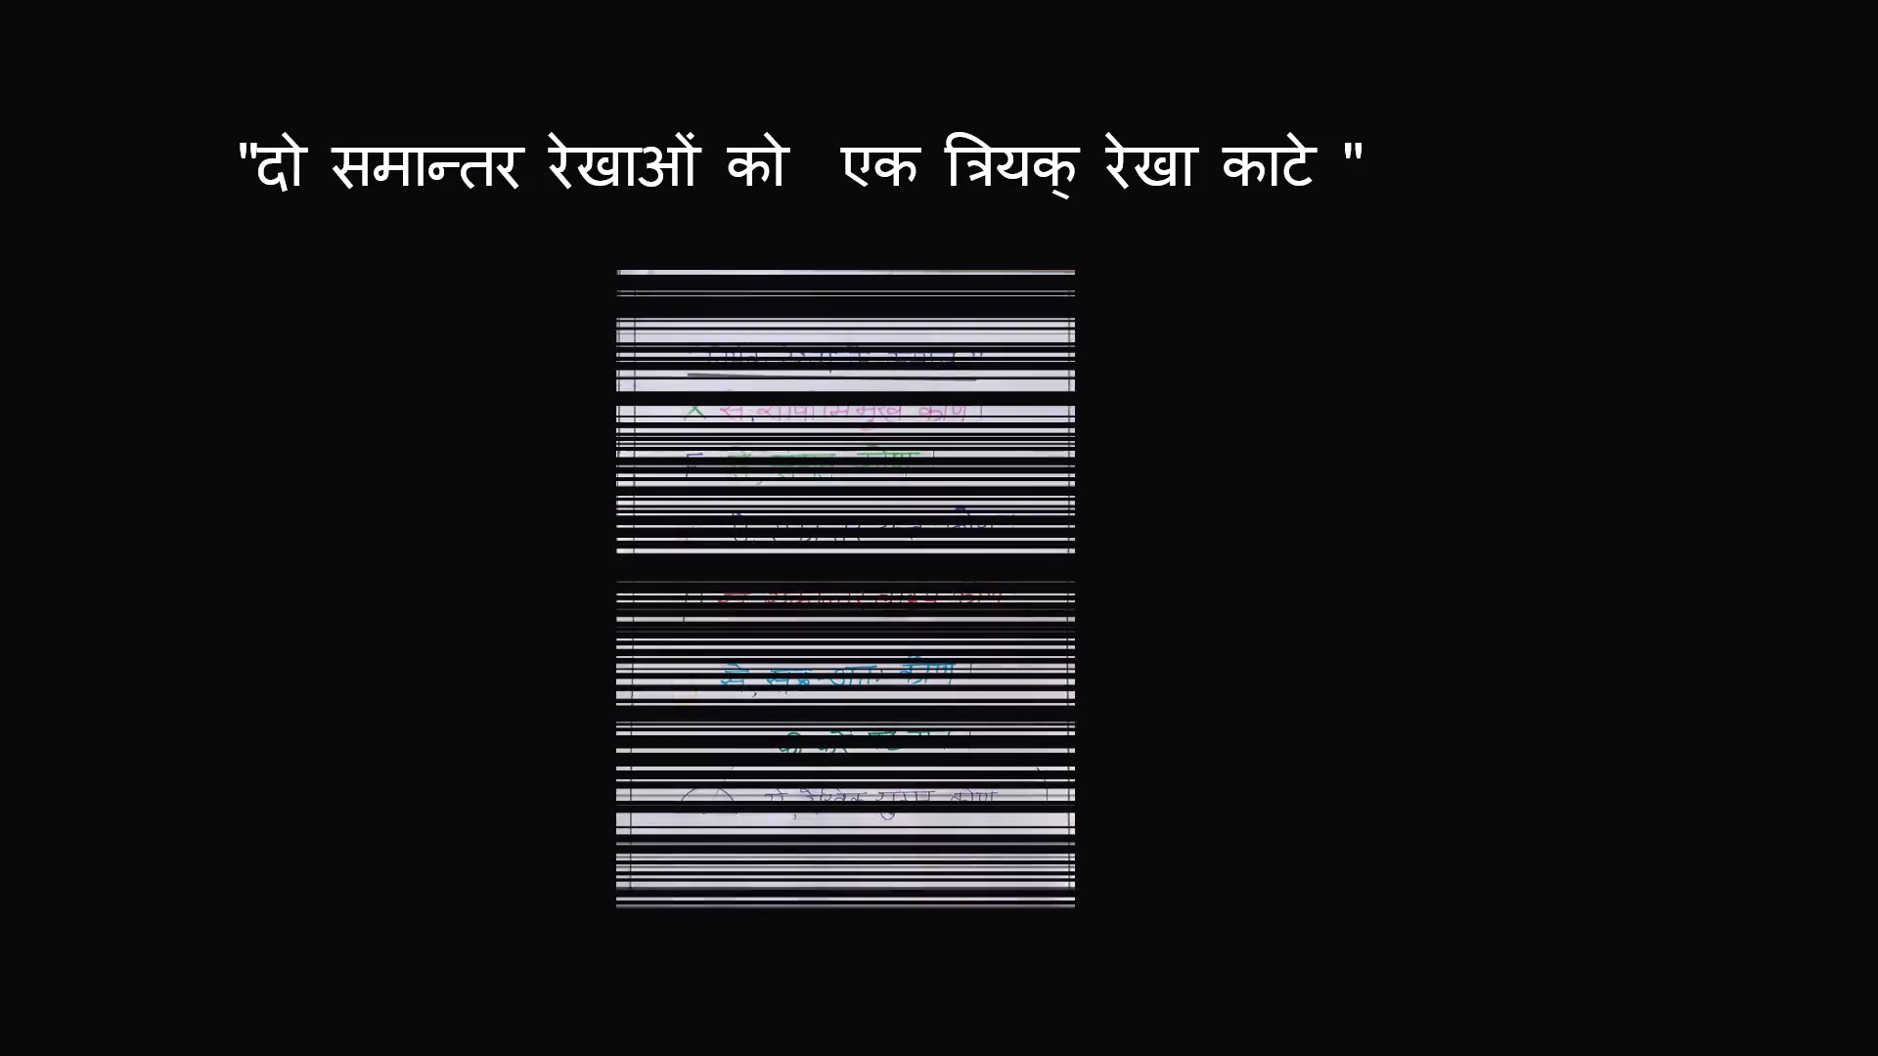
{"action": "key", "text": "Return"}
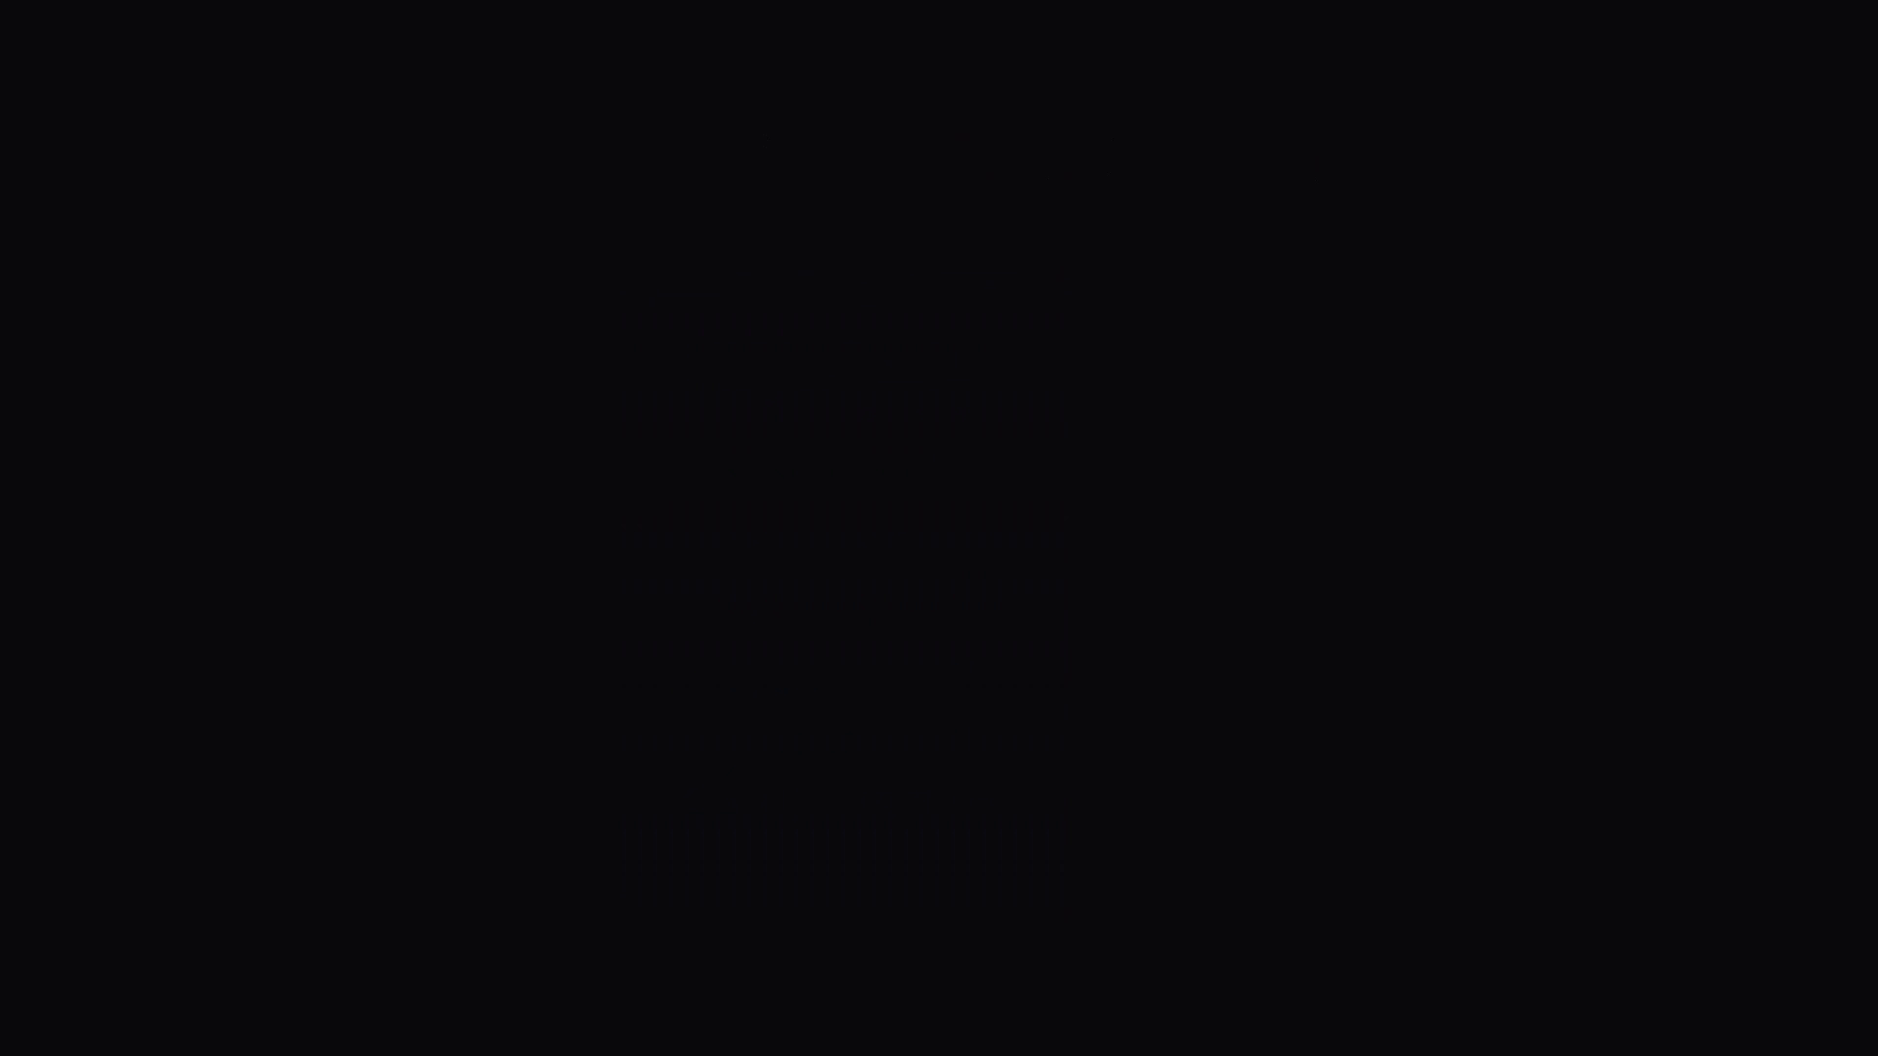
{"action": "key", "text": "Return"}
{"action": "key", "text": "Return"}
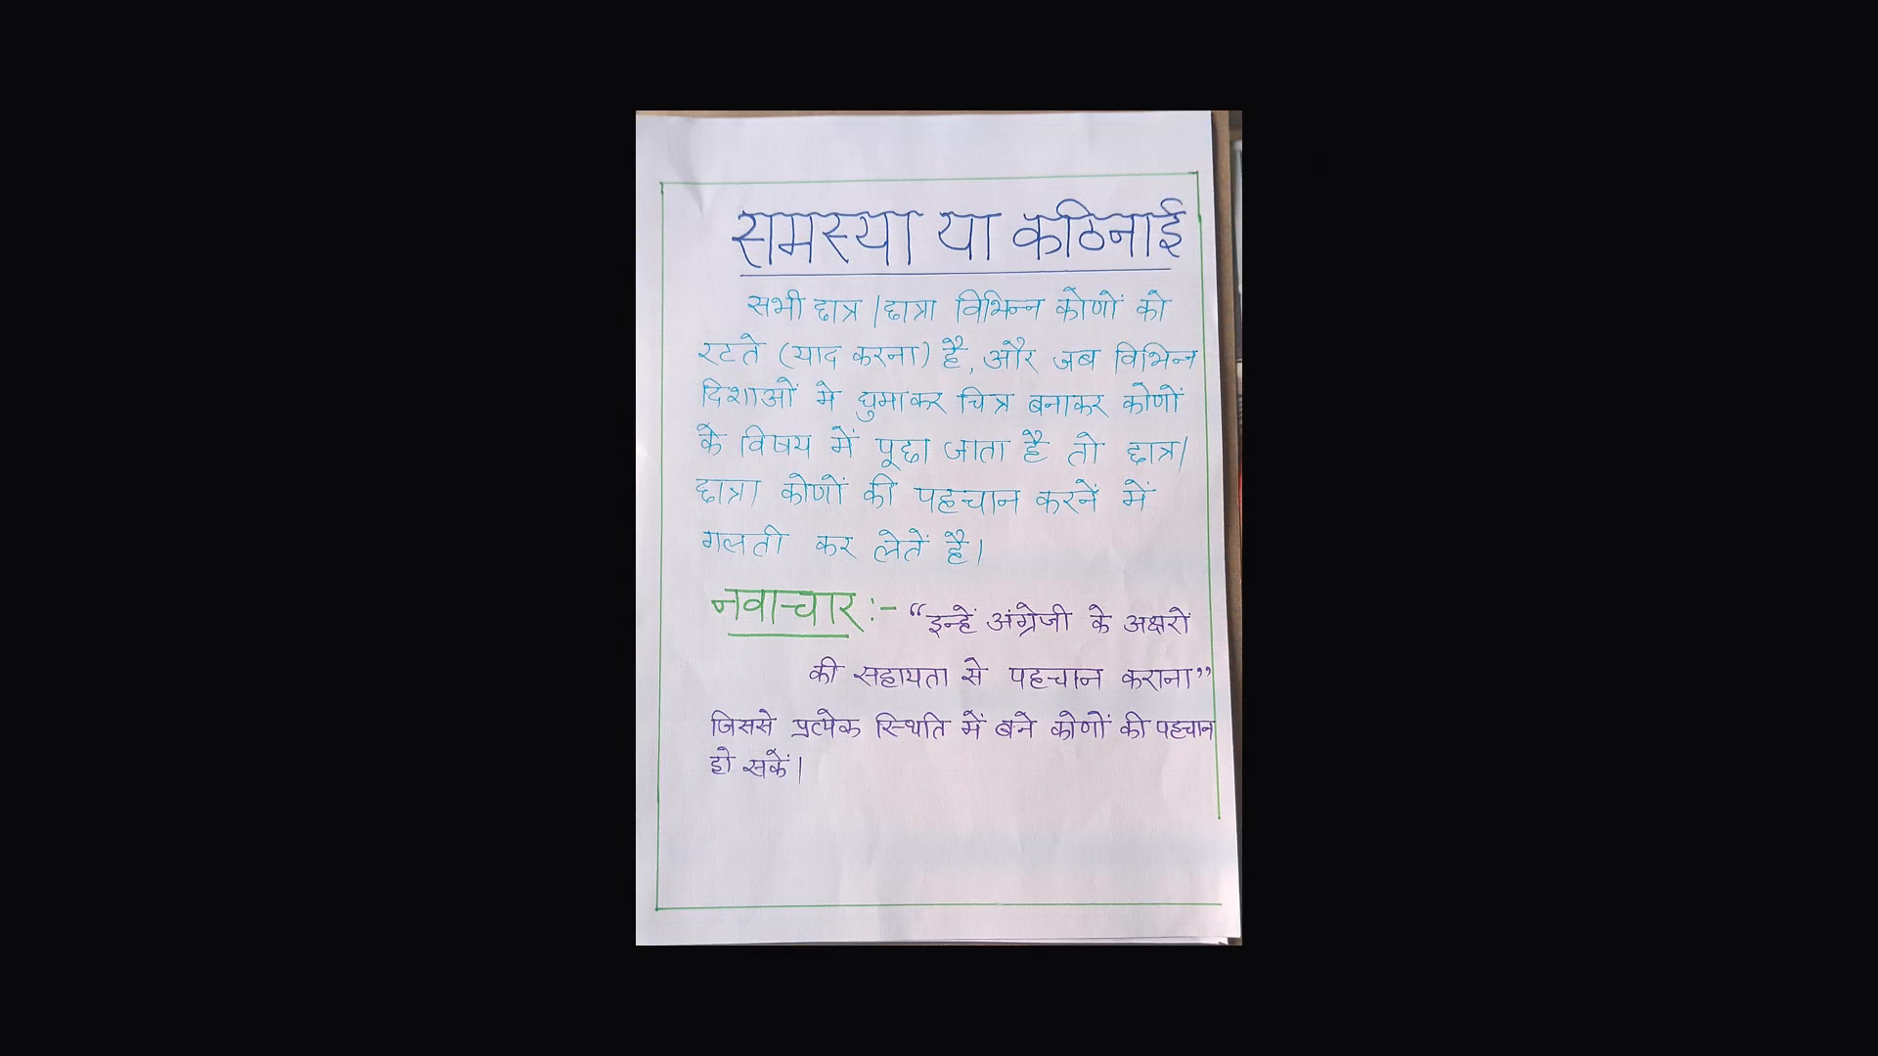
{"action": "key", "text": "Return"}
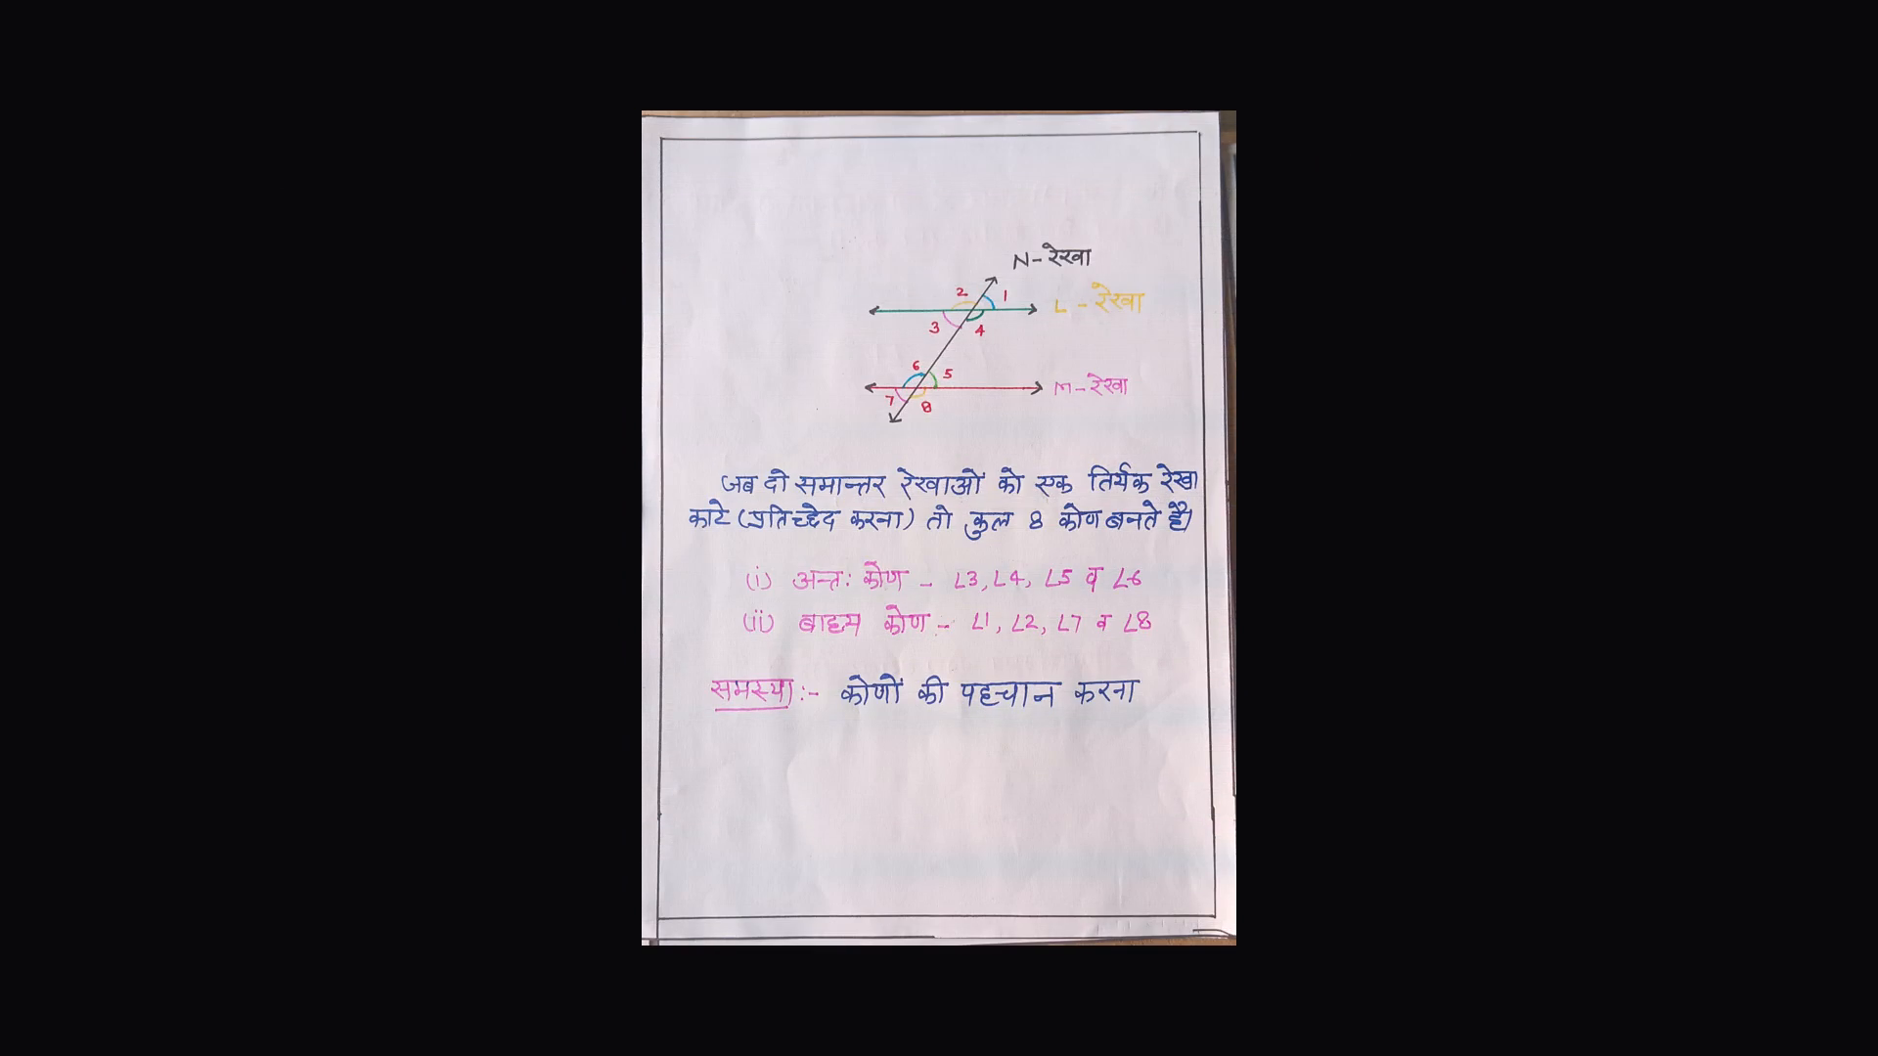
{"action": "key", "text": "Escape"}
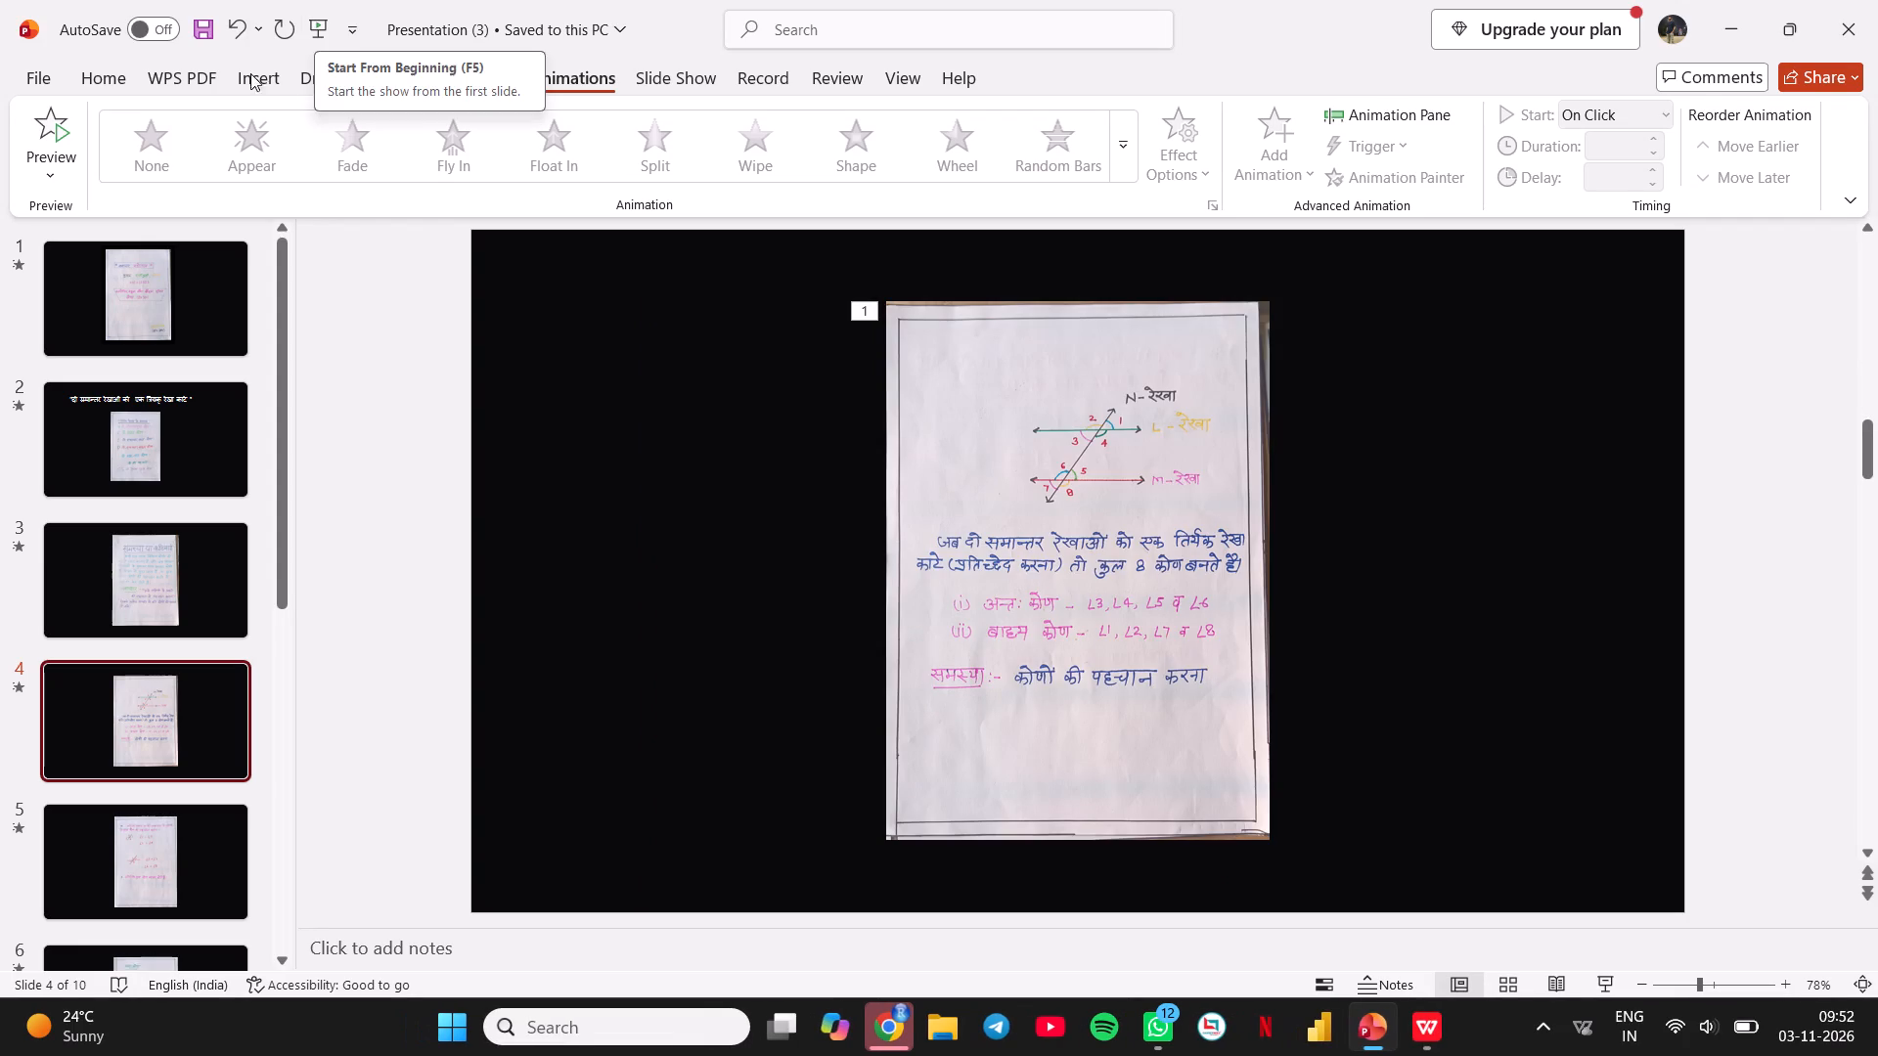
Set the animation delay of the handwritten-page picture on slide 1 to 01.00 seconds.
{"action": "left_click", "coordinate": [108, 265]}
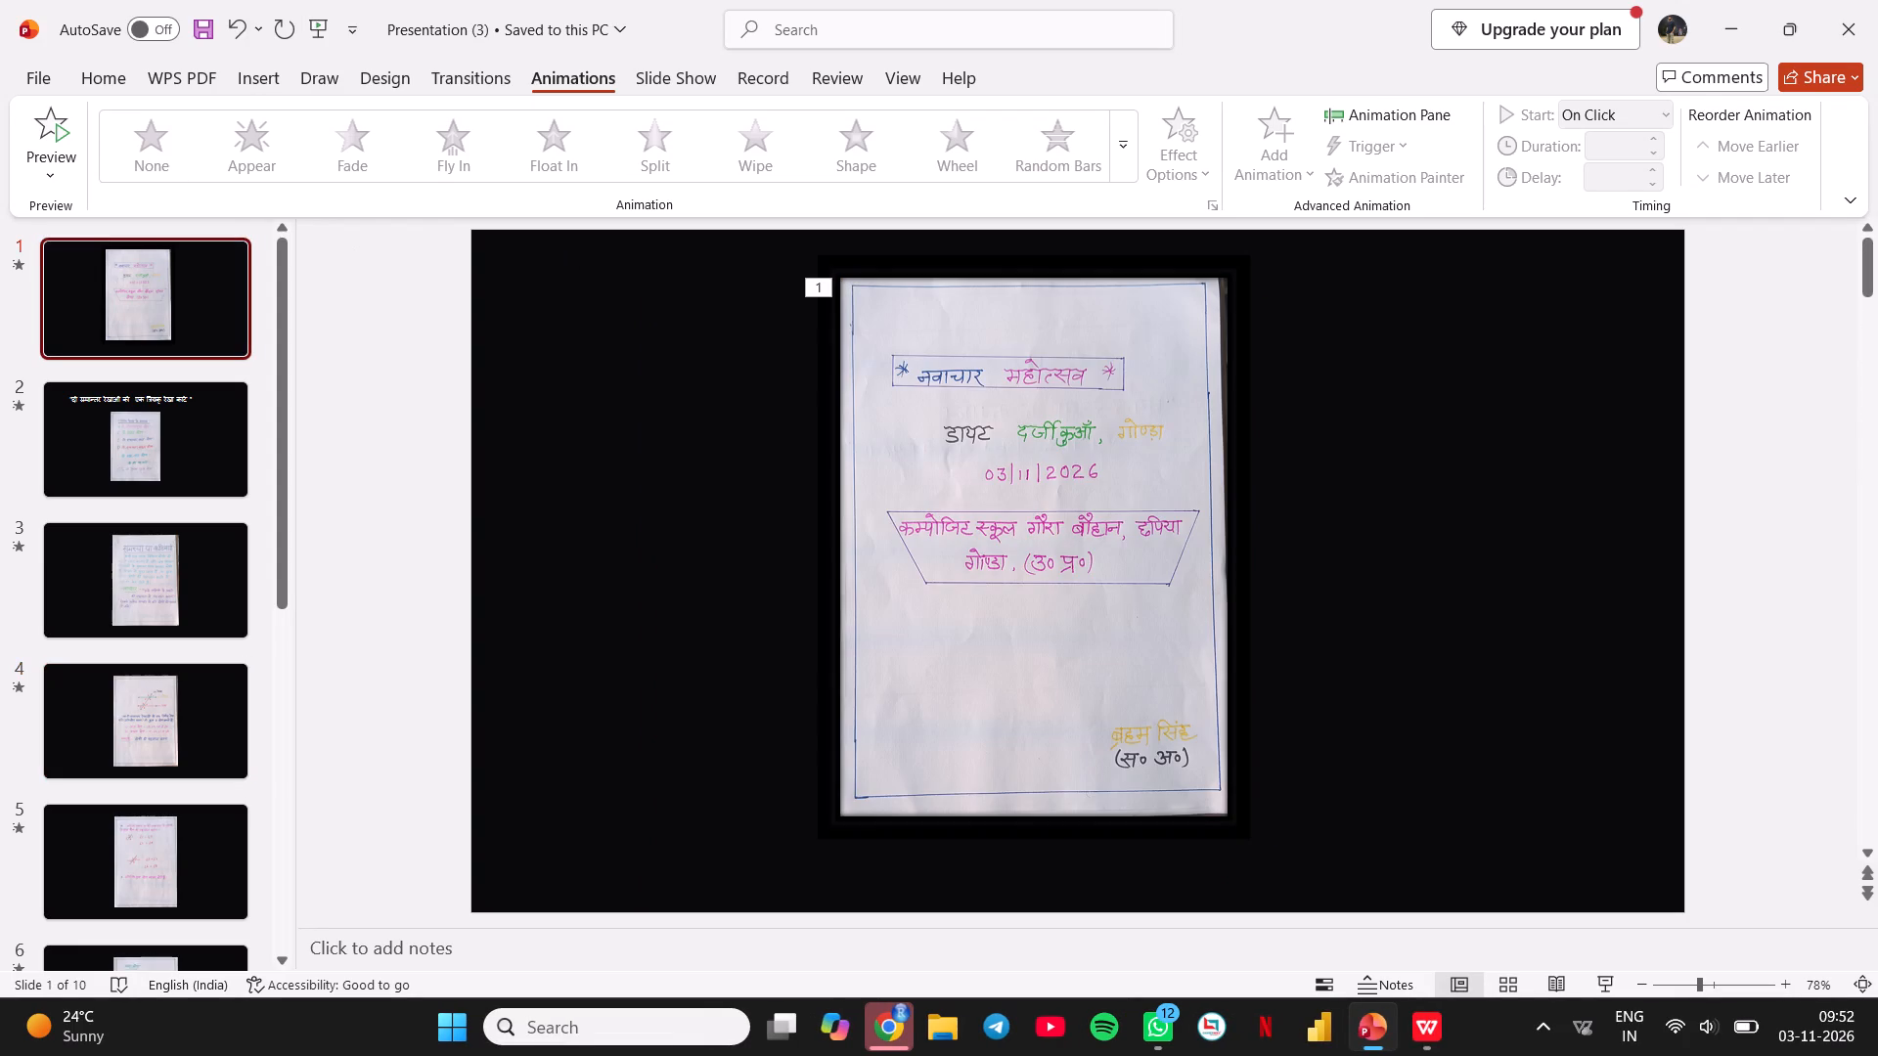
{"action": "left_click", "coordinate": [1141, 477]}
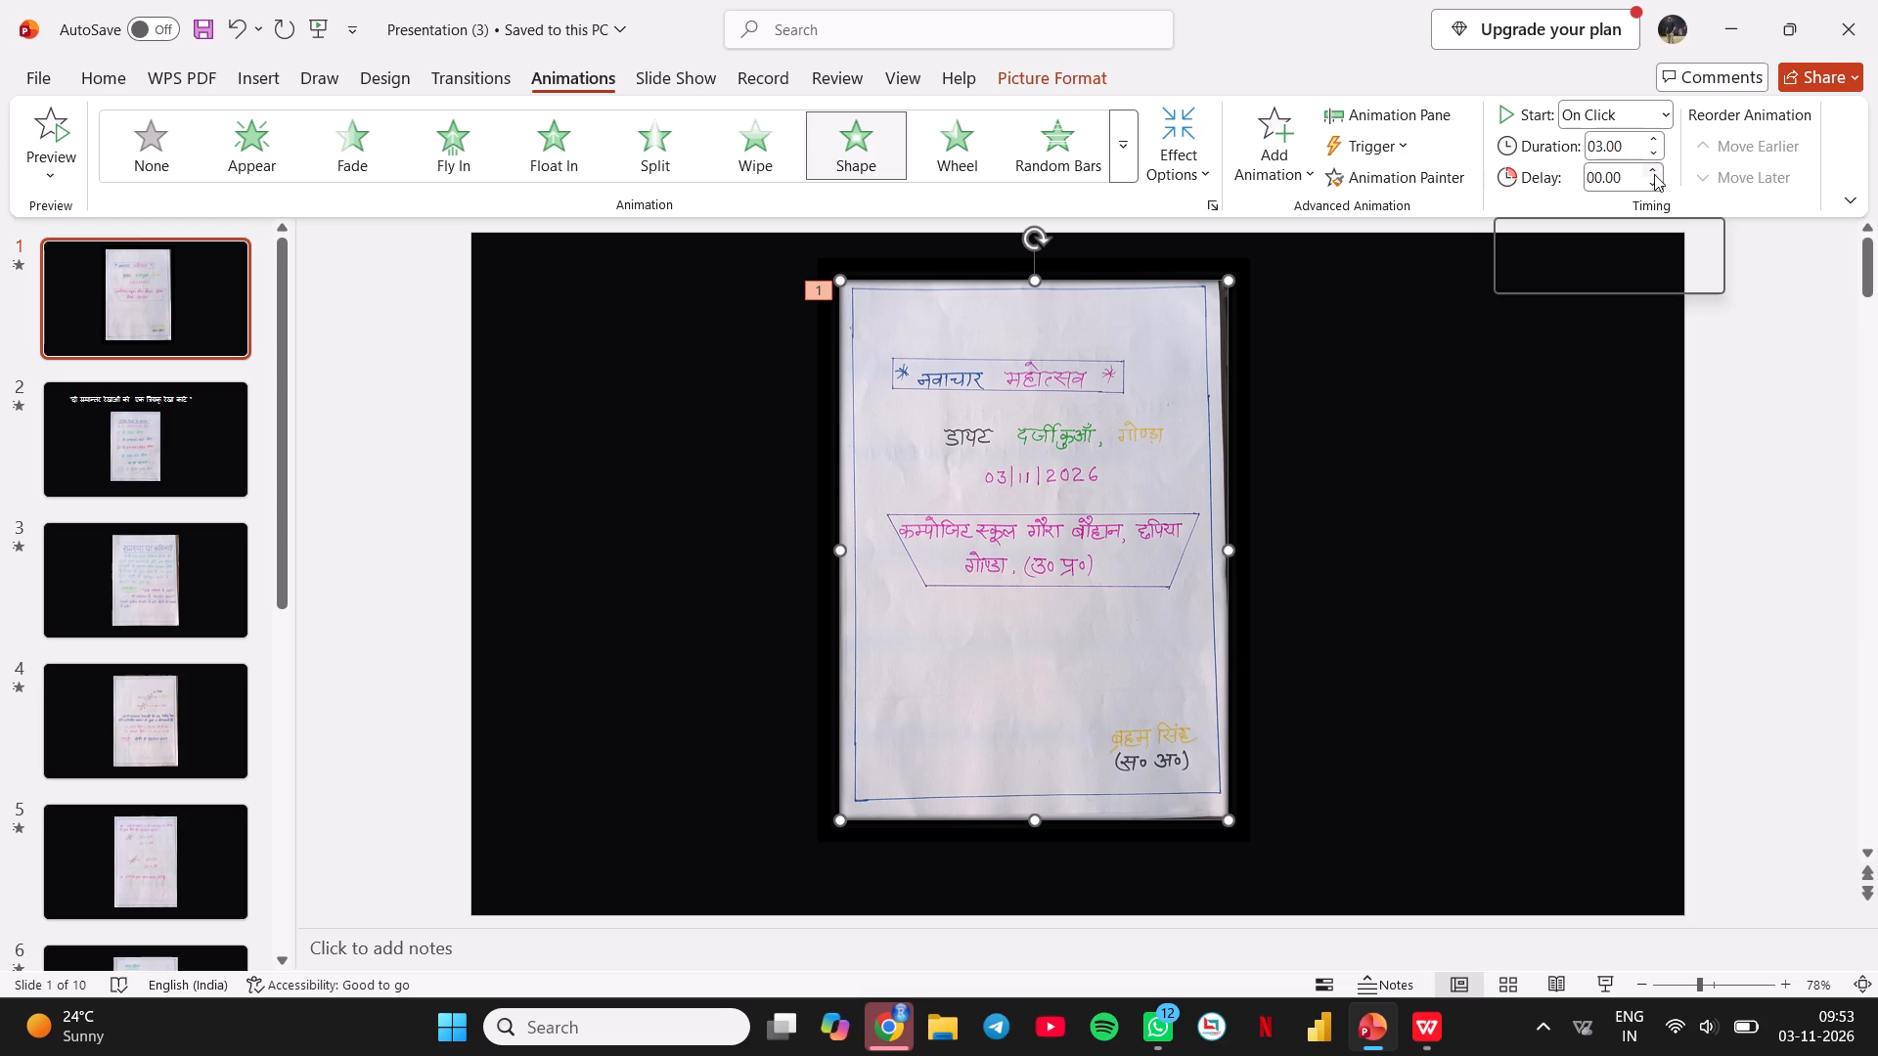
{"action": "scroll", "coordinate": [1257, 607], "scroll_direction": "up", "scroll_amount": 1}
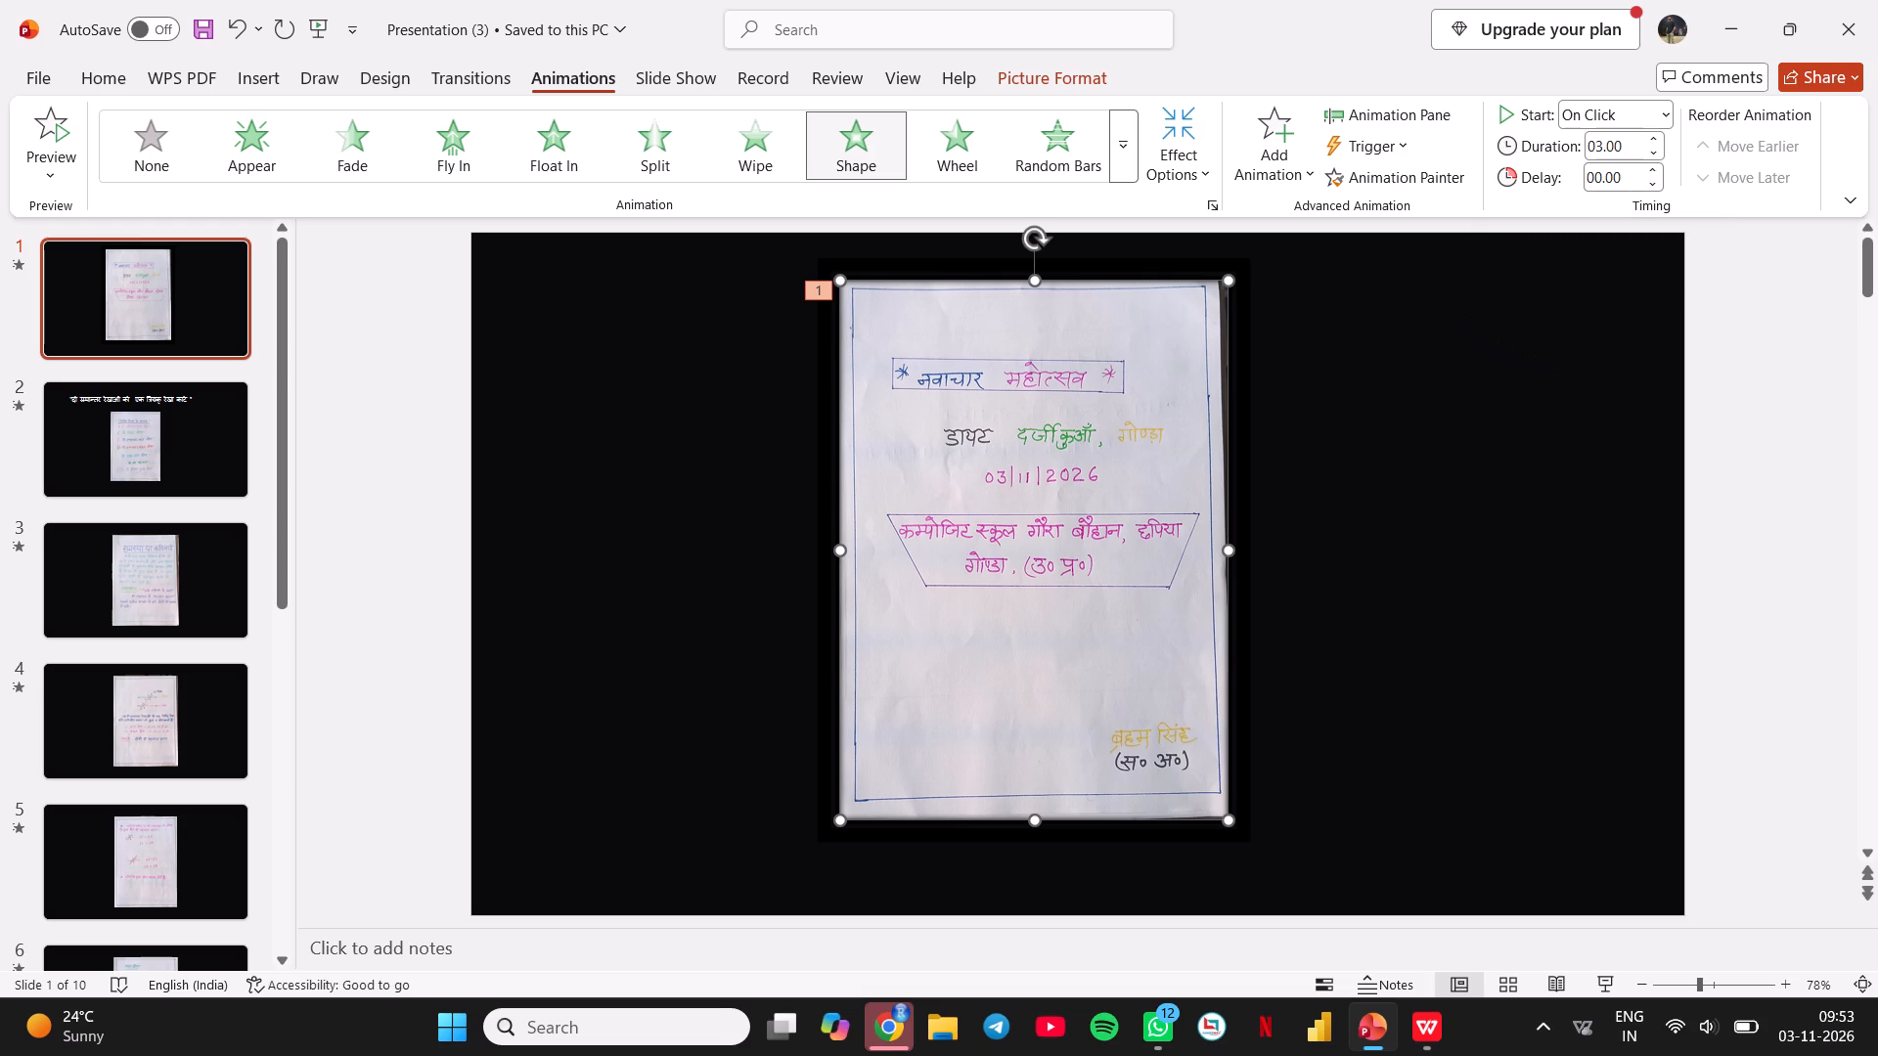
{"action": "scroll", "coordinate": [1257, 607], "scroll_direction": "up", "scroll_amount": 1}
{"action": "left_click", "coordinate": [1621, 119]}
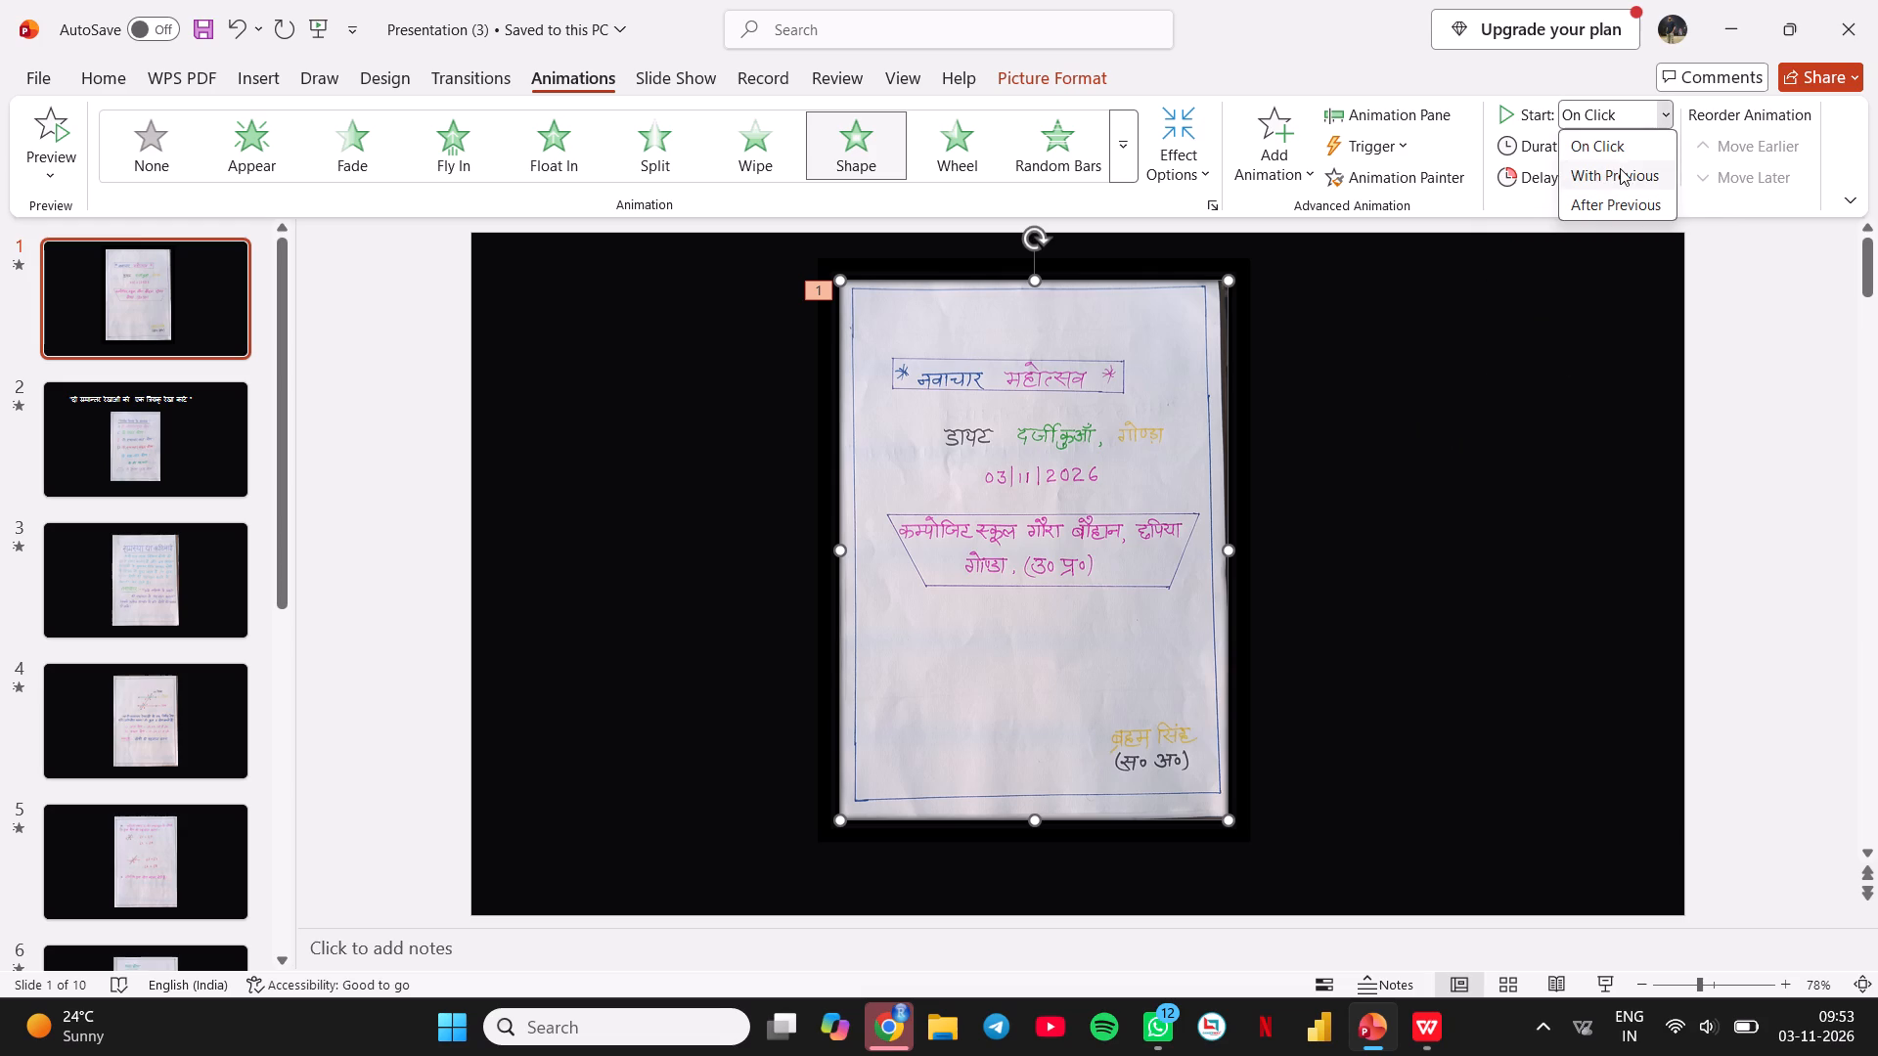
{"action": "left_click", "coordinate": [1615, 296]}
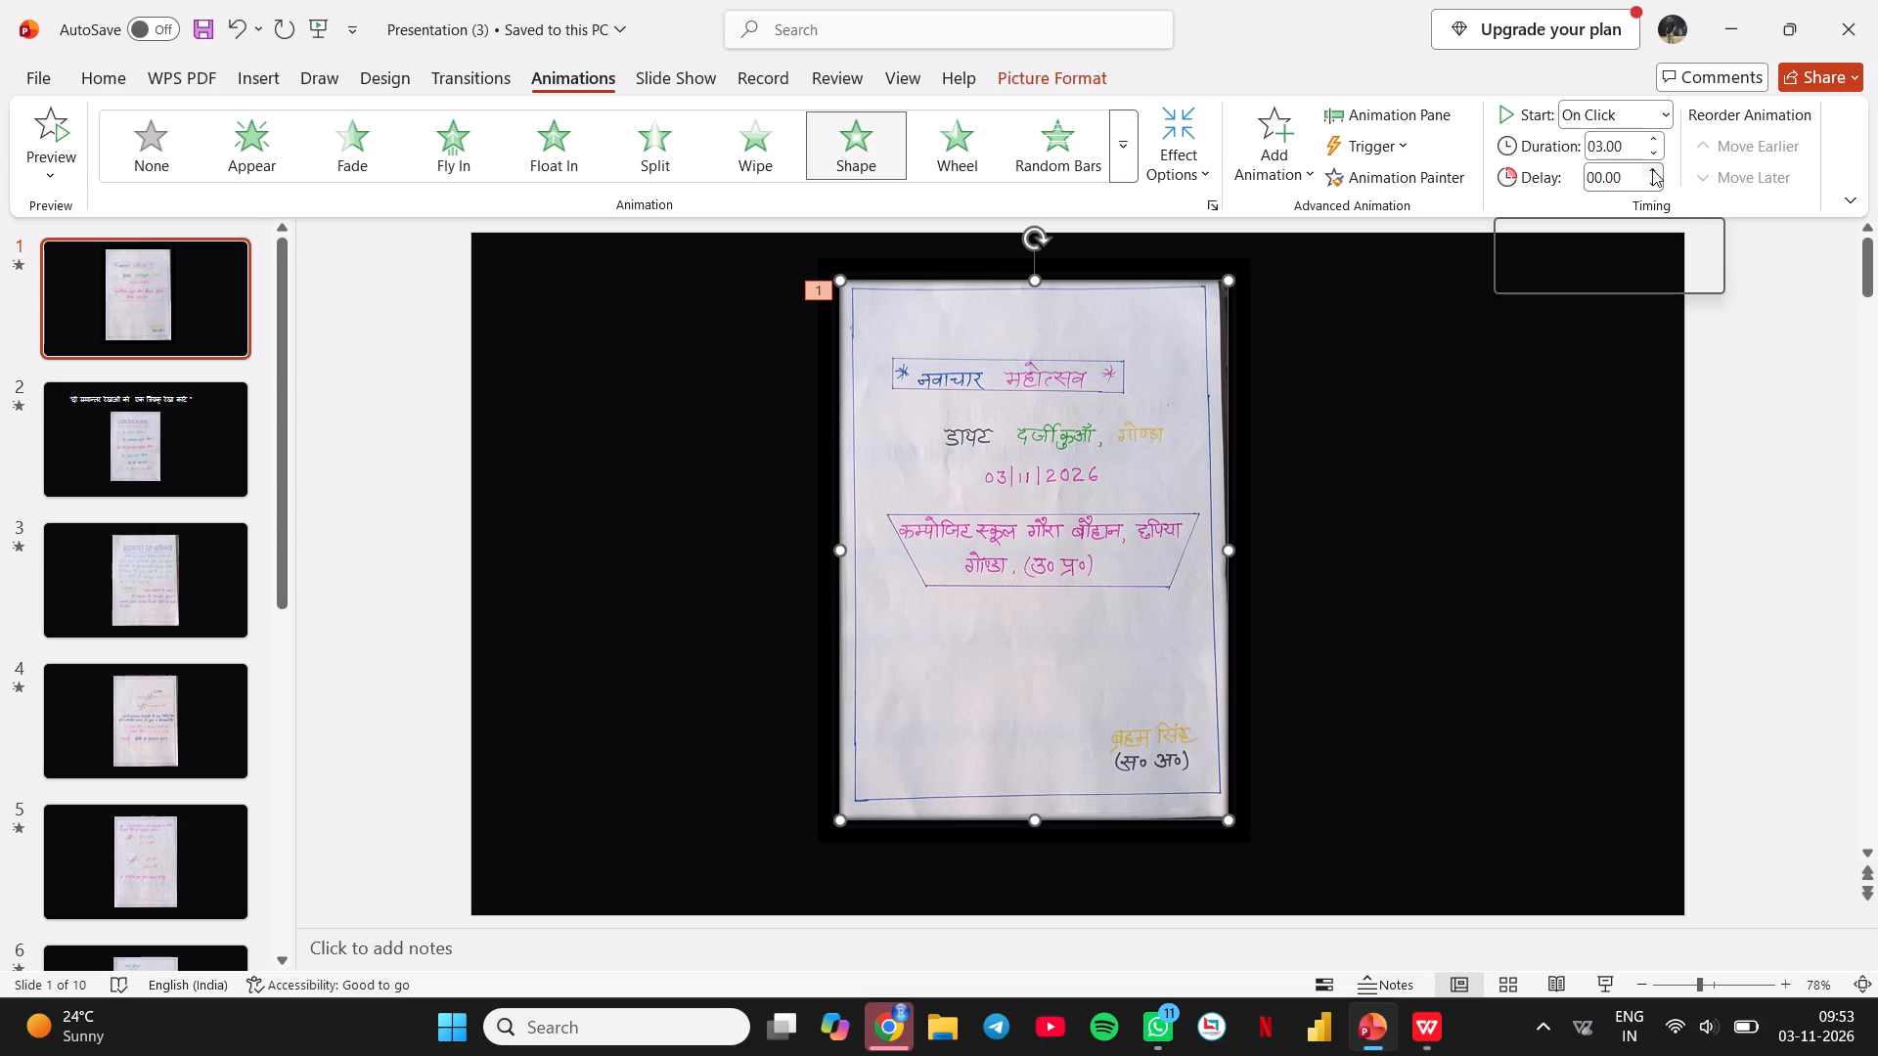
{"action": "left_click", "coordinate": [1652, 169]}
{"action": "left_click", "coordinate": [1652, 169]}
{"action": "left_click", "coordinate": [1652, 169]}
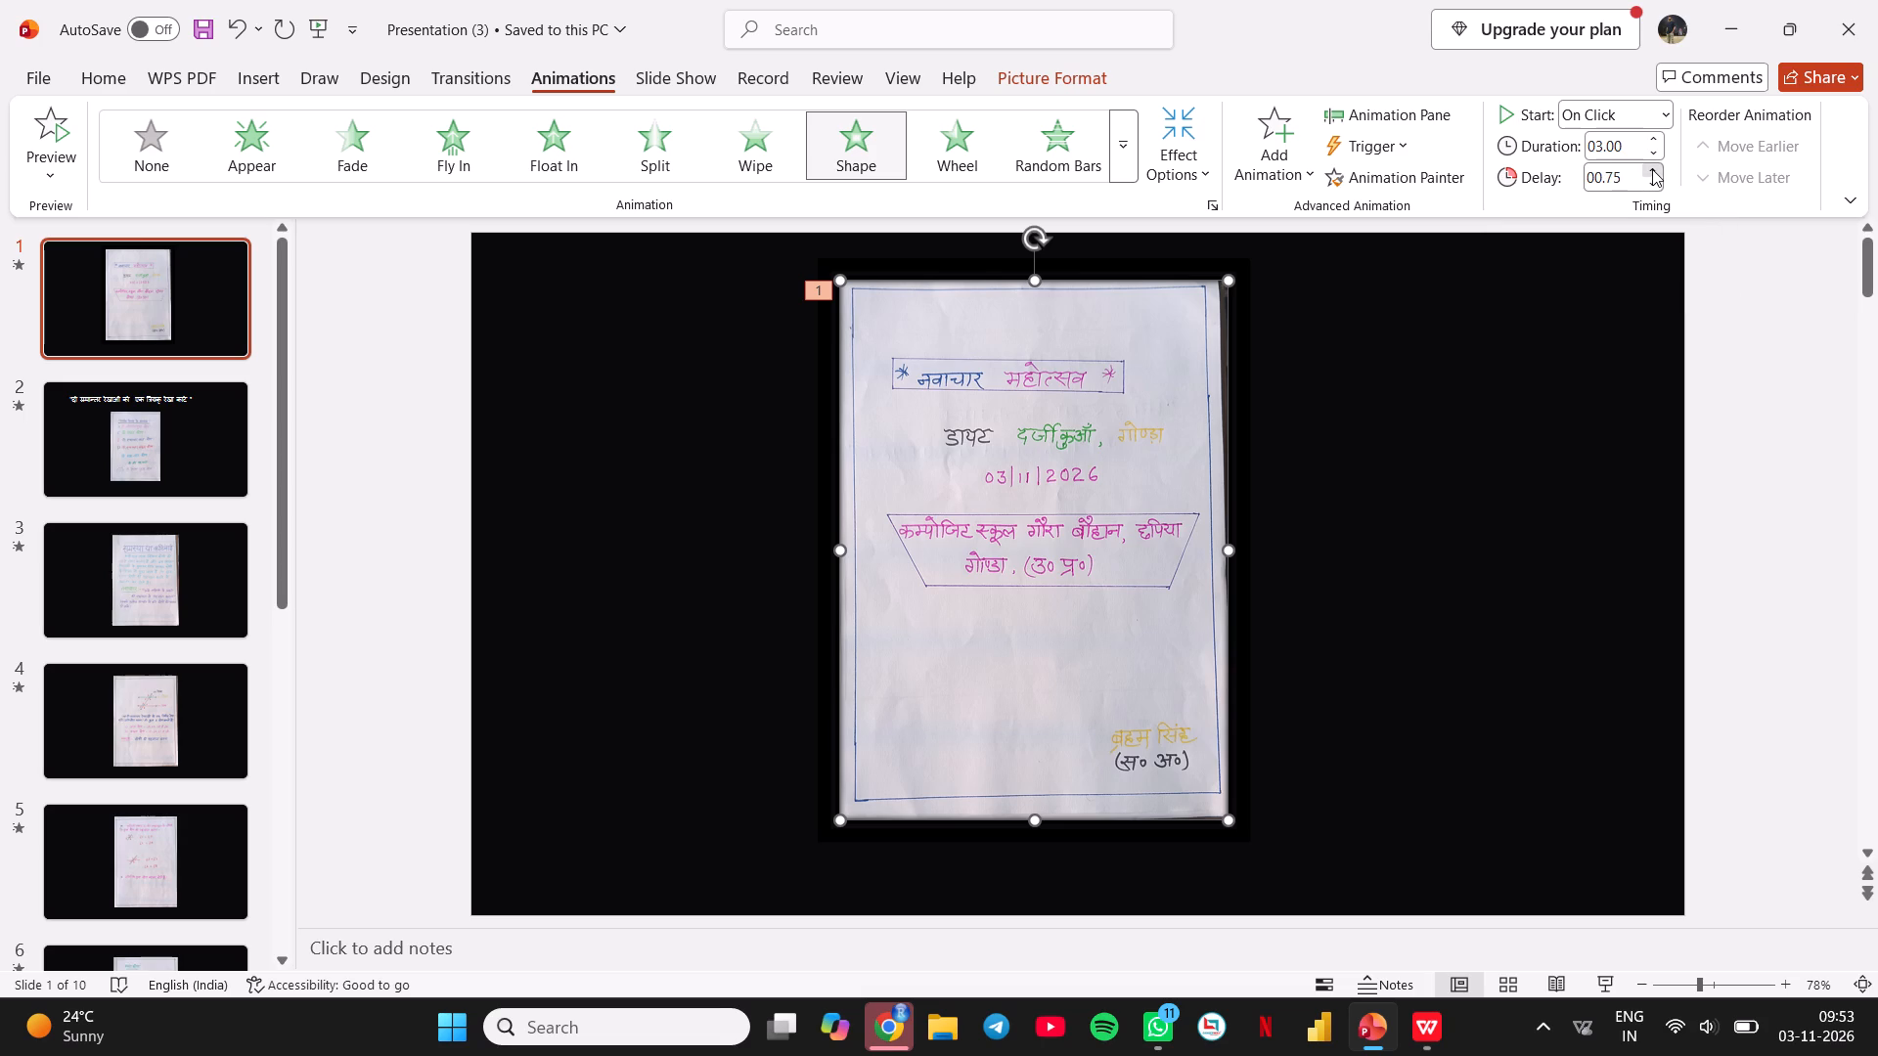
{"action": "left_click", "coordinate": [1652, 169]}
Set the animation delay of the handwritten-page picture on slide 2 to 01.00 seconds.
{"action": "left_click", "coordinate": [162, 443]}
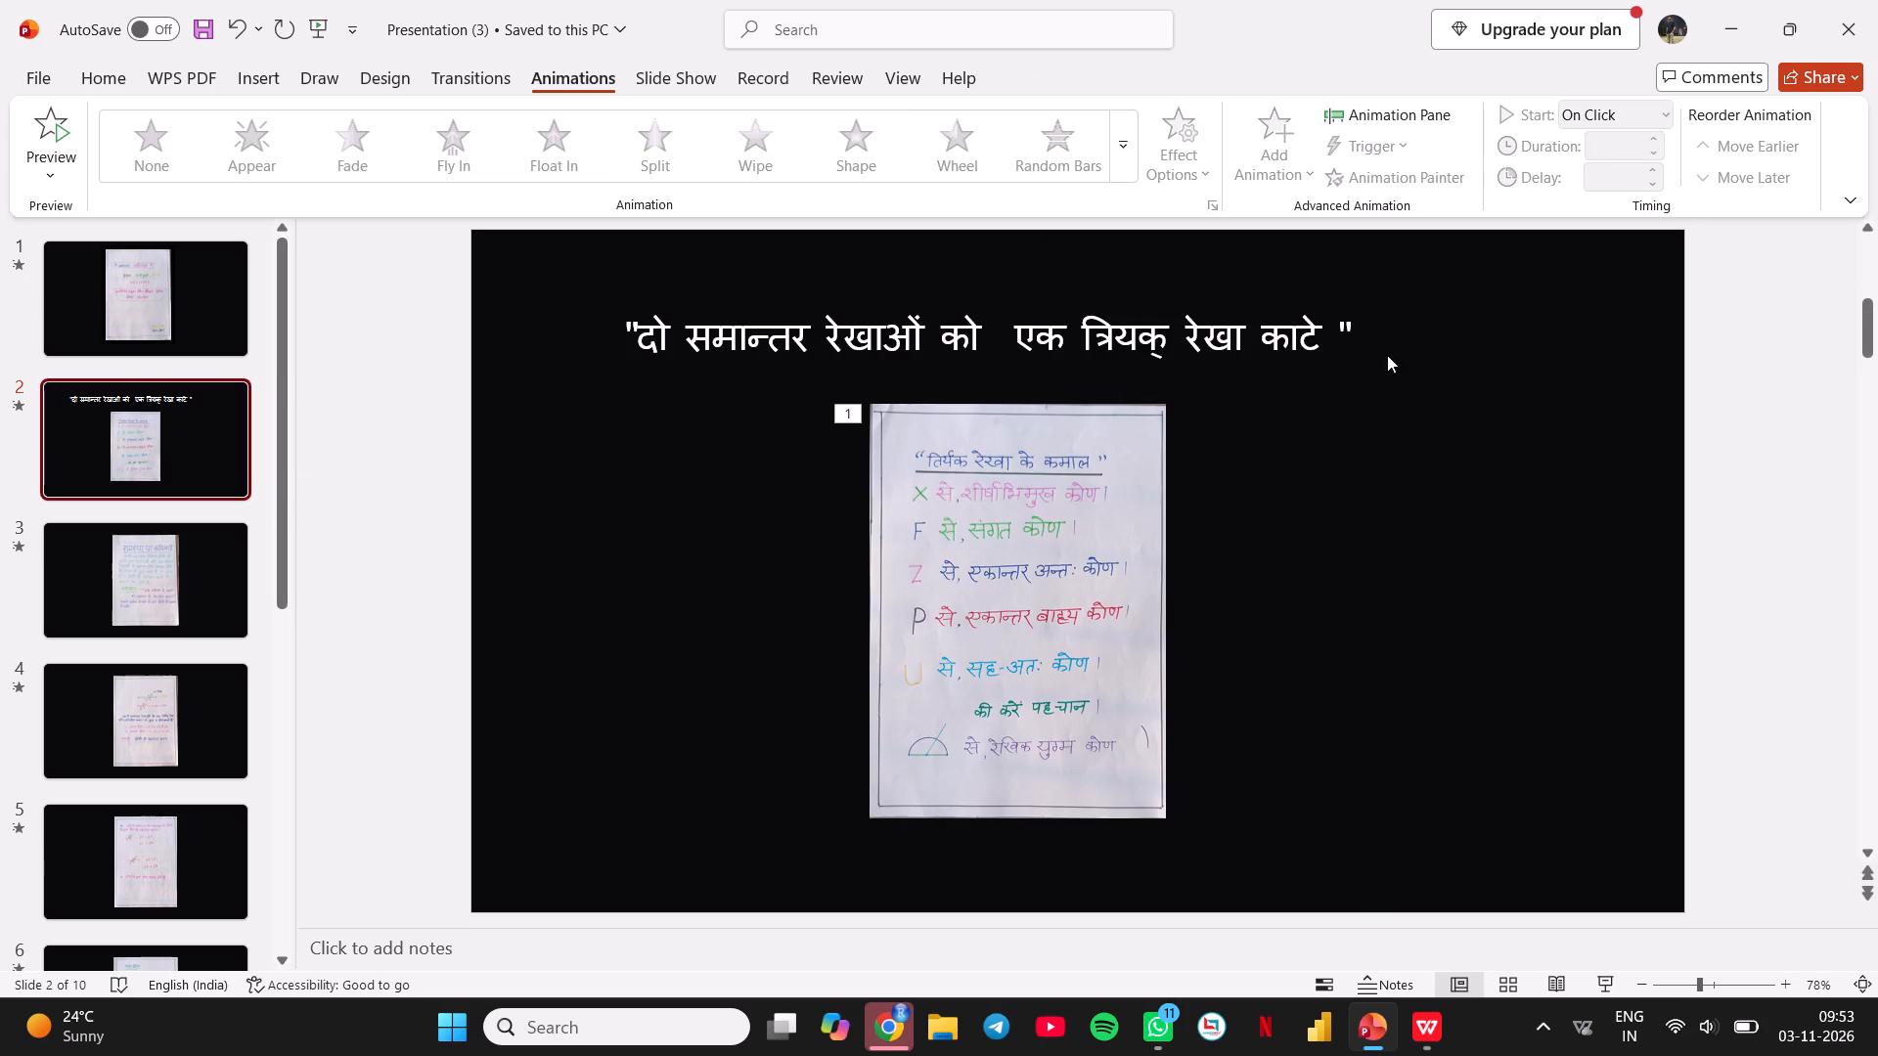
{"action": "left_click", "coordinate": [1049, 571]}
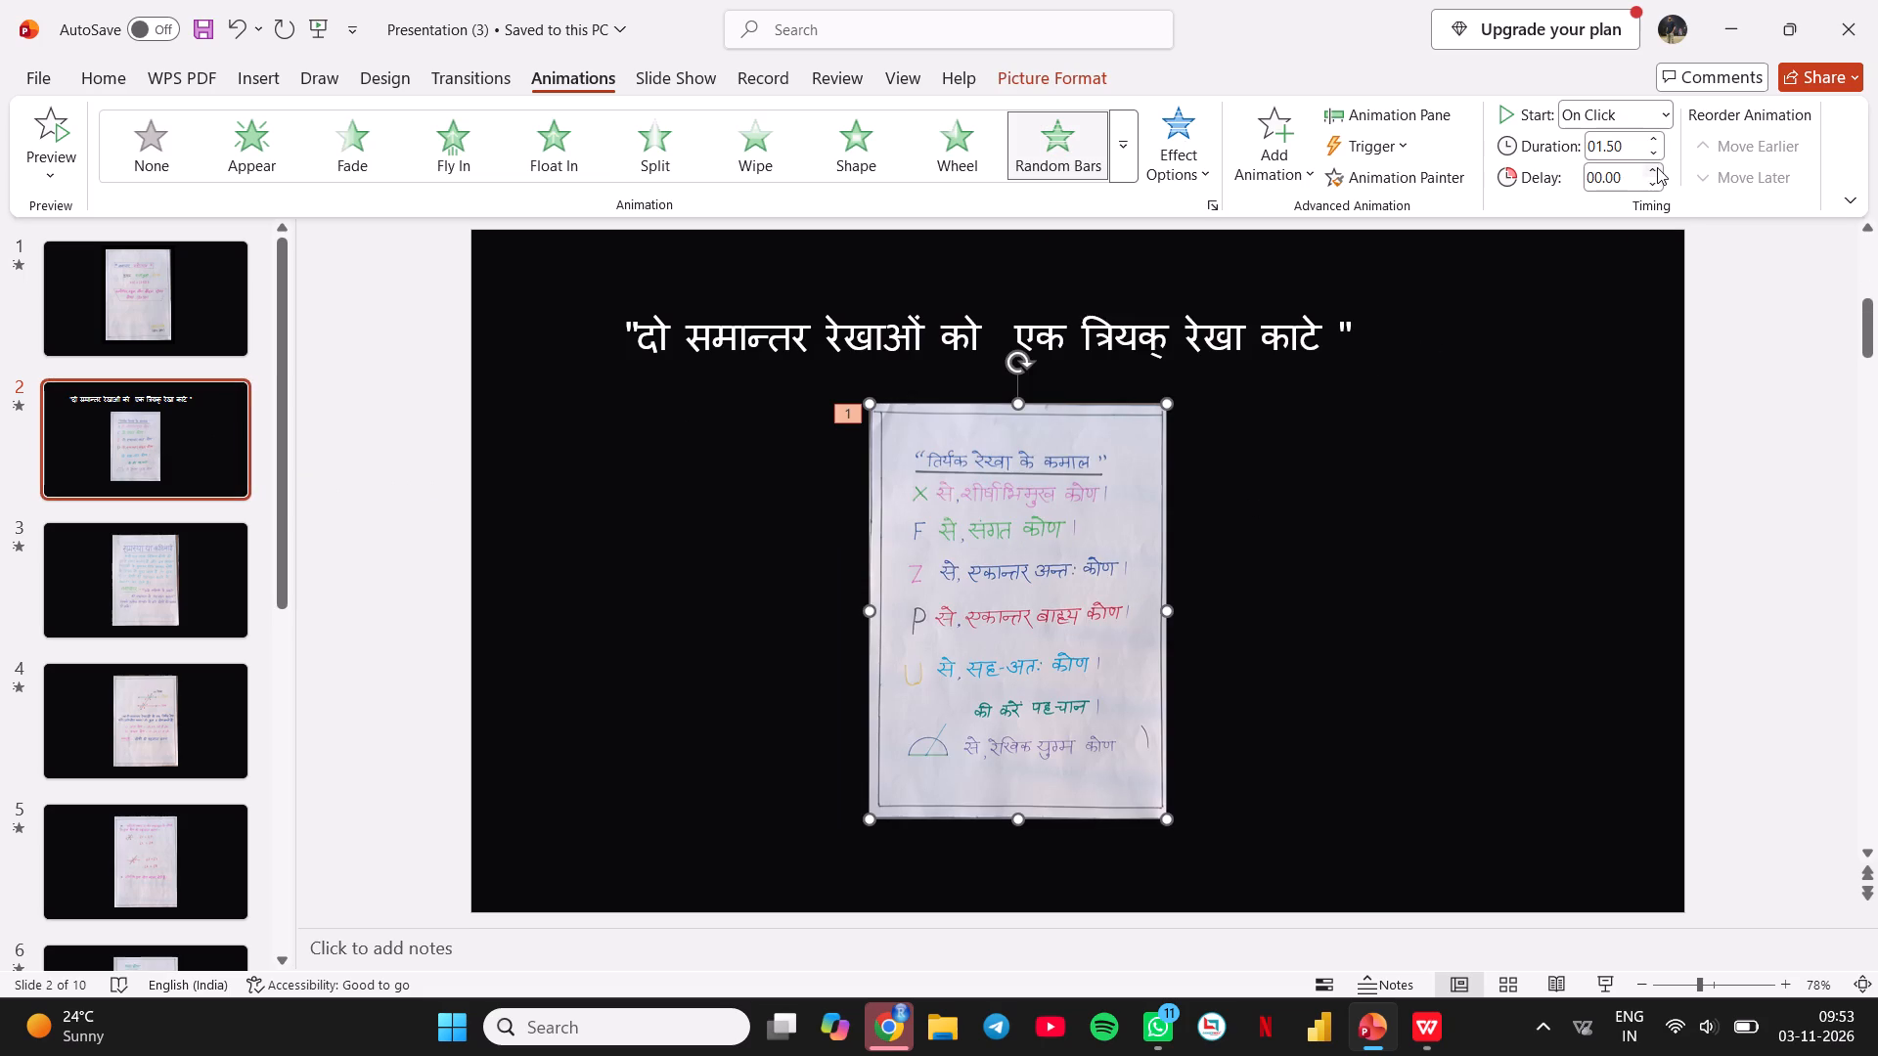
{"action": "left_click", "coordinate": [1661, 173]}
{"action": "left_click", "coordinate": [1661, 173]}
{"action": "left_click", "coordinate": [1661, 173]}
{"action": "left_click", "coordinate": [1661, 173]}
Play the slide show from slide 1 through the picture animation on slide 2, and exit the show.
{"action": "left_click", "coordinate": [181, 321]}
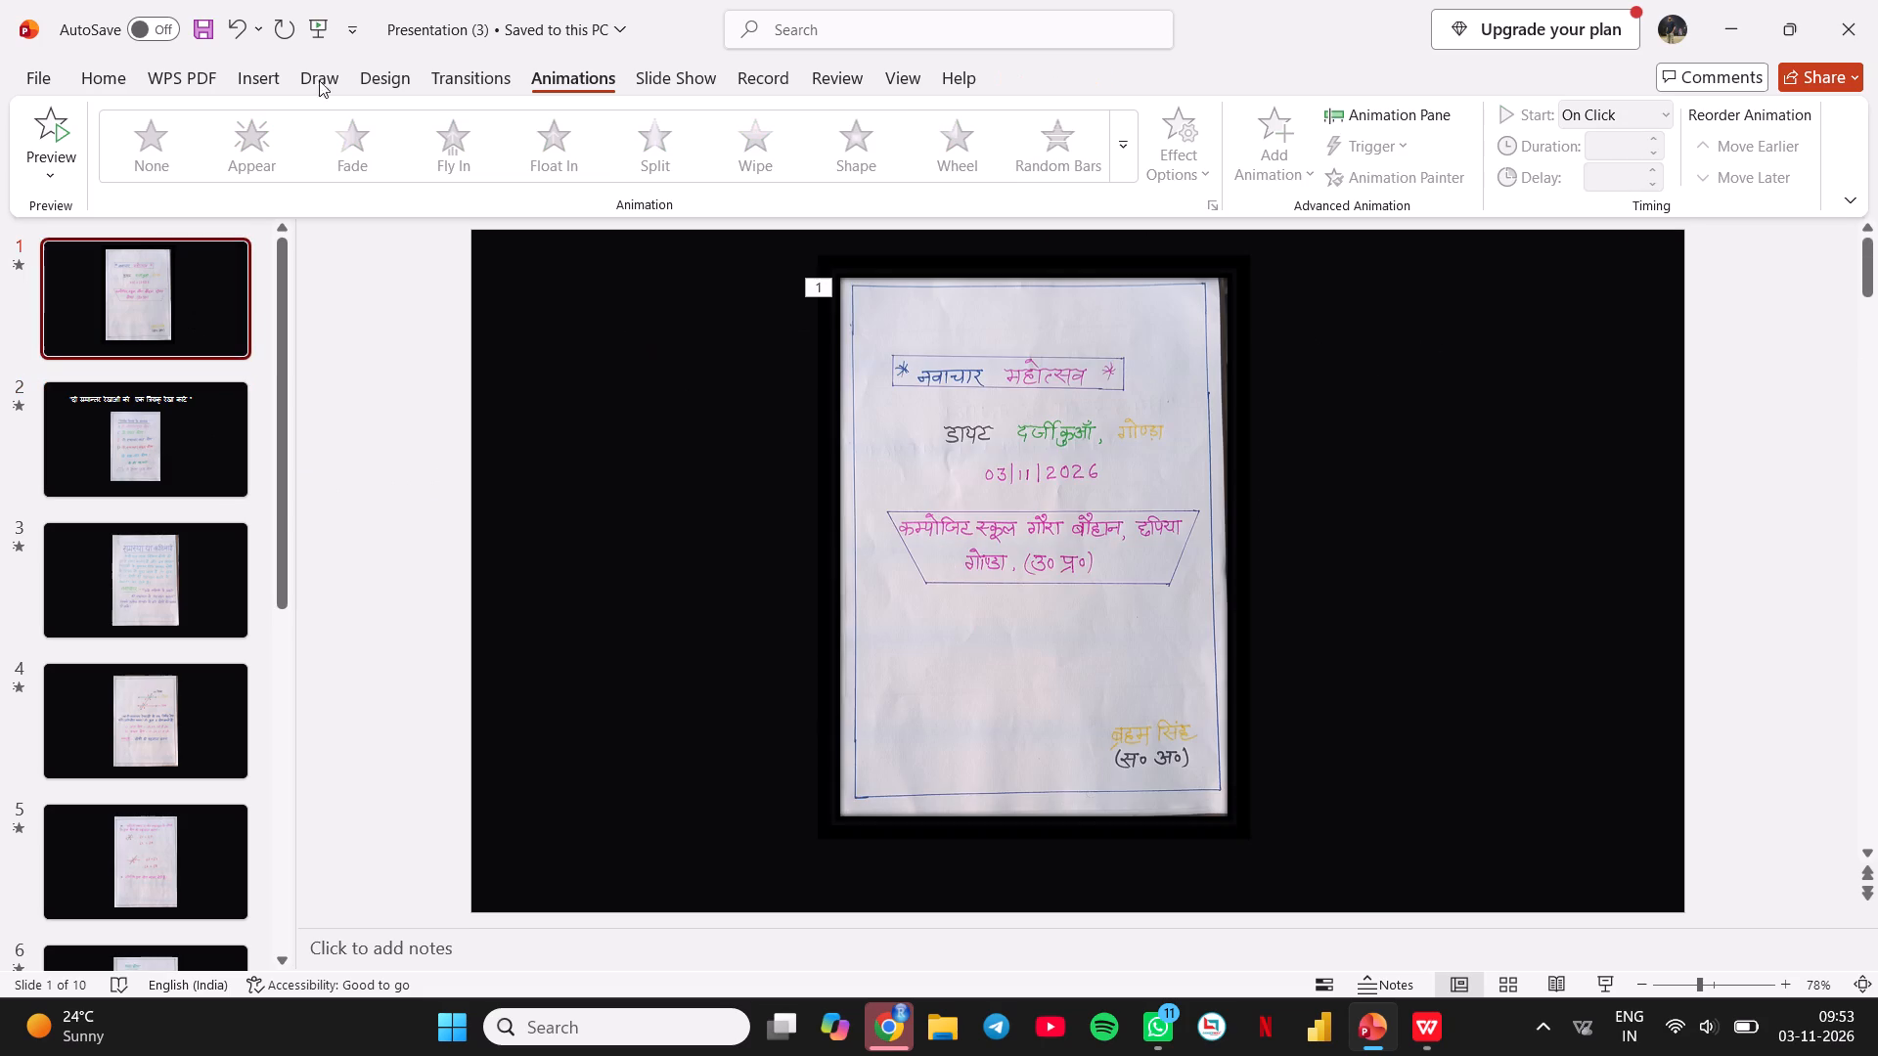
{"action": "left_click", "coordinate": [316, 18]}
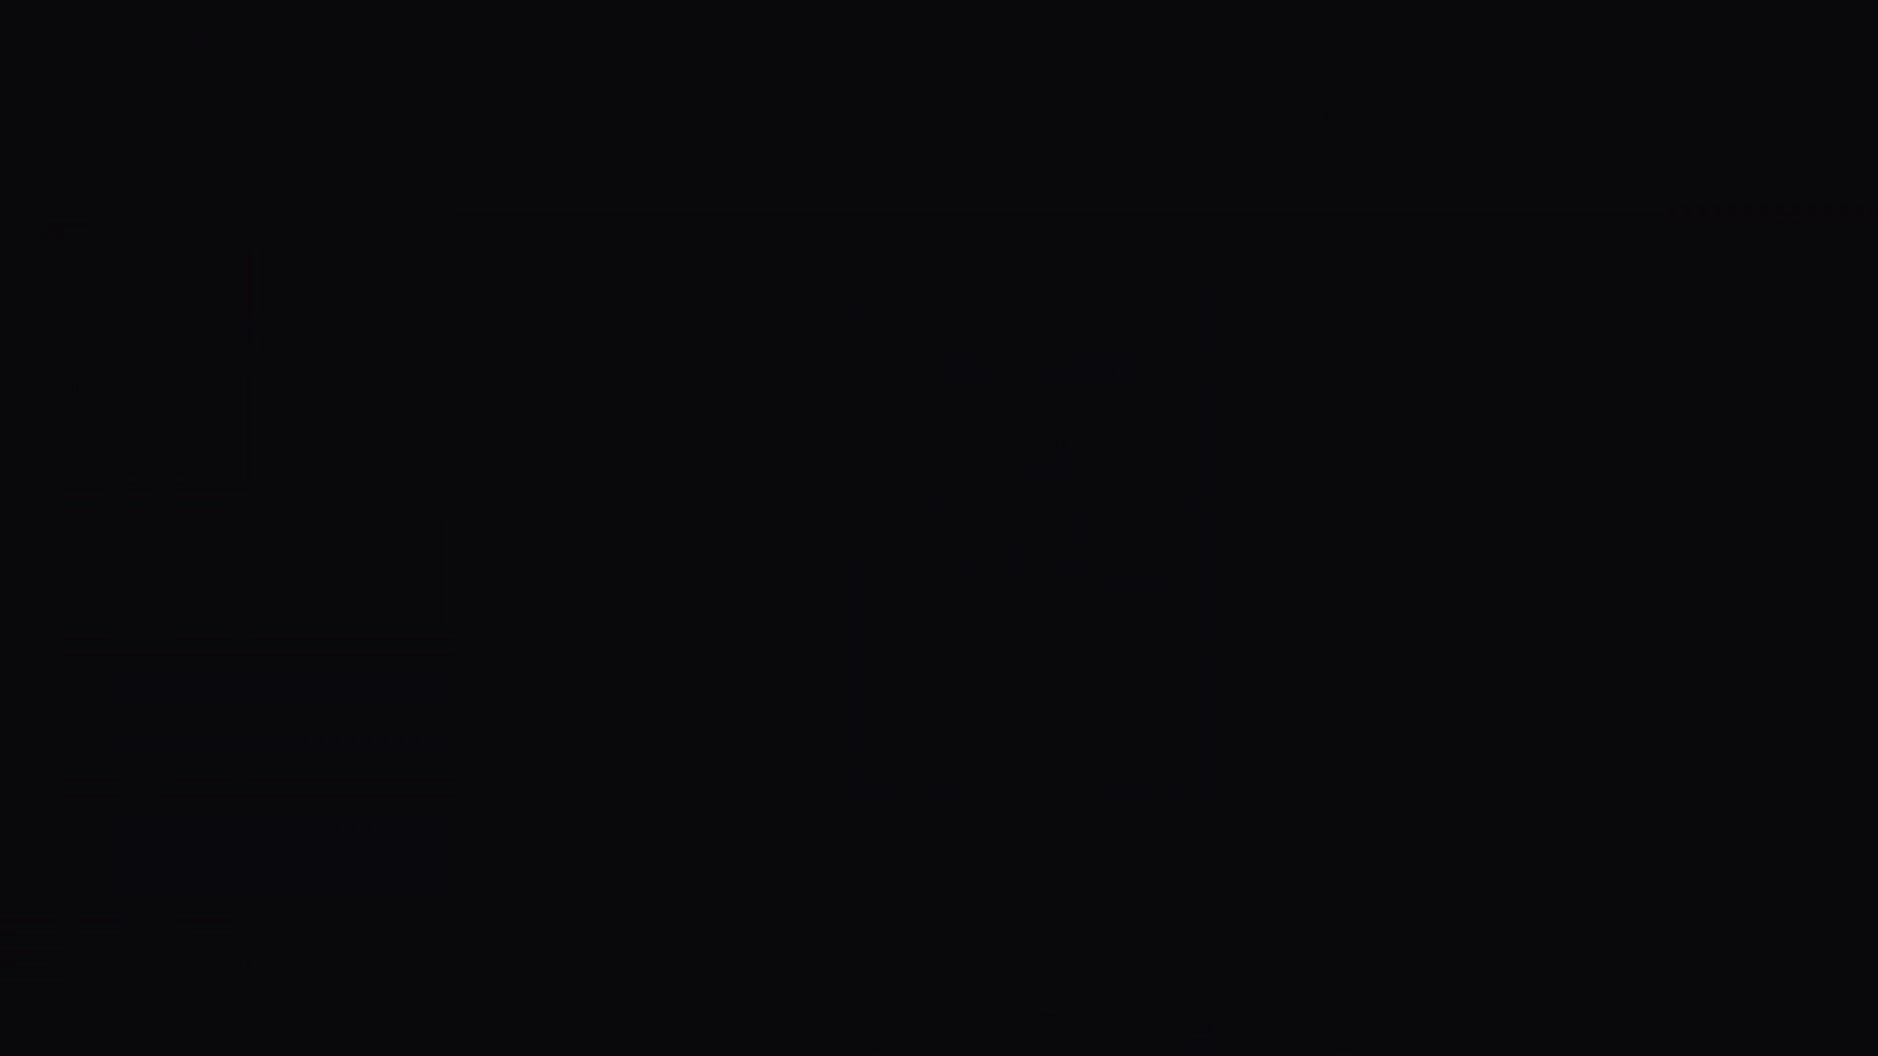
{"action": "key", "text": "Return"}
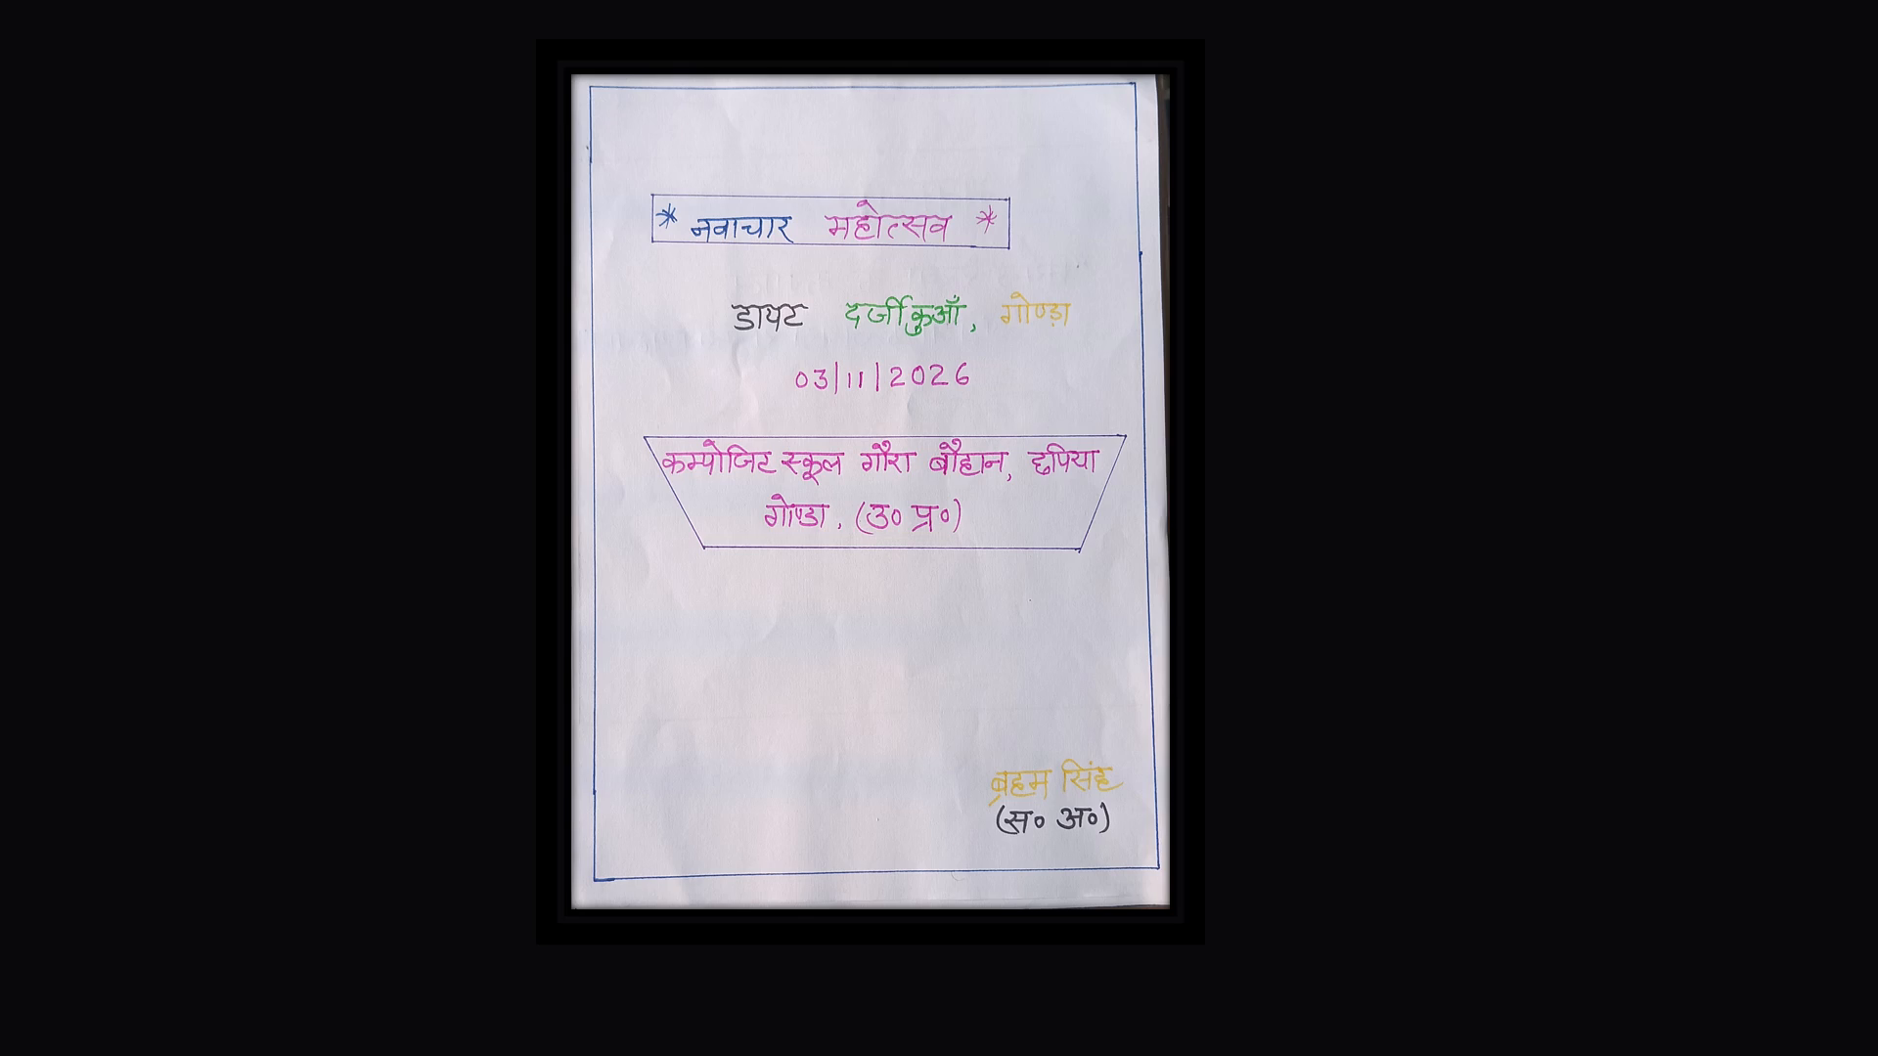
{"action": "key", "text": "Return"}
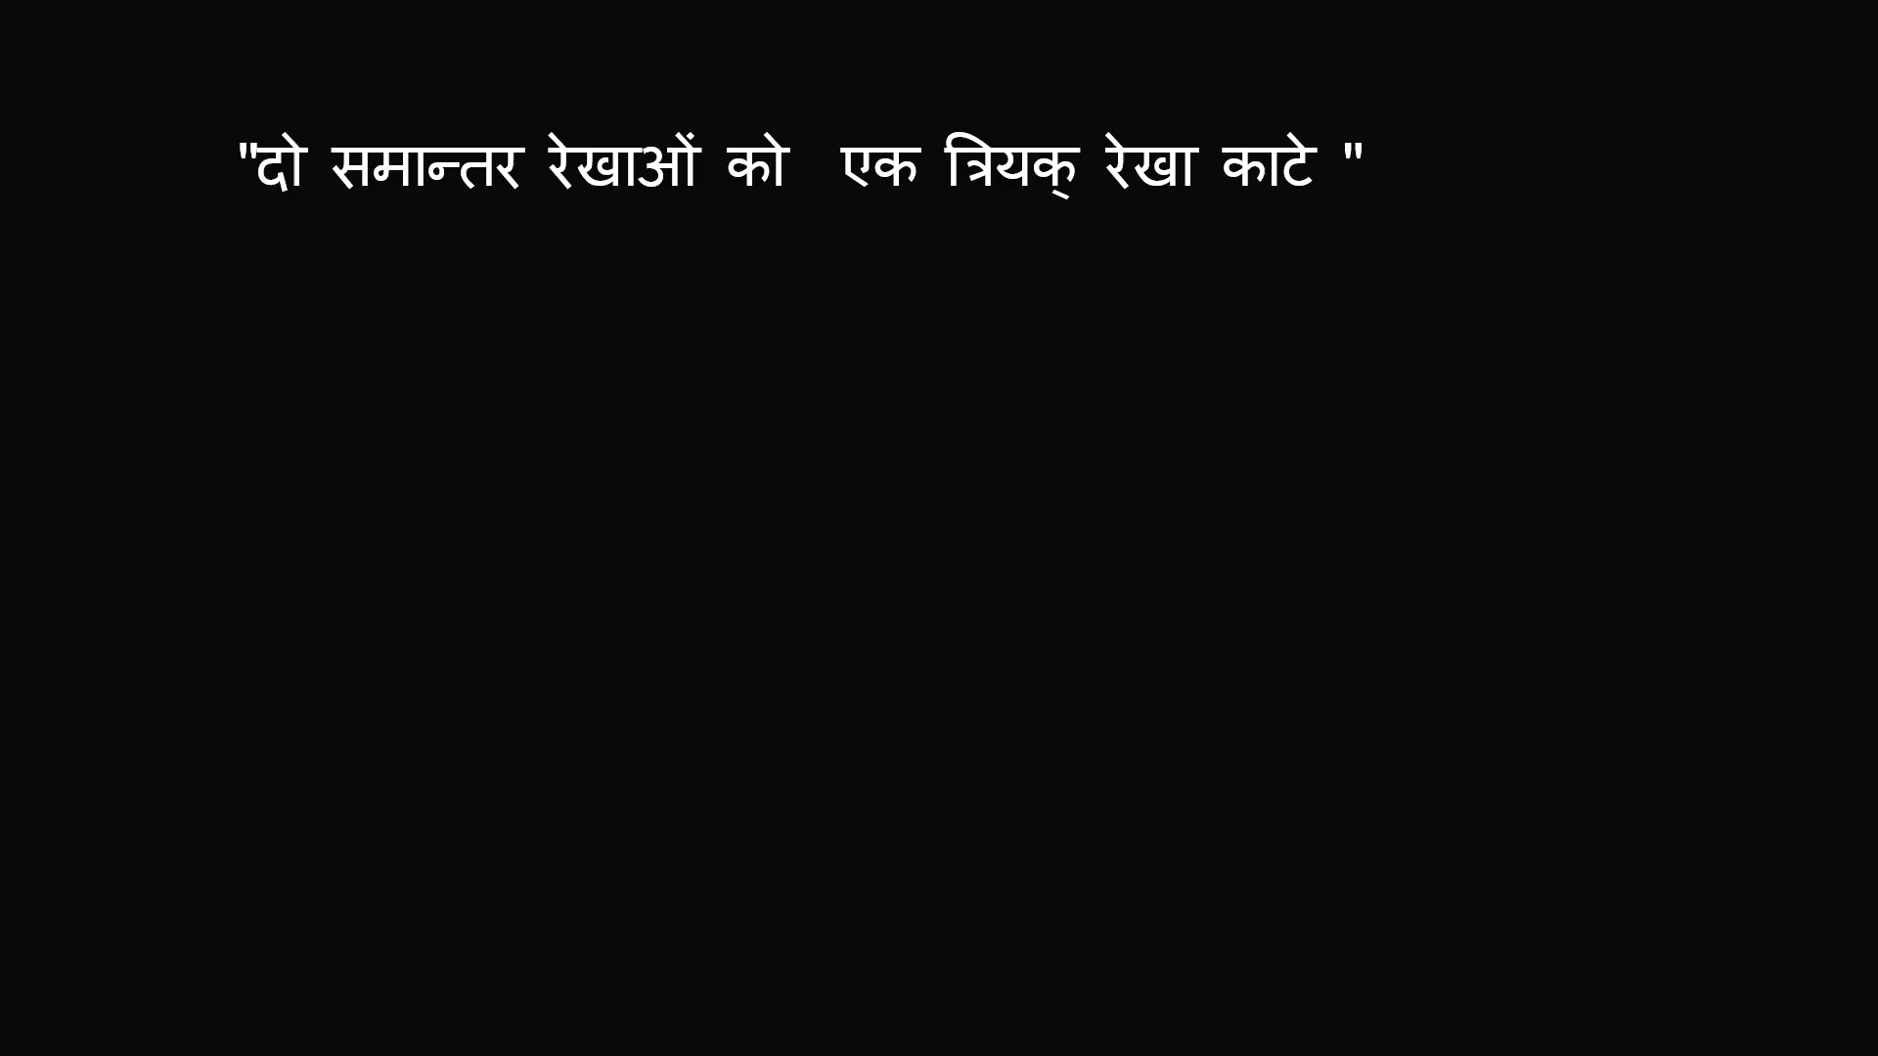
{"action": "key", "text": "Return"}
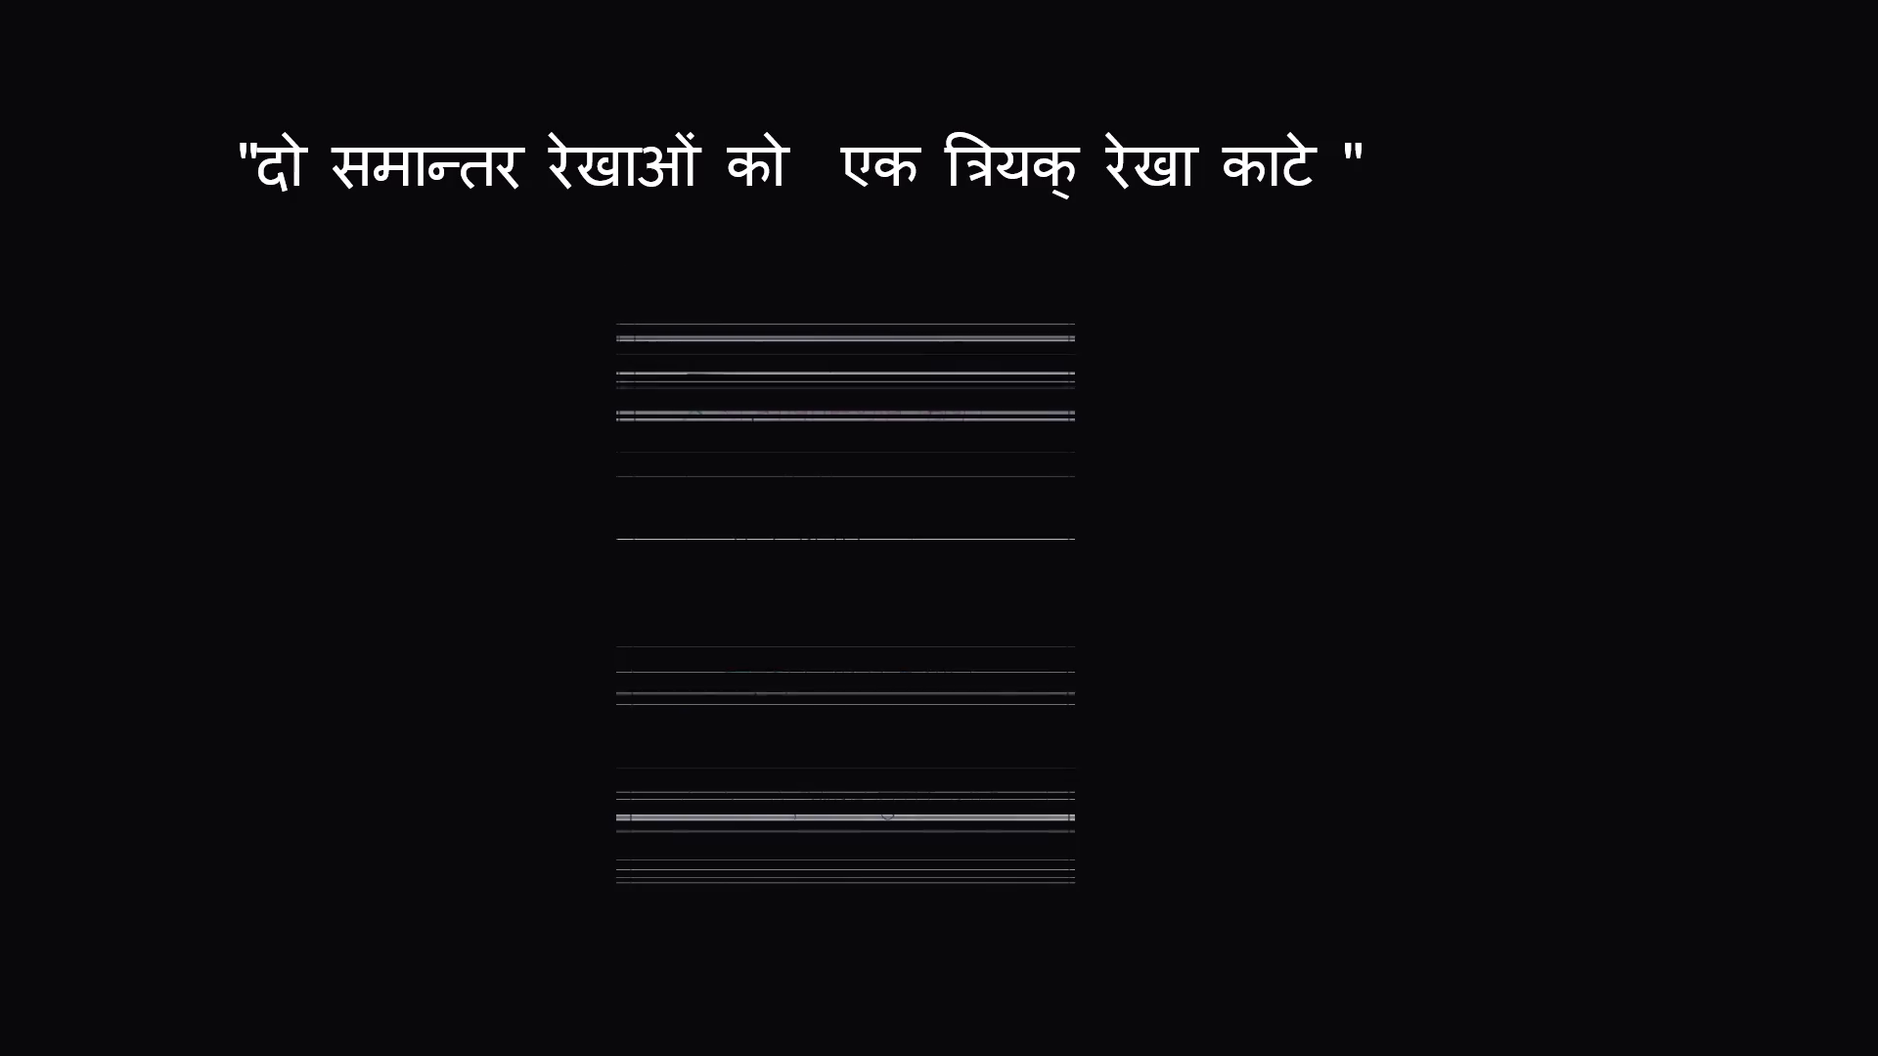
{"action": "key", "text": "Escape"}
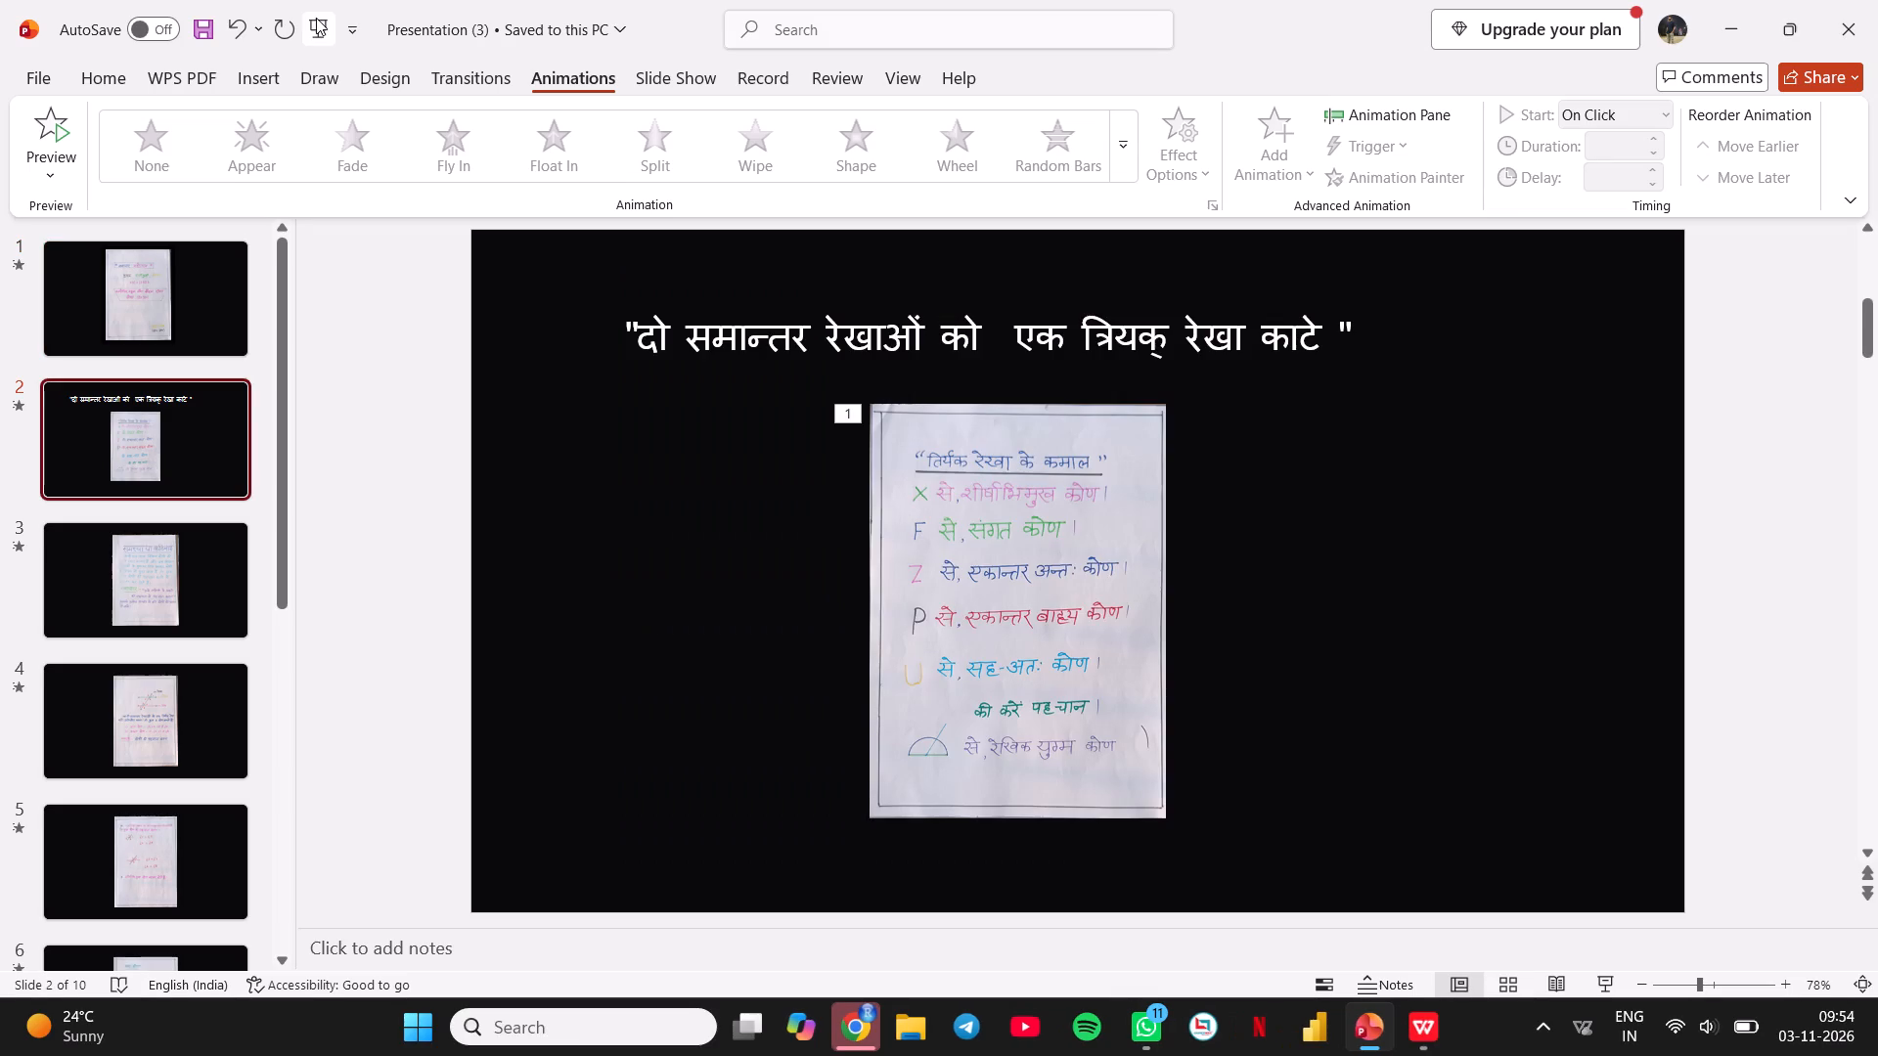
Play the slide show from slide 1 through the picture animation on slide 2 to slide 3, and exit the show.
{"action": "left_click", "coordinate": [228, 270]}
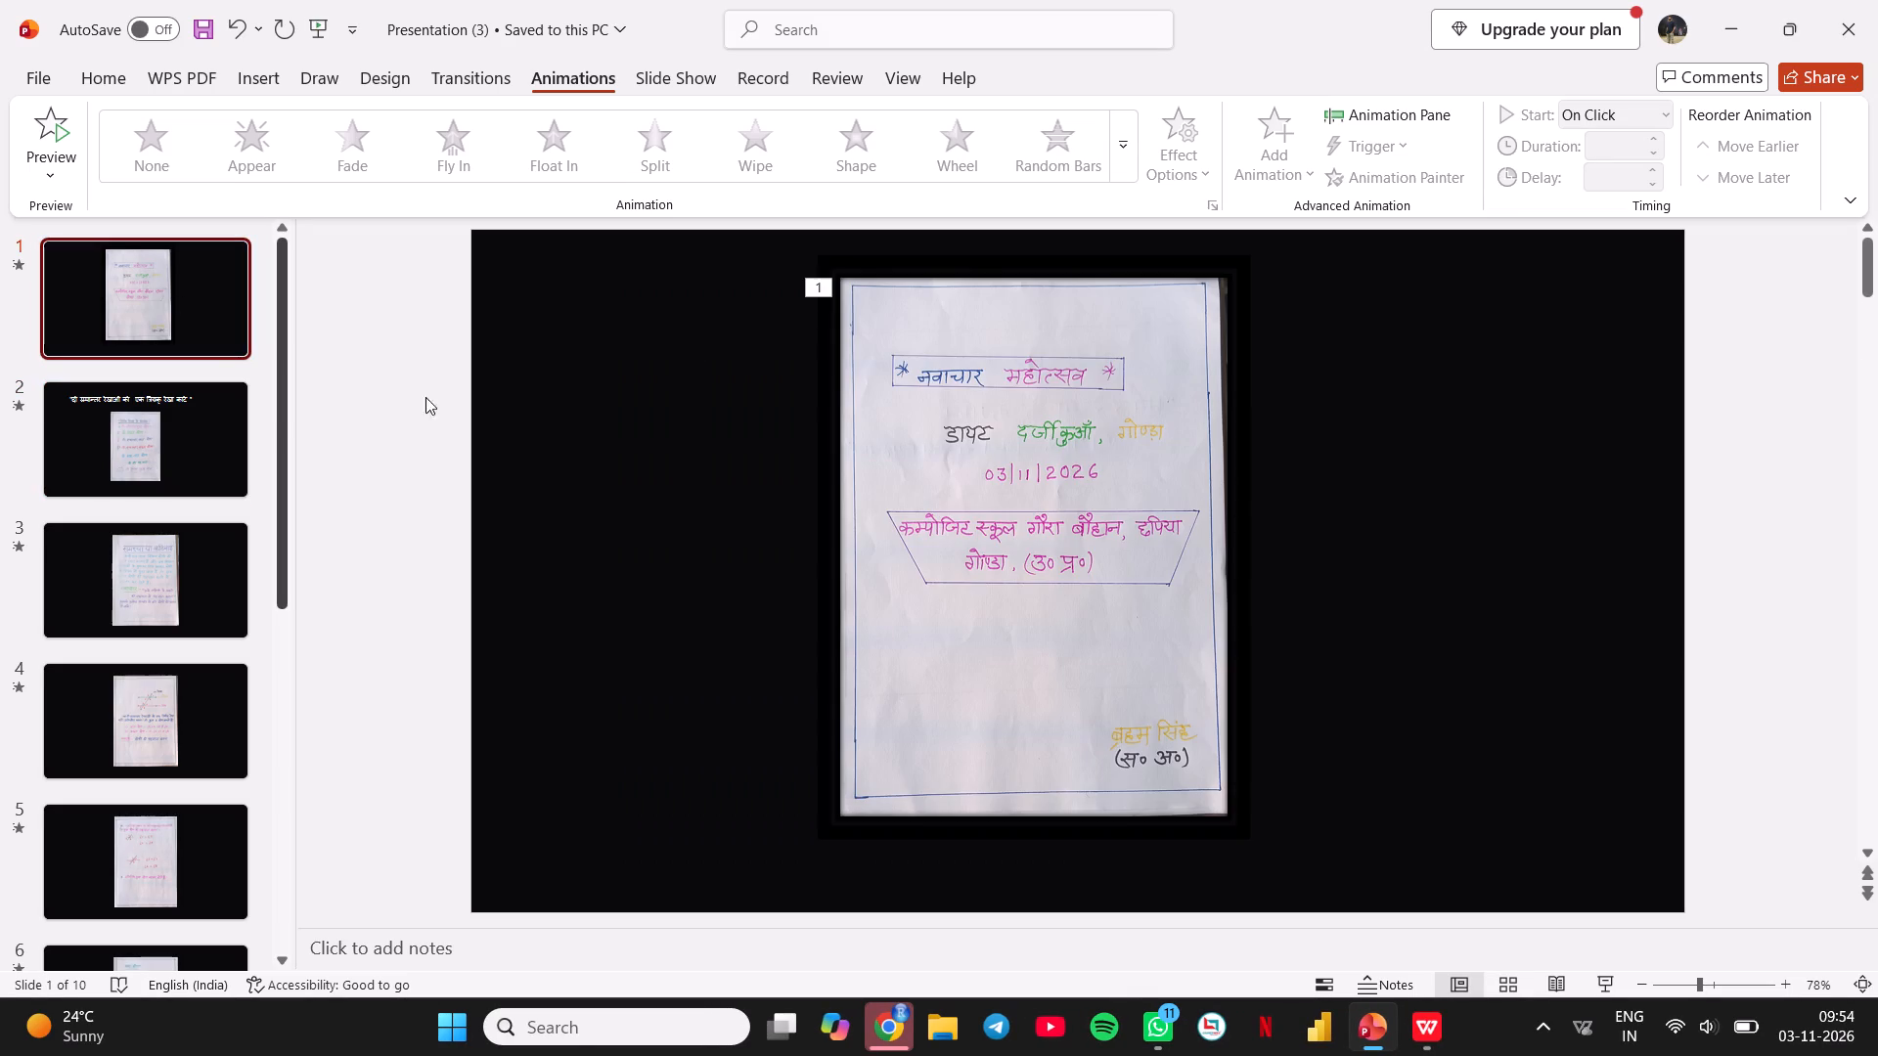
{"action": "left_click", "coordinate": [1098, 551]}
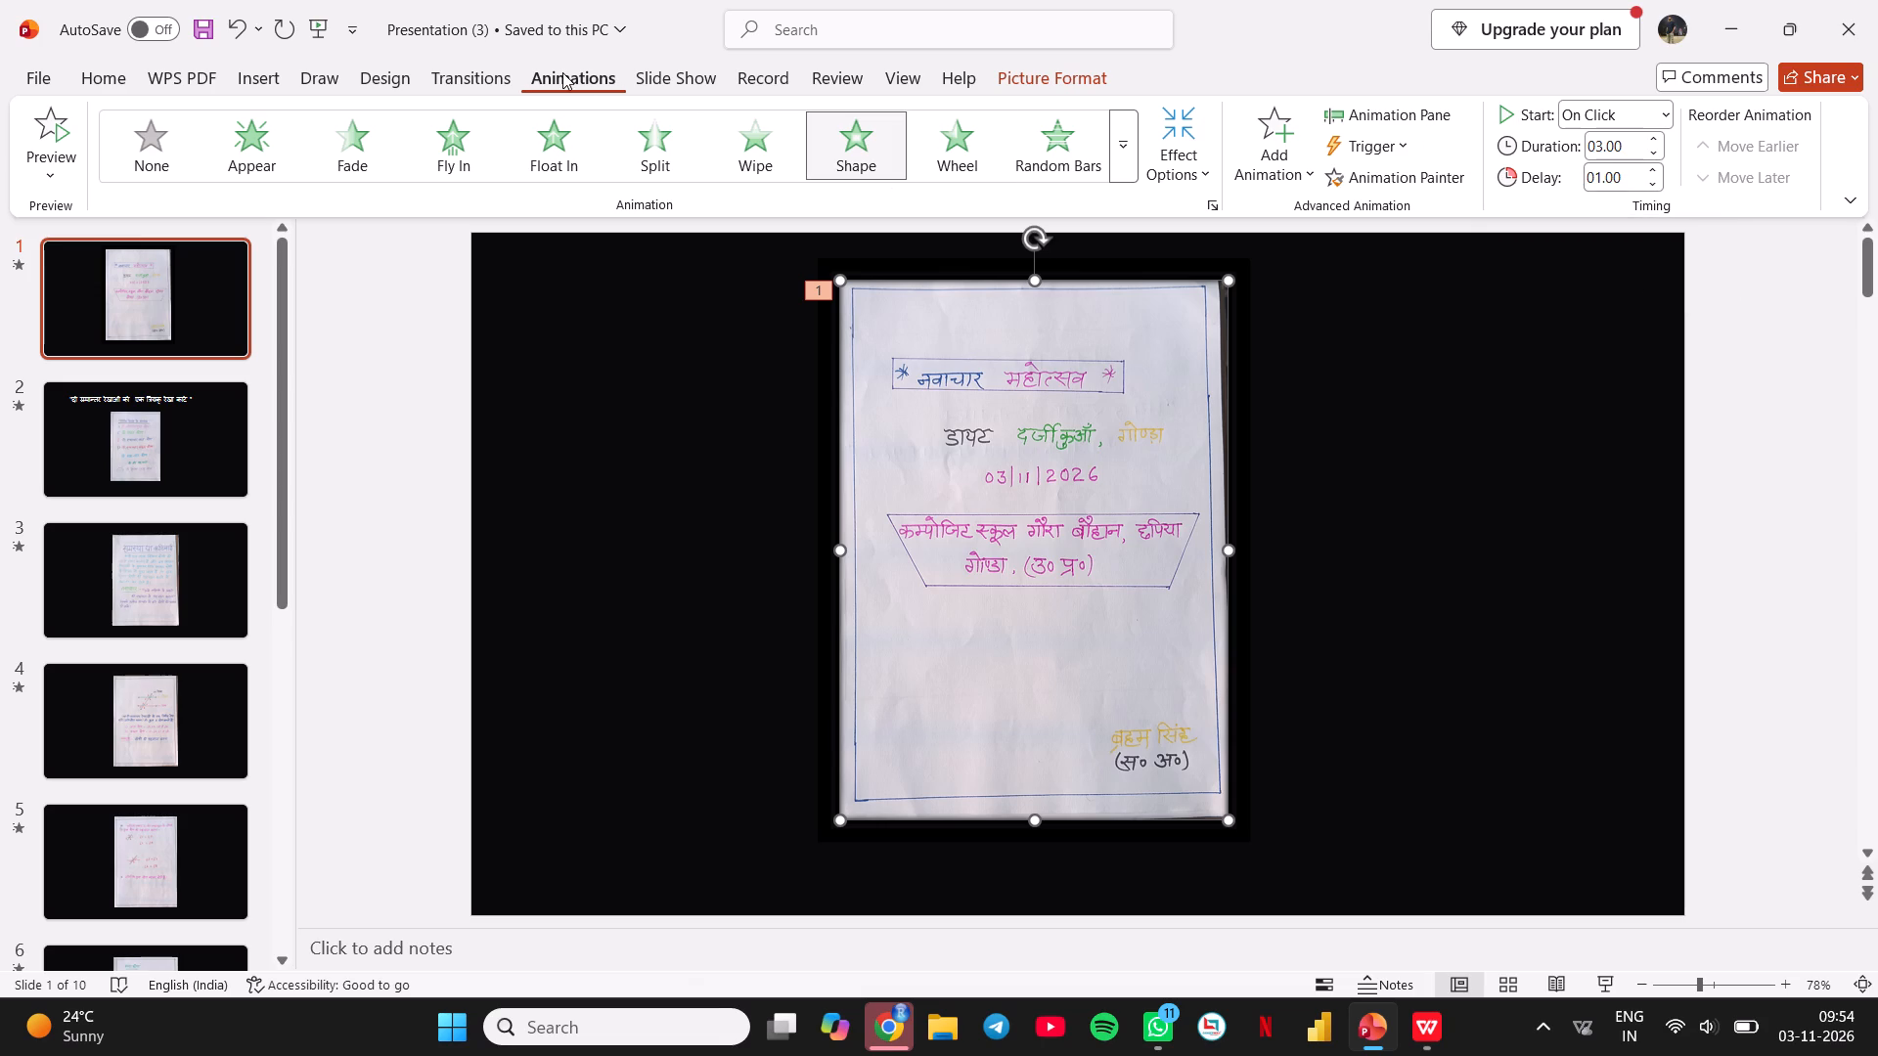
{"action": "left_click", "coordinate": [324, 19]}
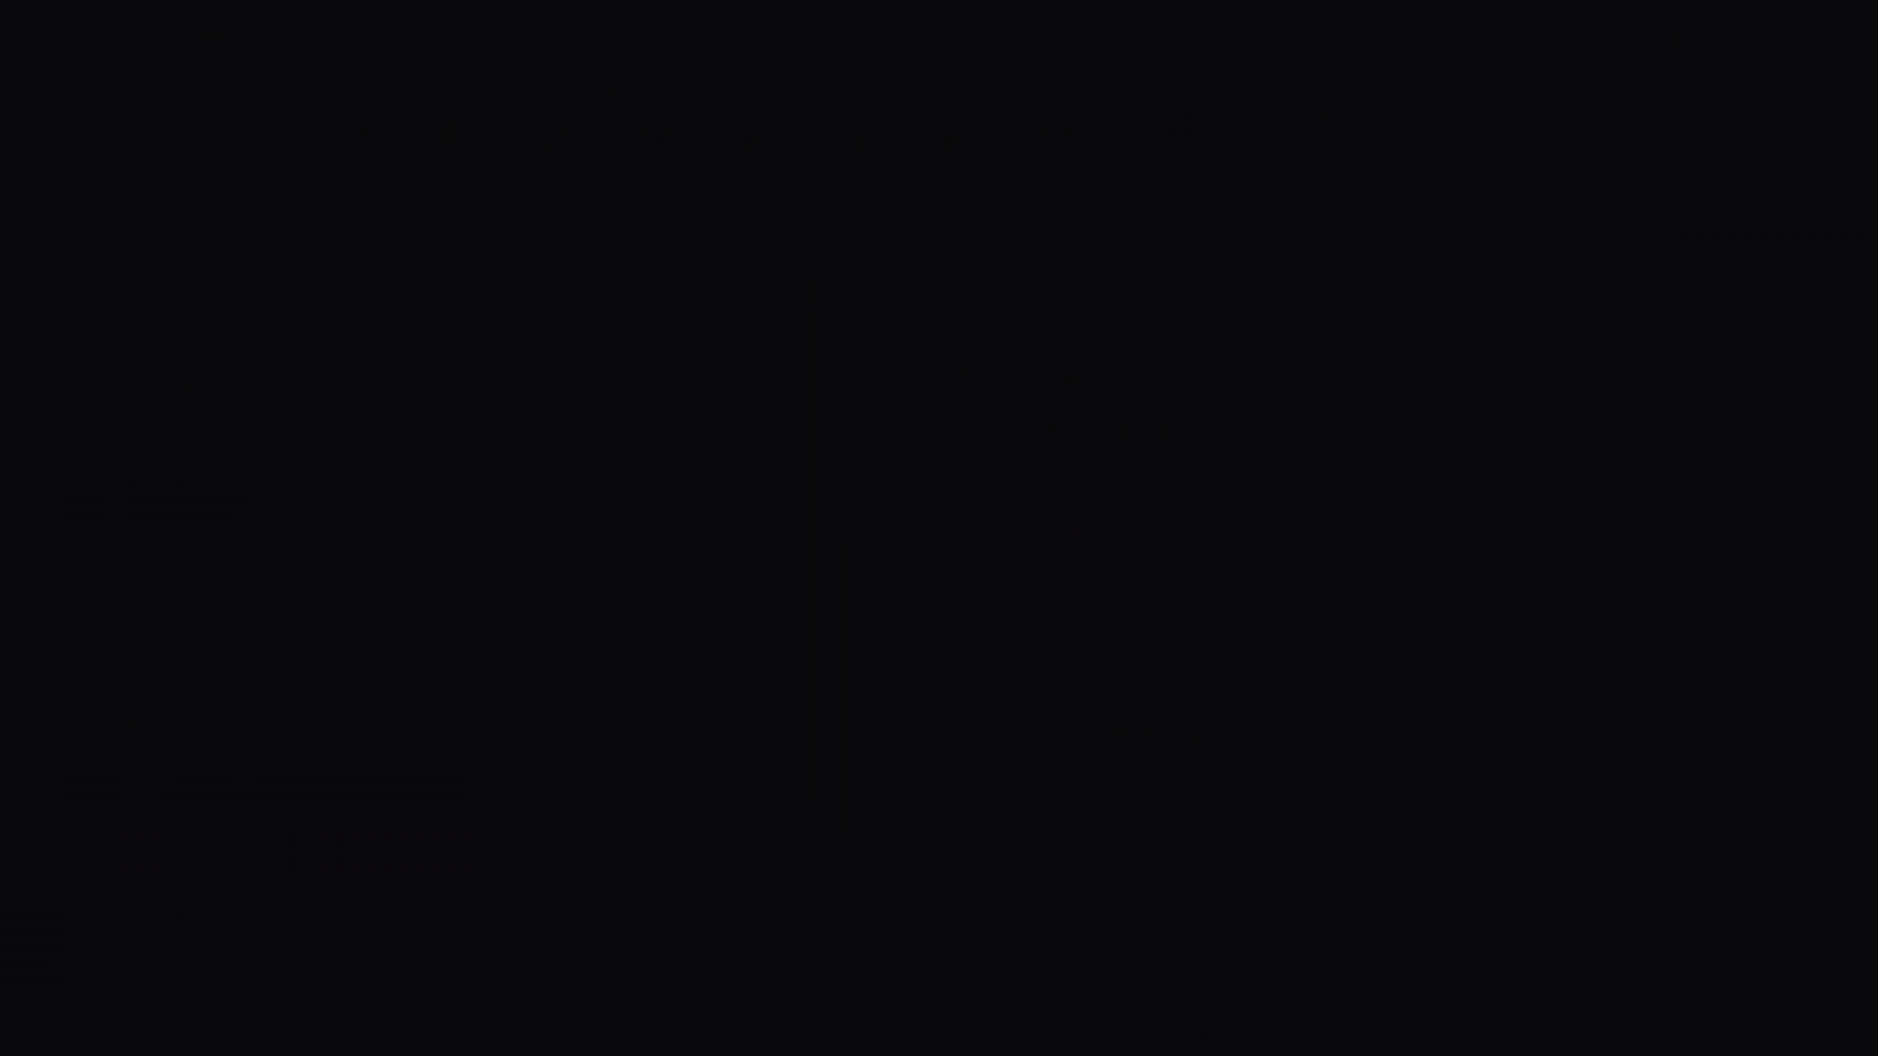
{"action": "key", "text": "Return"}
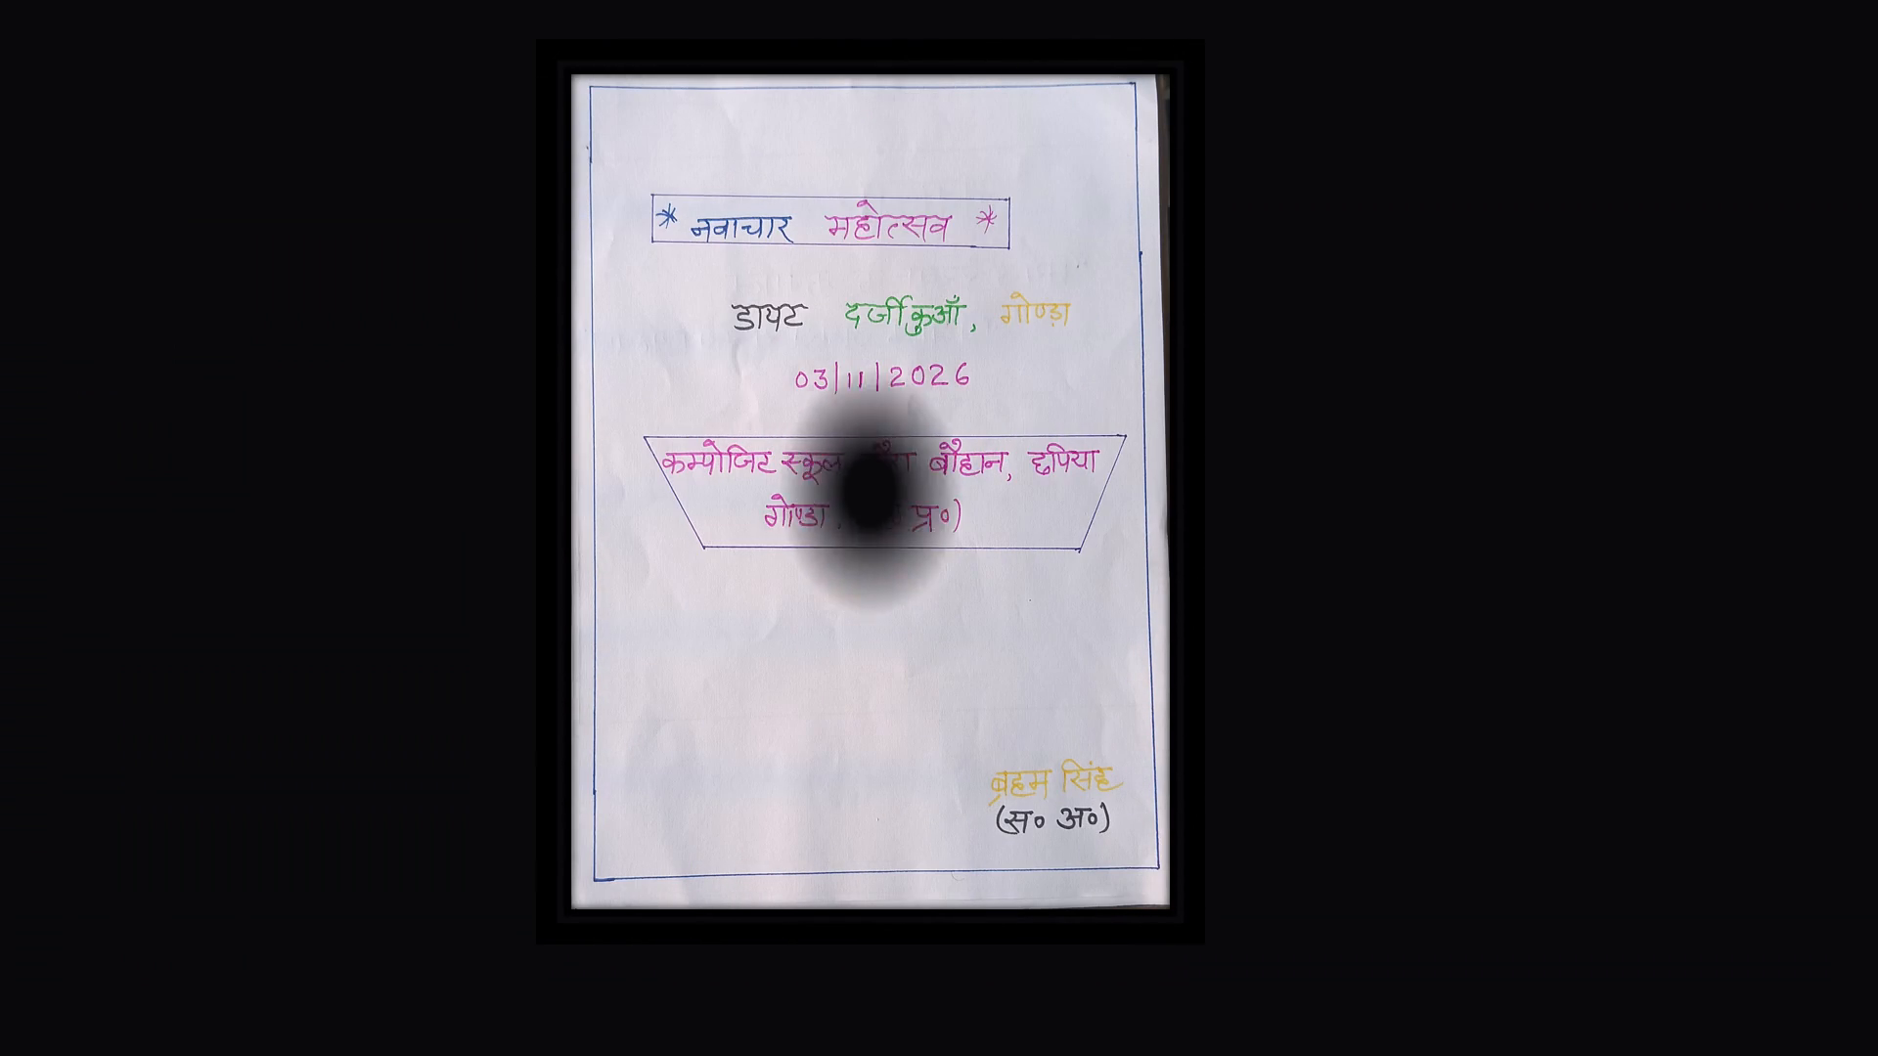
{"action": "key", "text": "Return"}
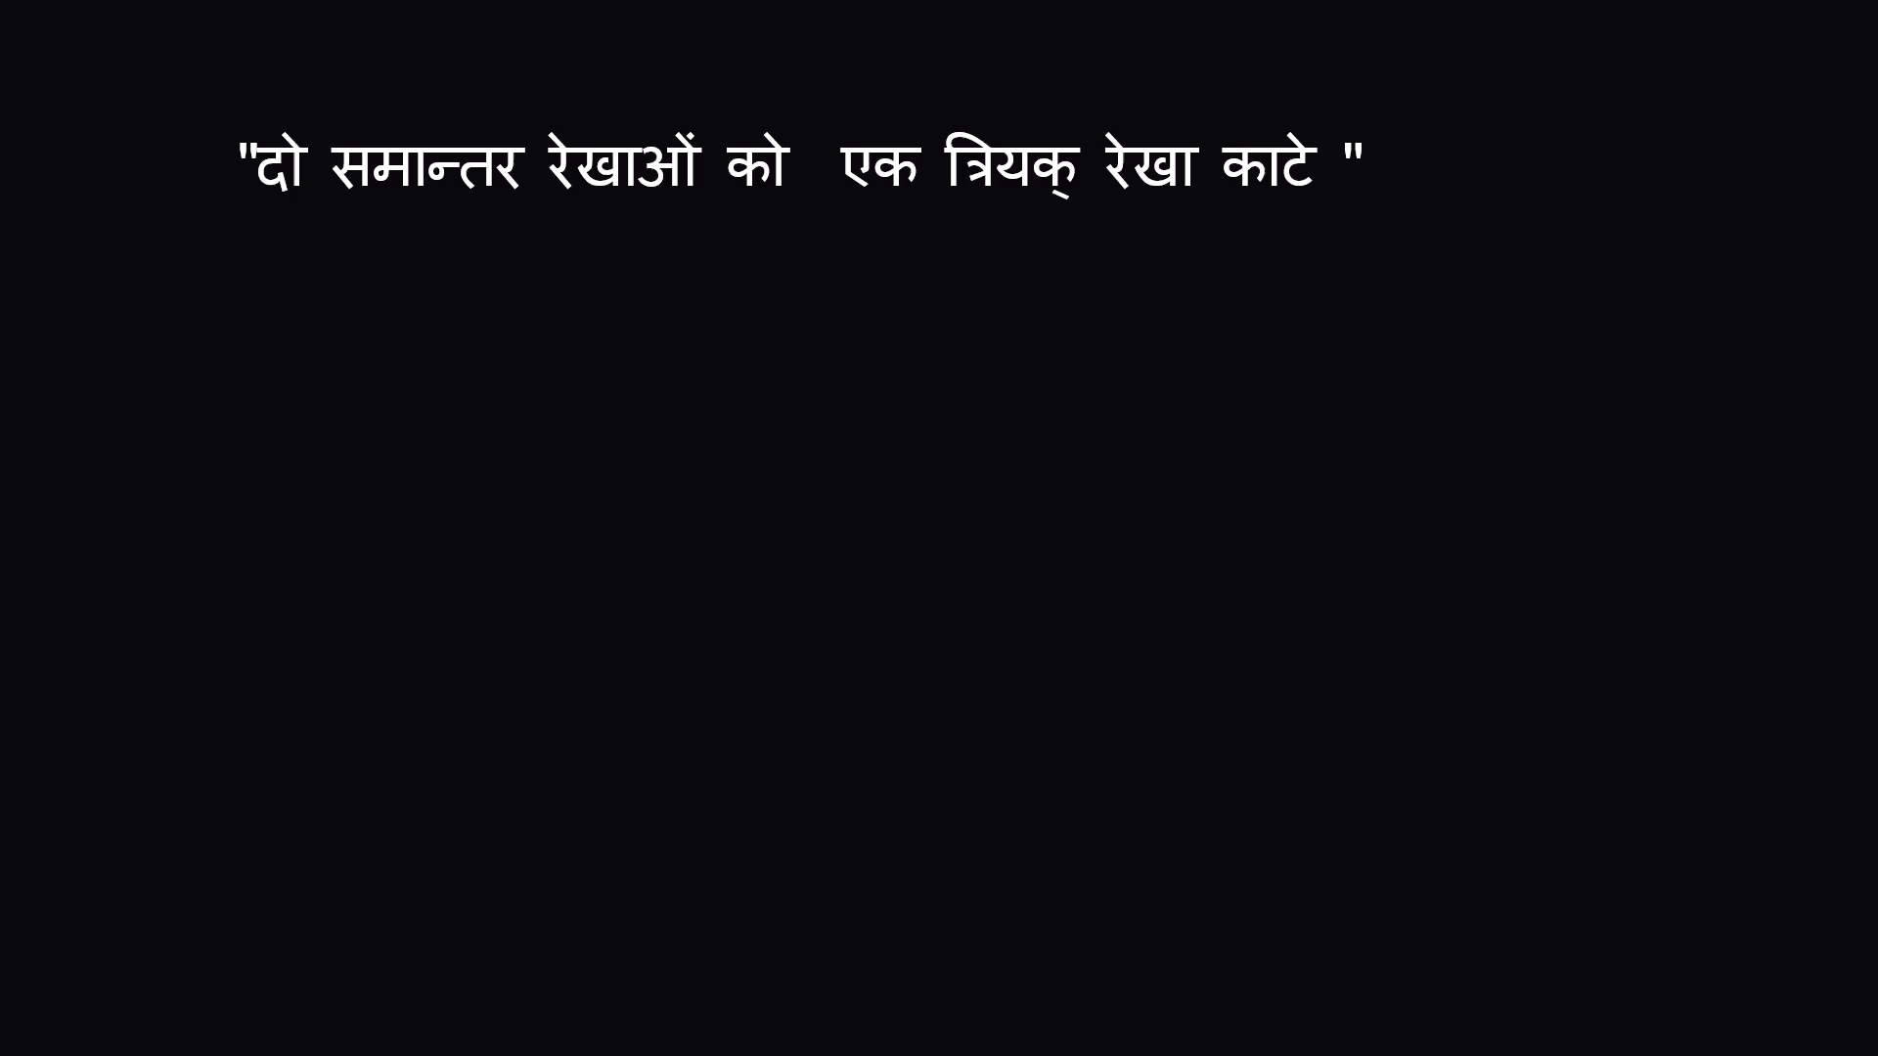
{"action": "key", "text": "Return"}
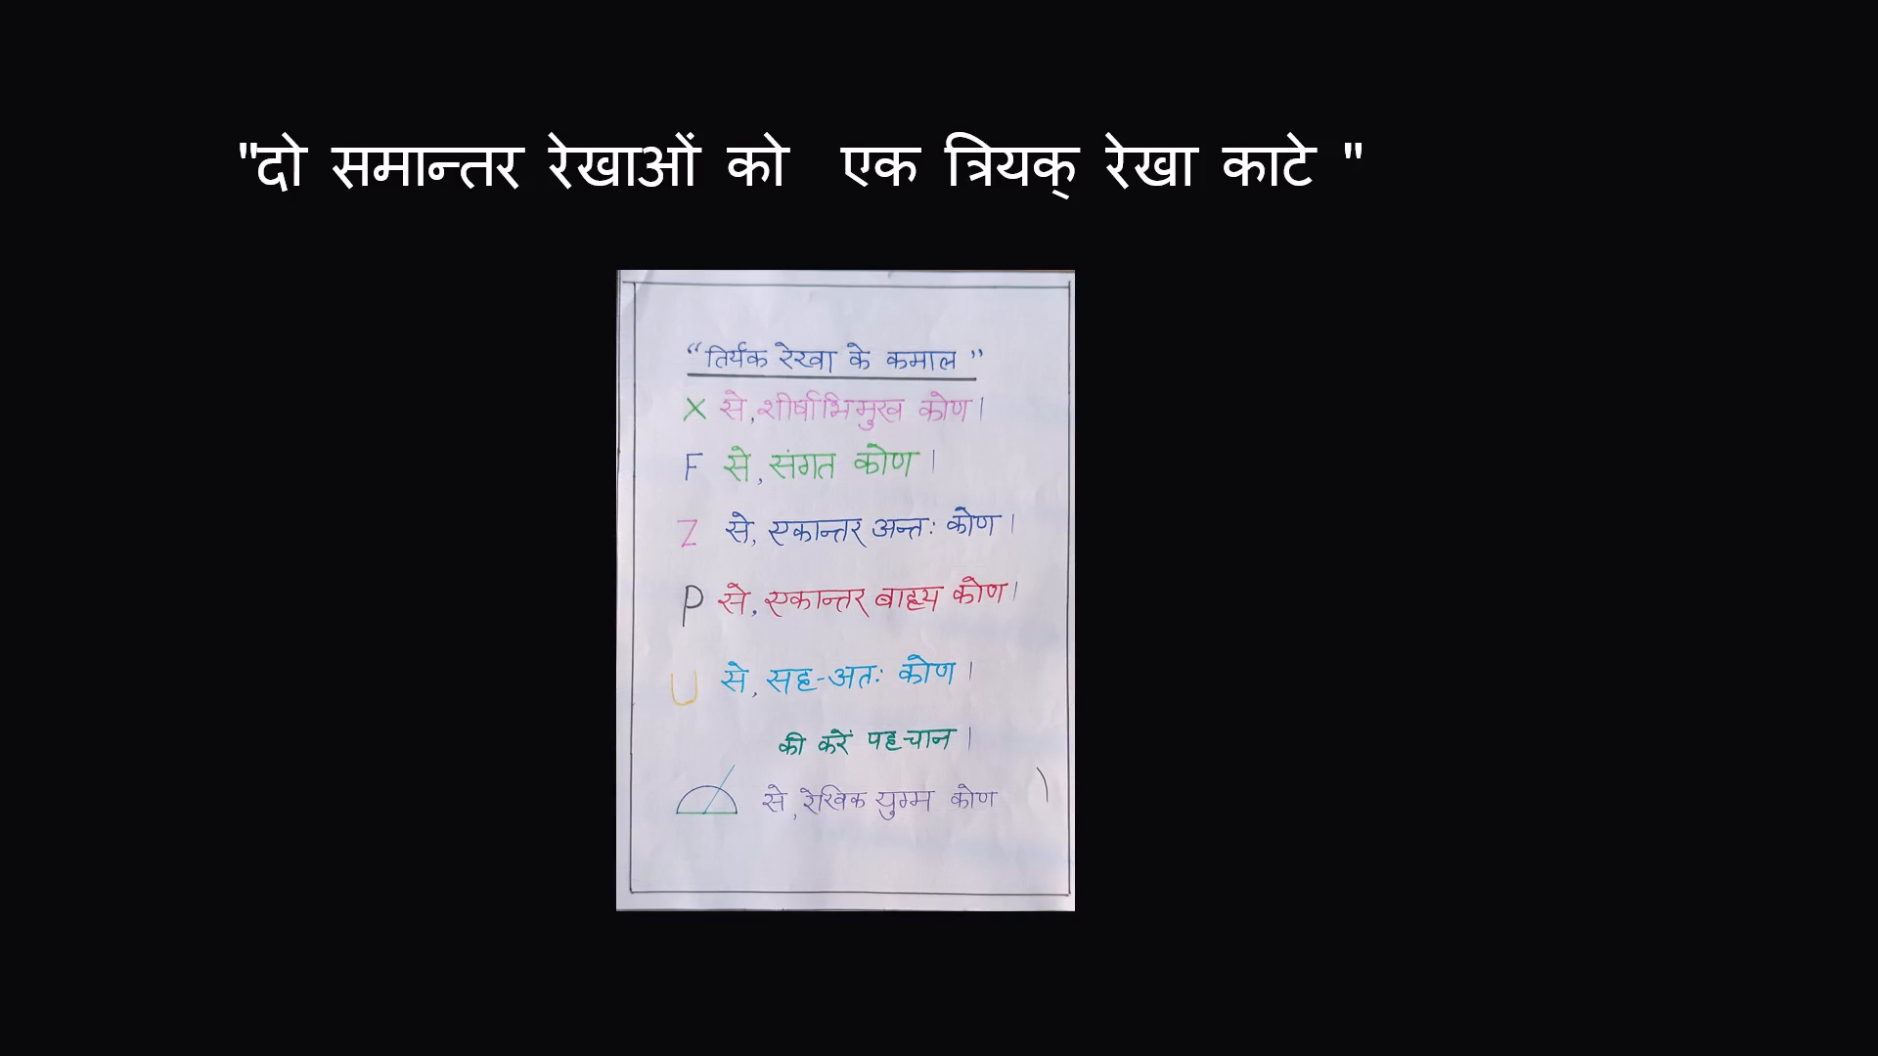
{"action": "key", "text": "period"}
{"action": "key", "text": "Return"}
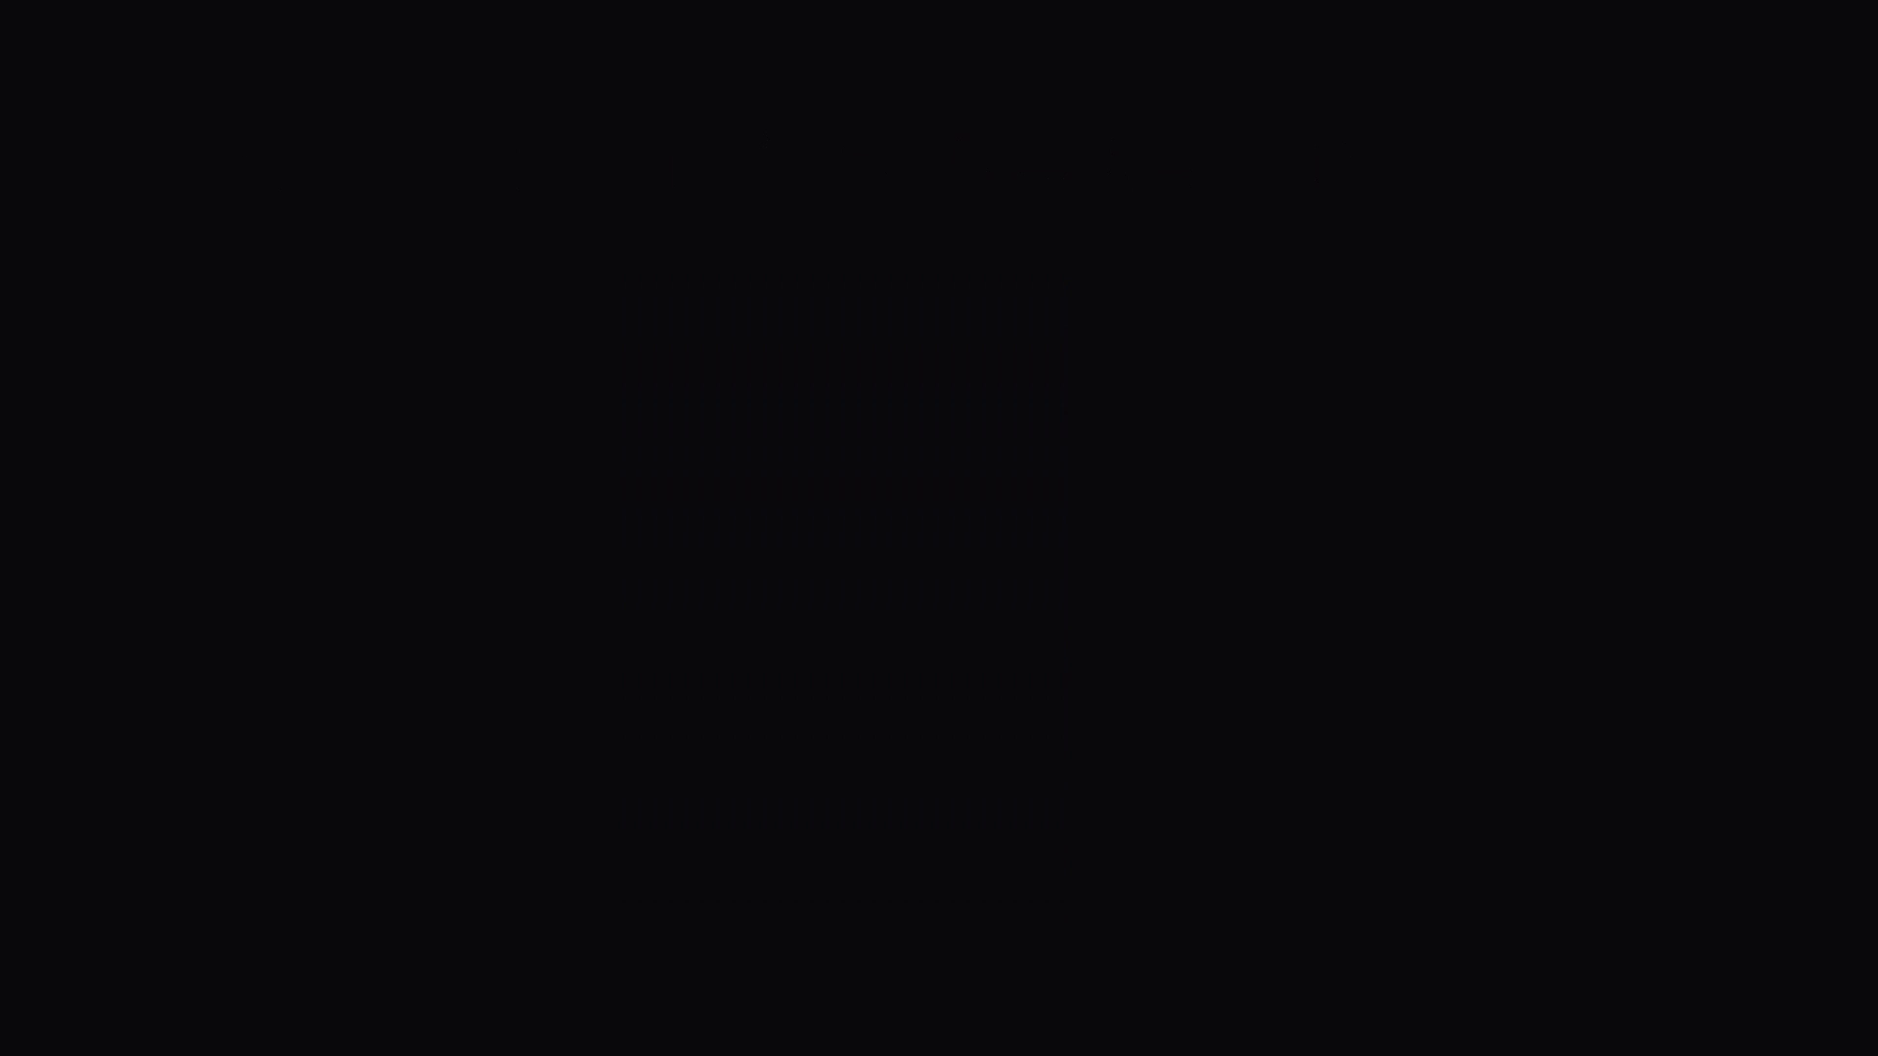
{"action": "key", "text": "Escape"}
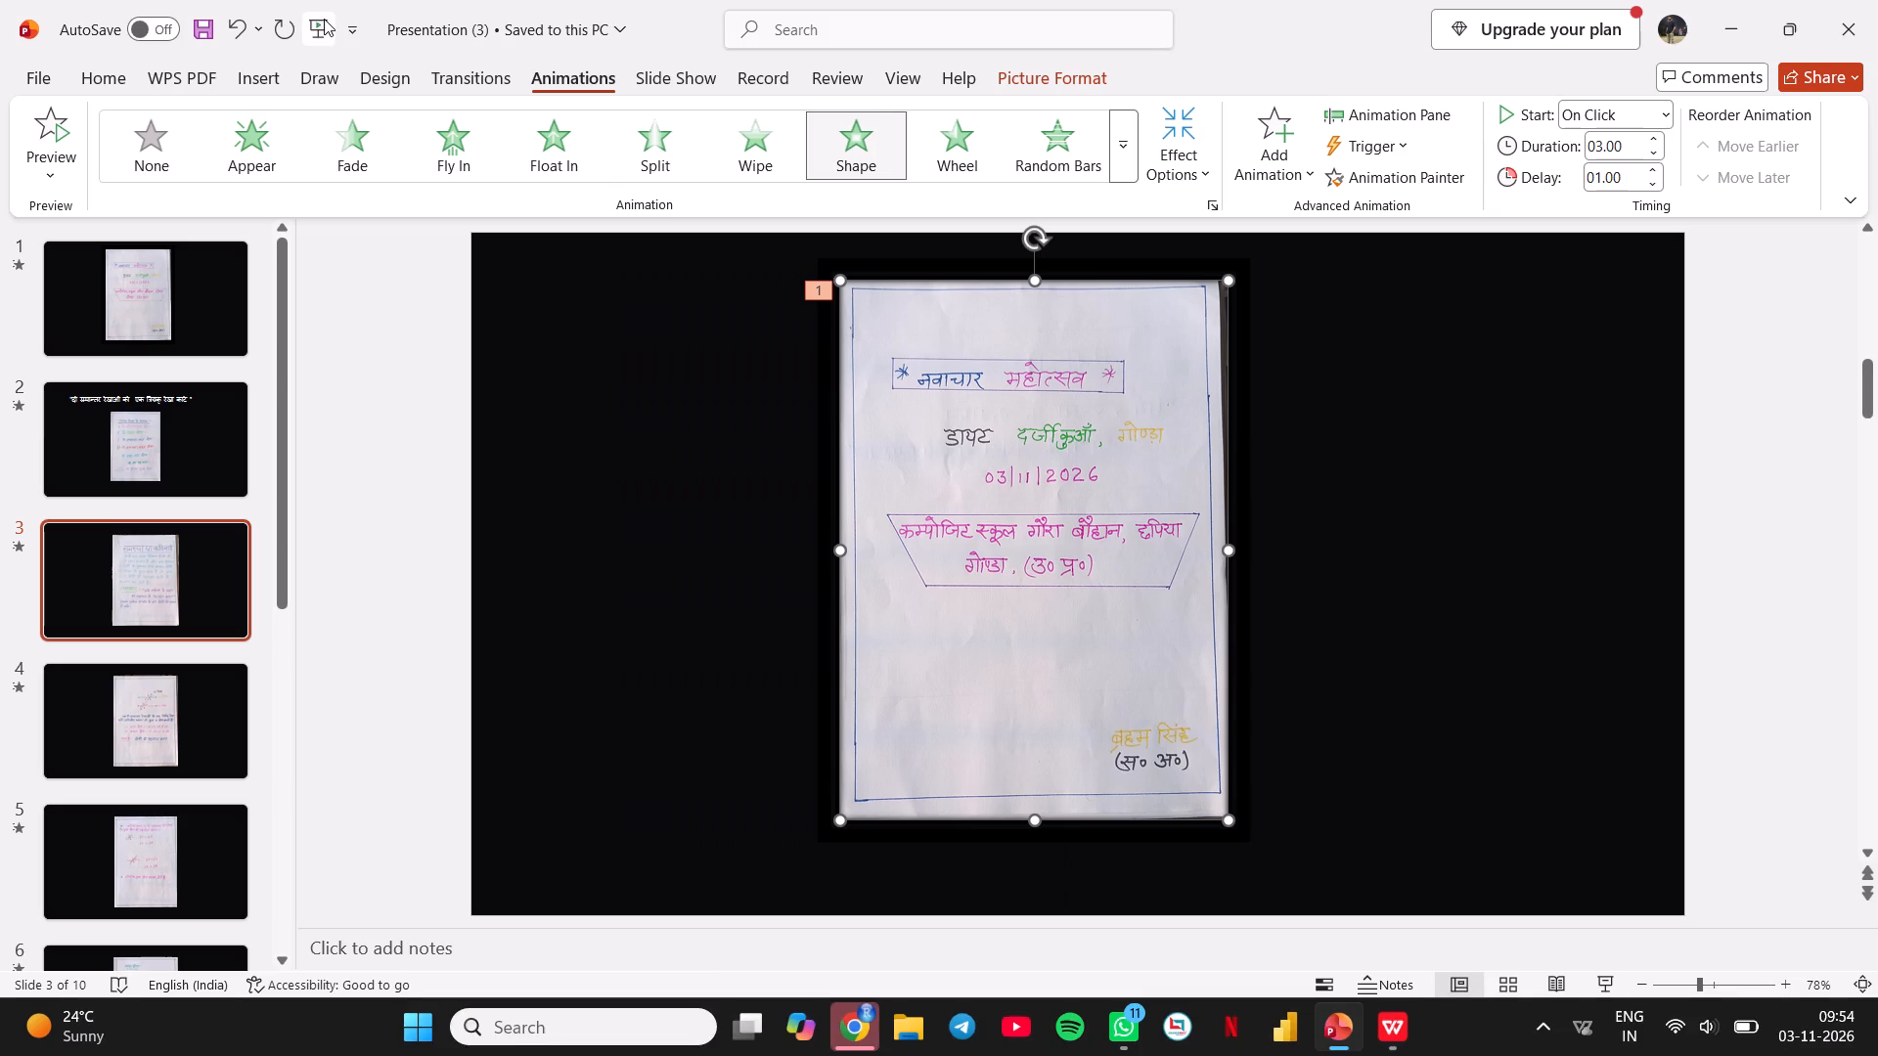
Compress only the handwritten-page picture on slide 1, deleting its cropped areas and using High fidelity resolution.
{"action": "left_click", "coordinate": [149, 351]}
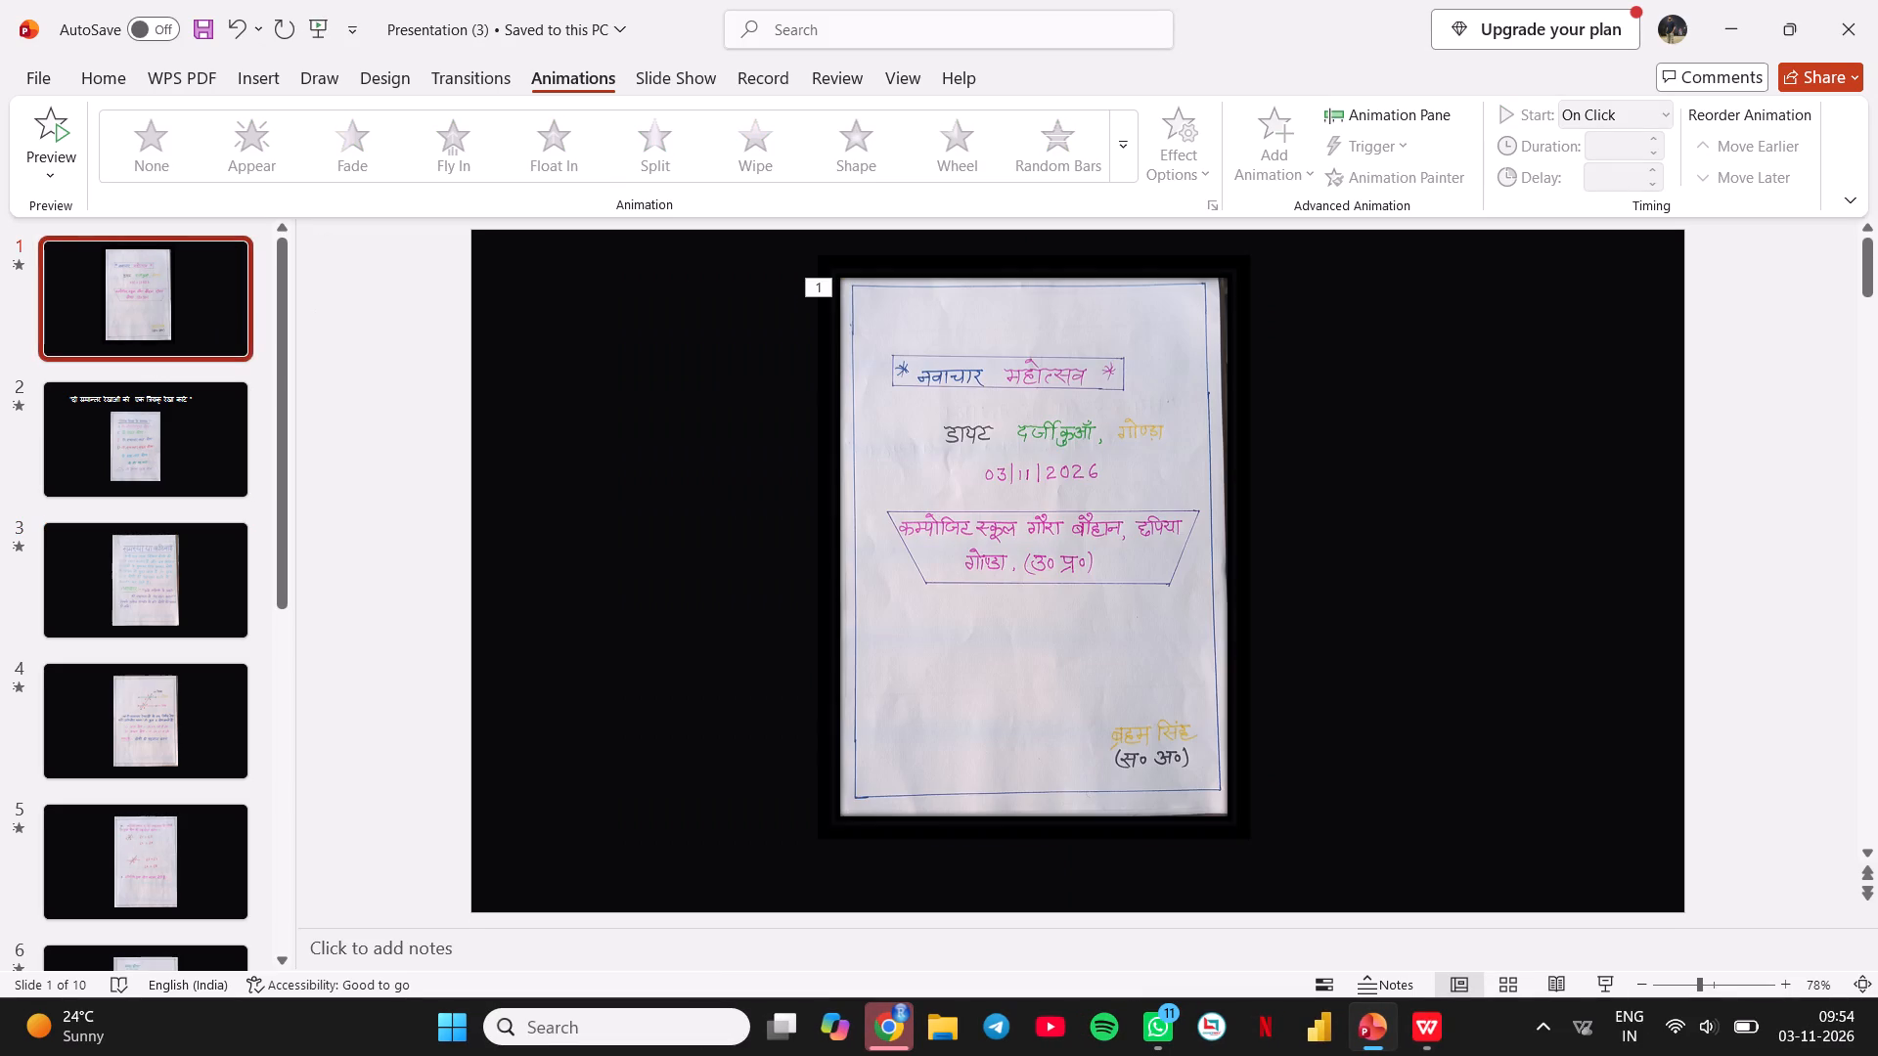
{"action": "left_click", "coordinate": [1035, 562]}
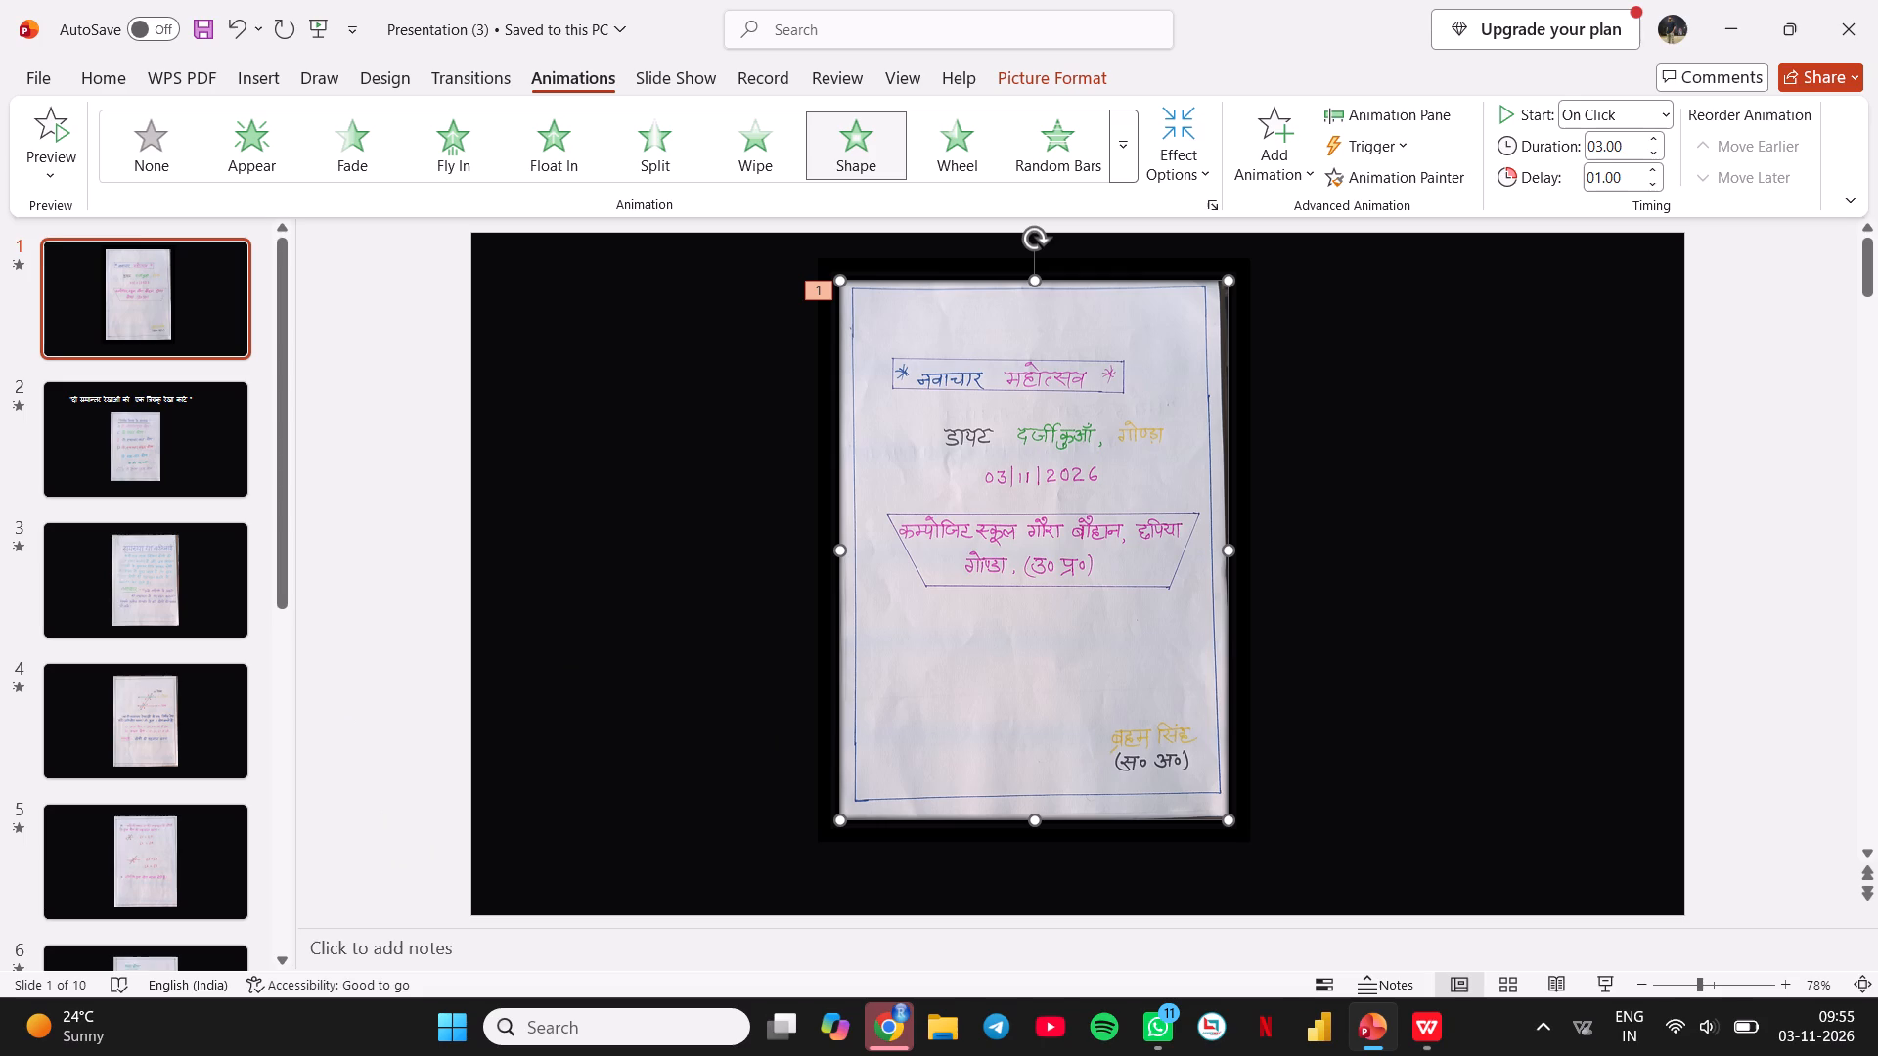
{"action": "left_click", "coordinate": [1068, 83]}
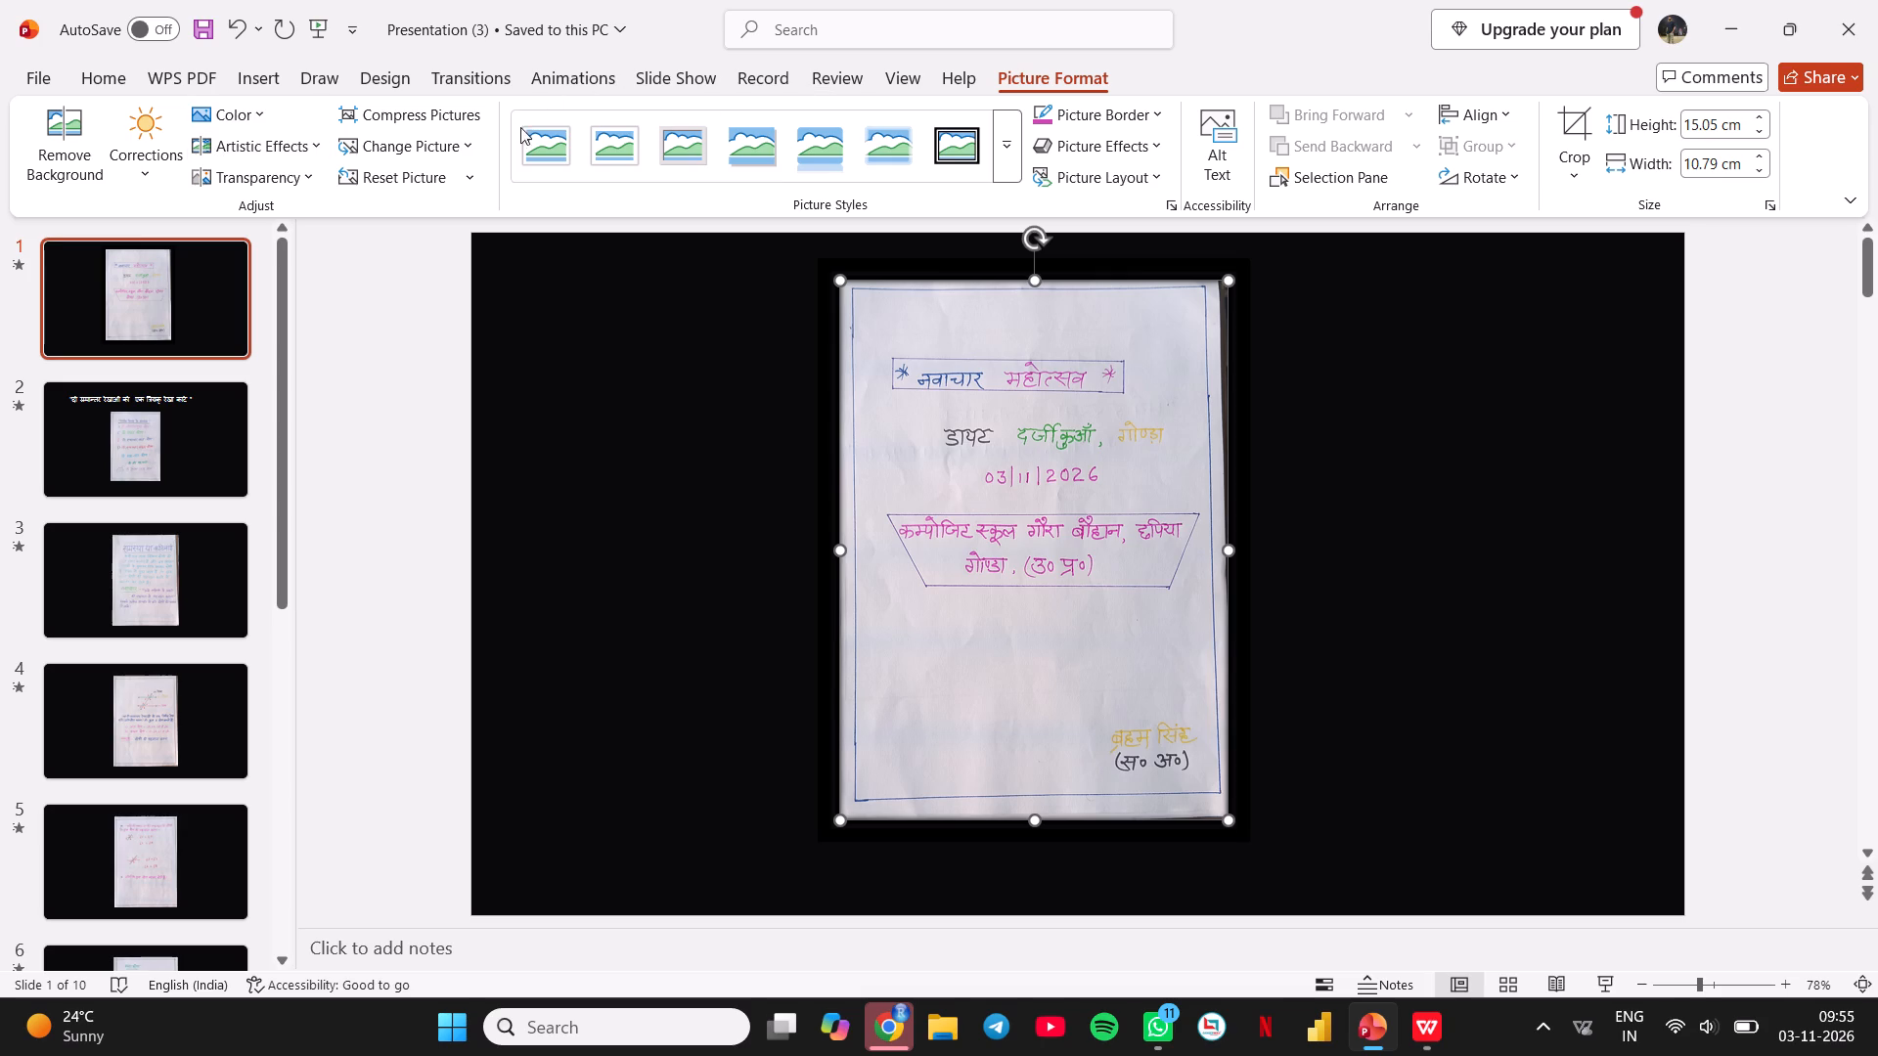
{"action": "left_click", "coordinate": [472, 121]}
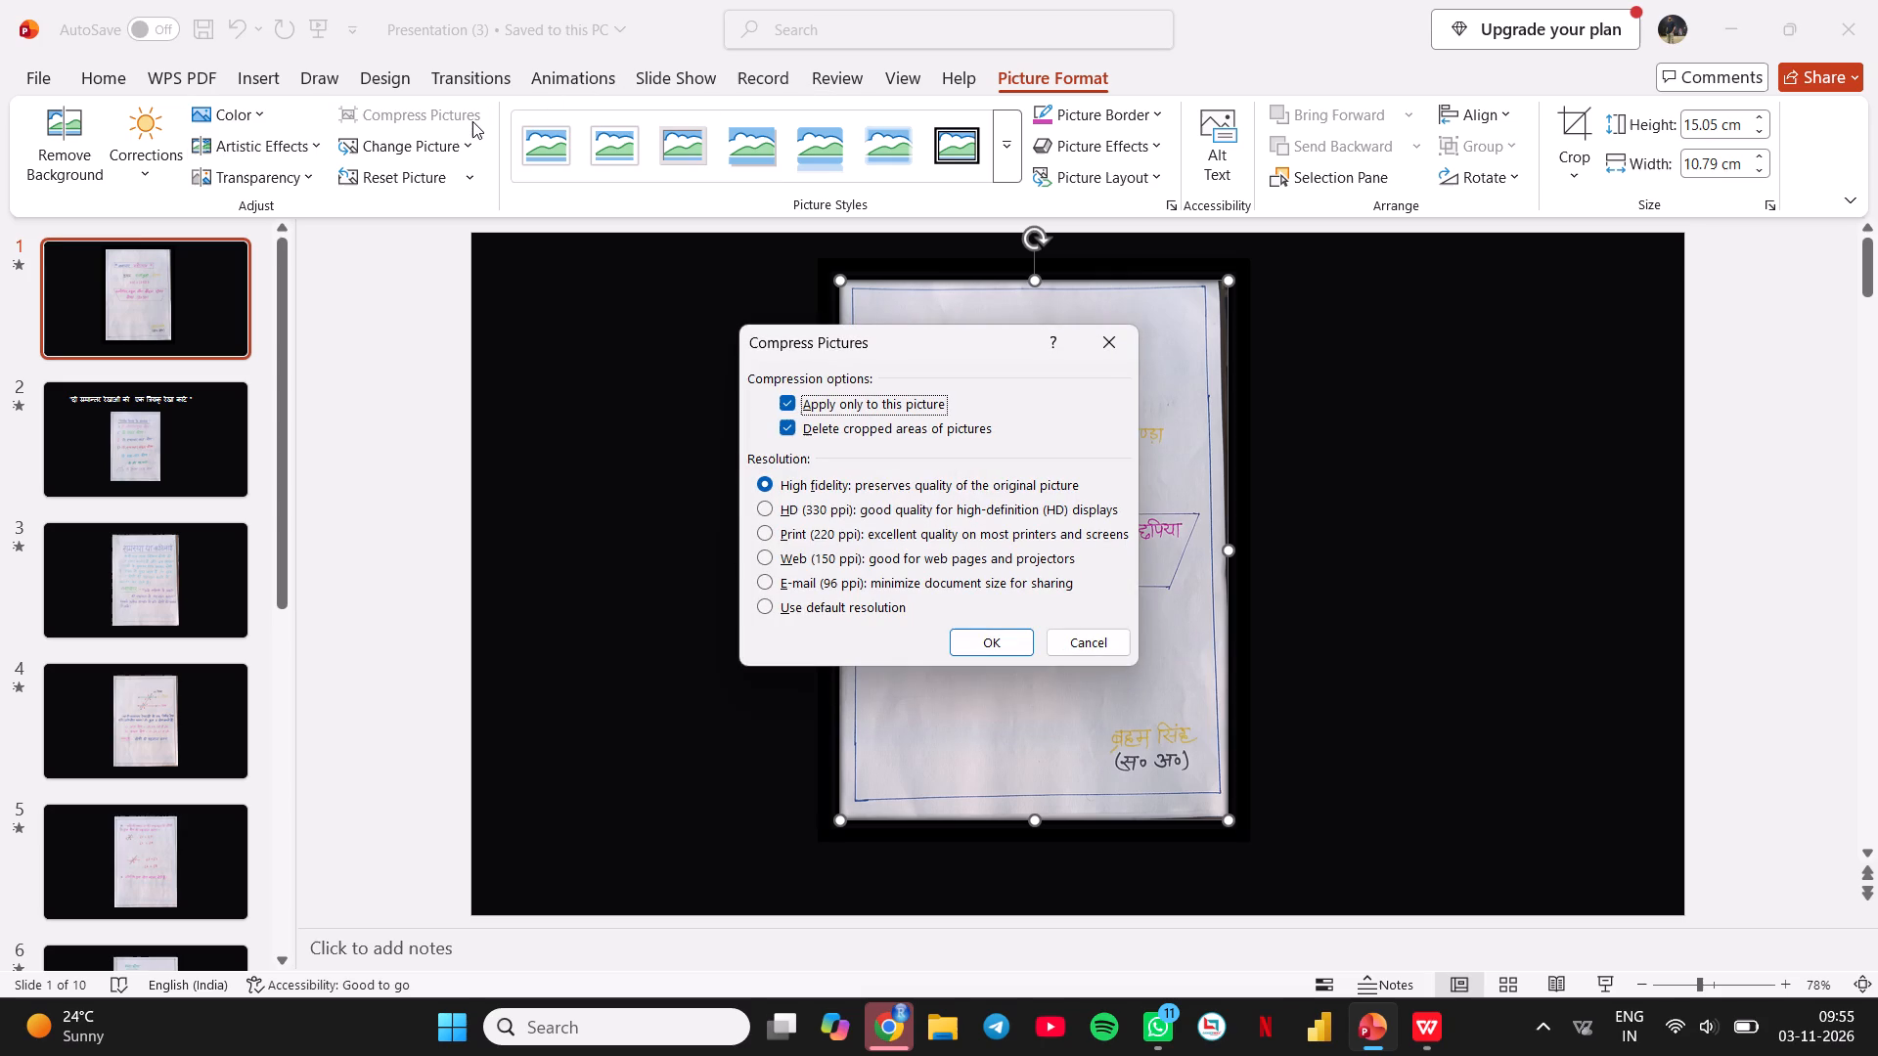
{"action": "left_click", "coordinate": [1003, 637]}
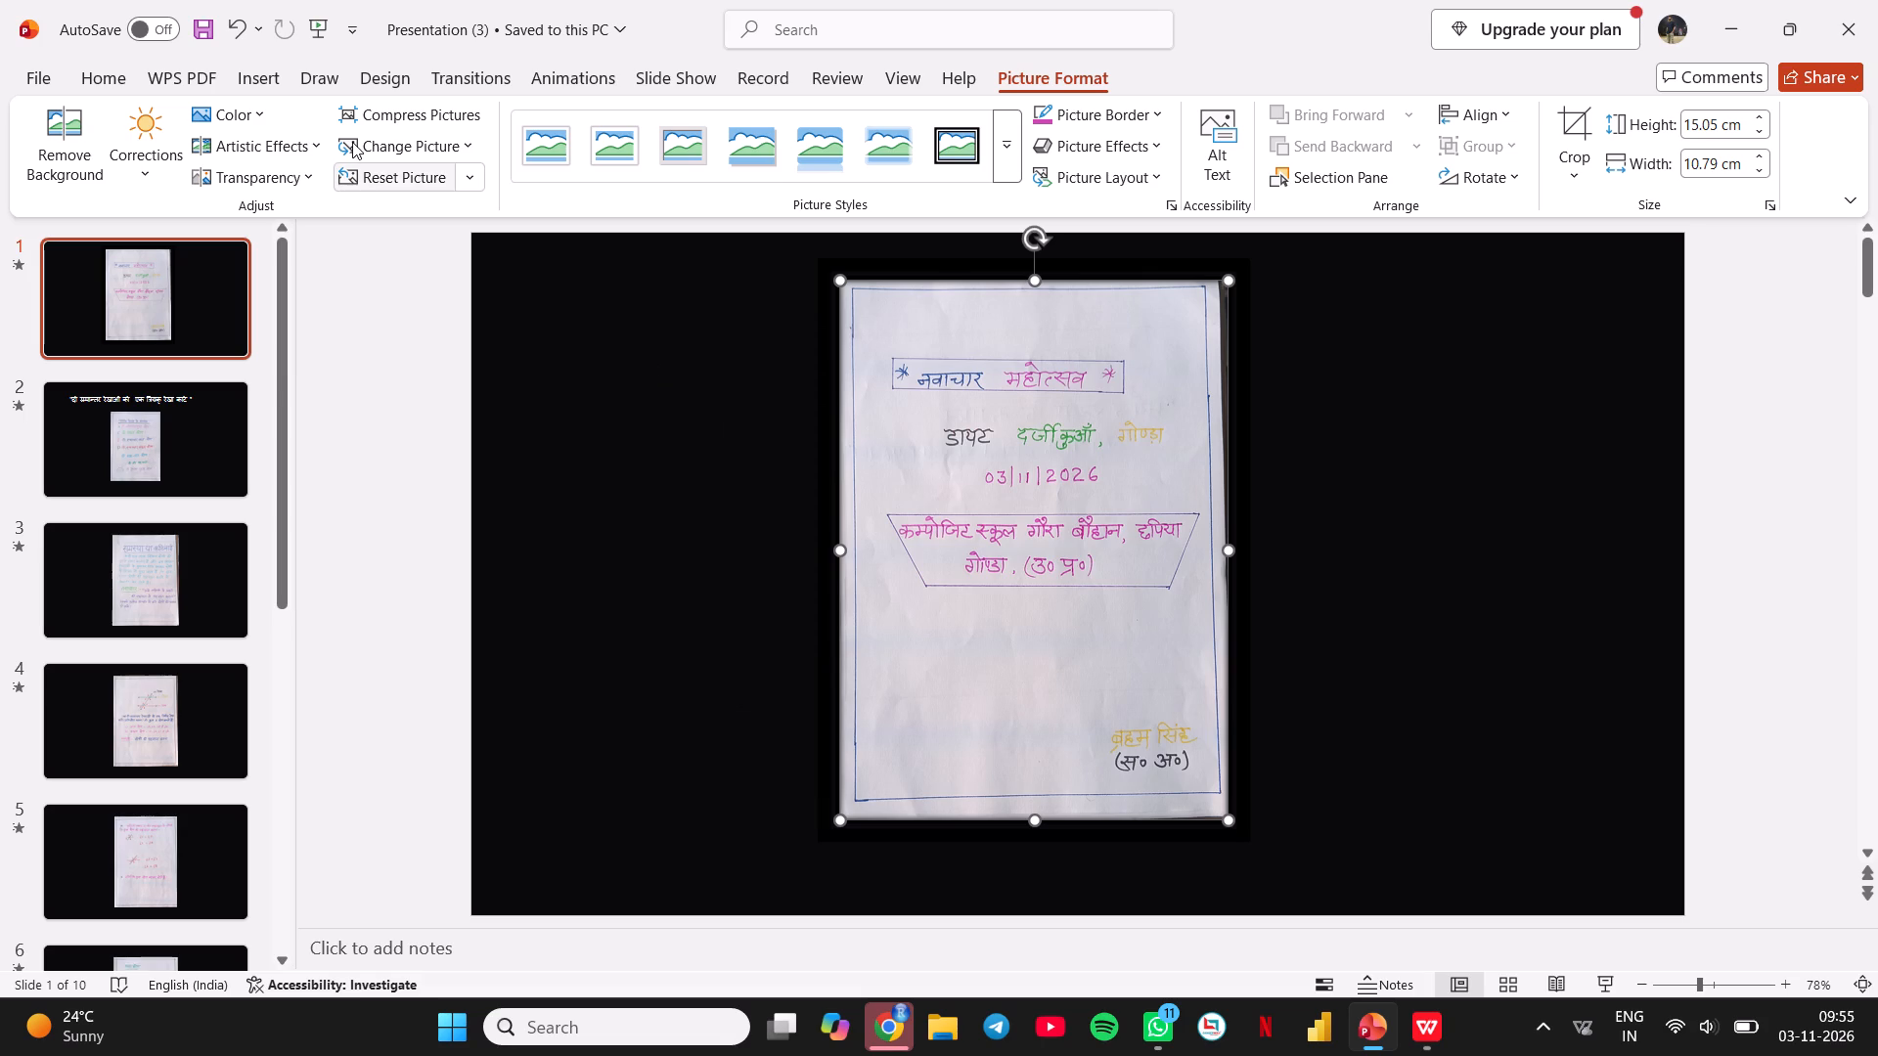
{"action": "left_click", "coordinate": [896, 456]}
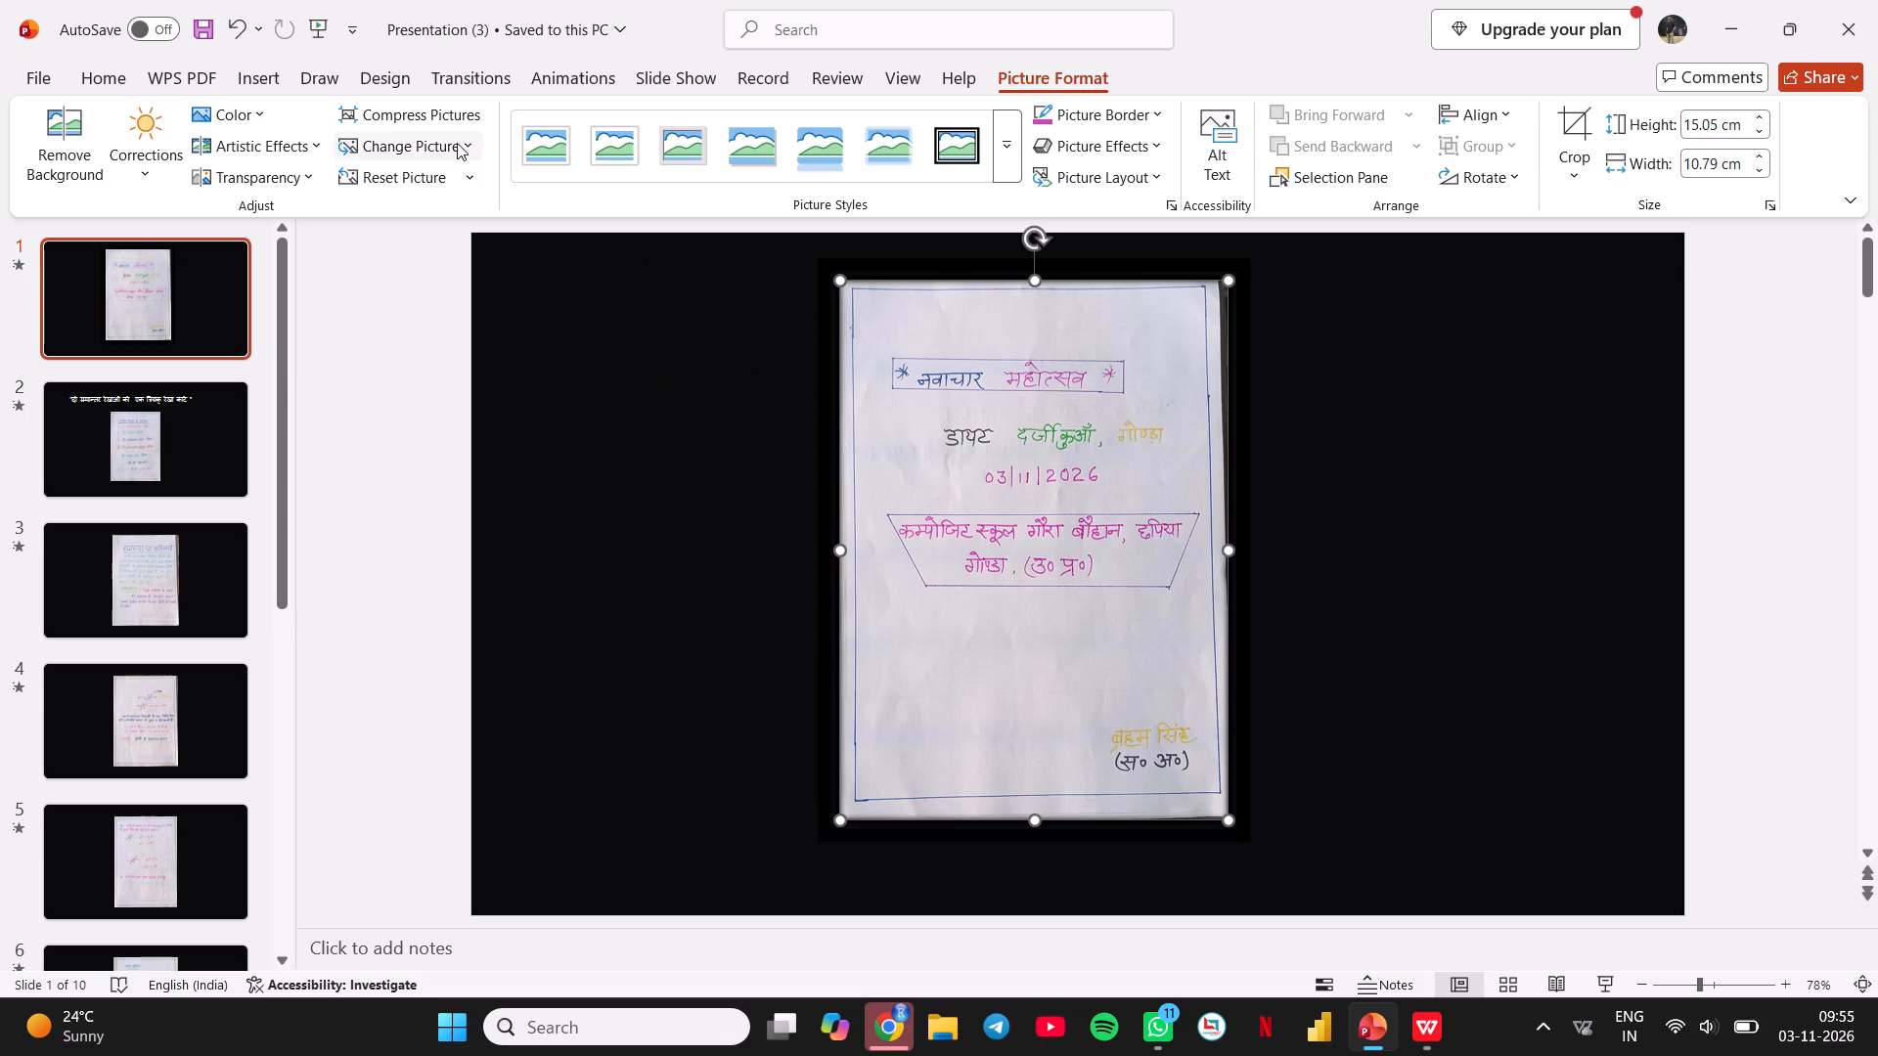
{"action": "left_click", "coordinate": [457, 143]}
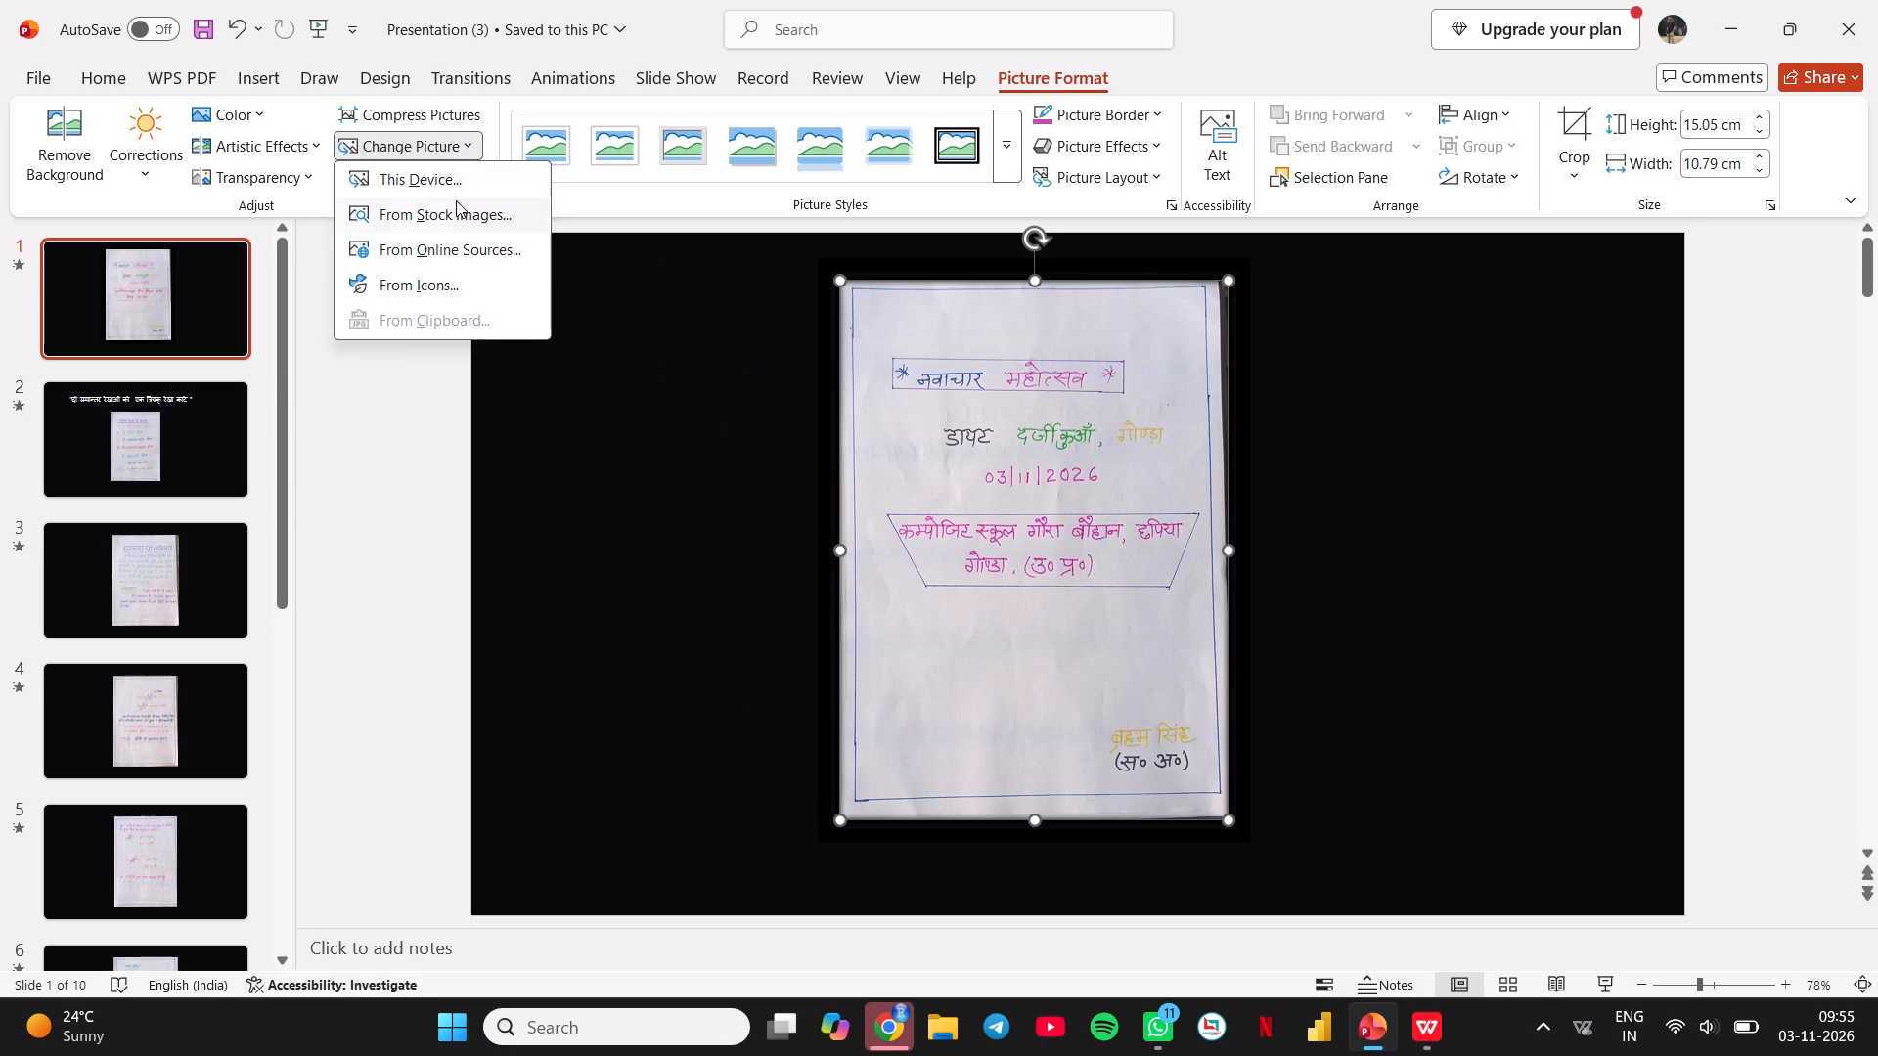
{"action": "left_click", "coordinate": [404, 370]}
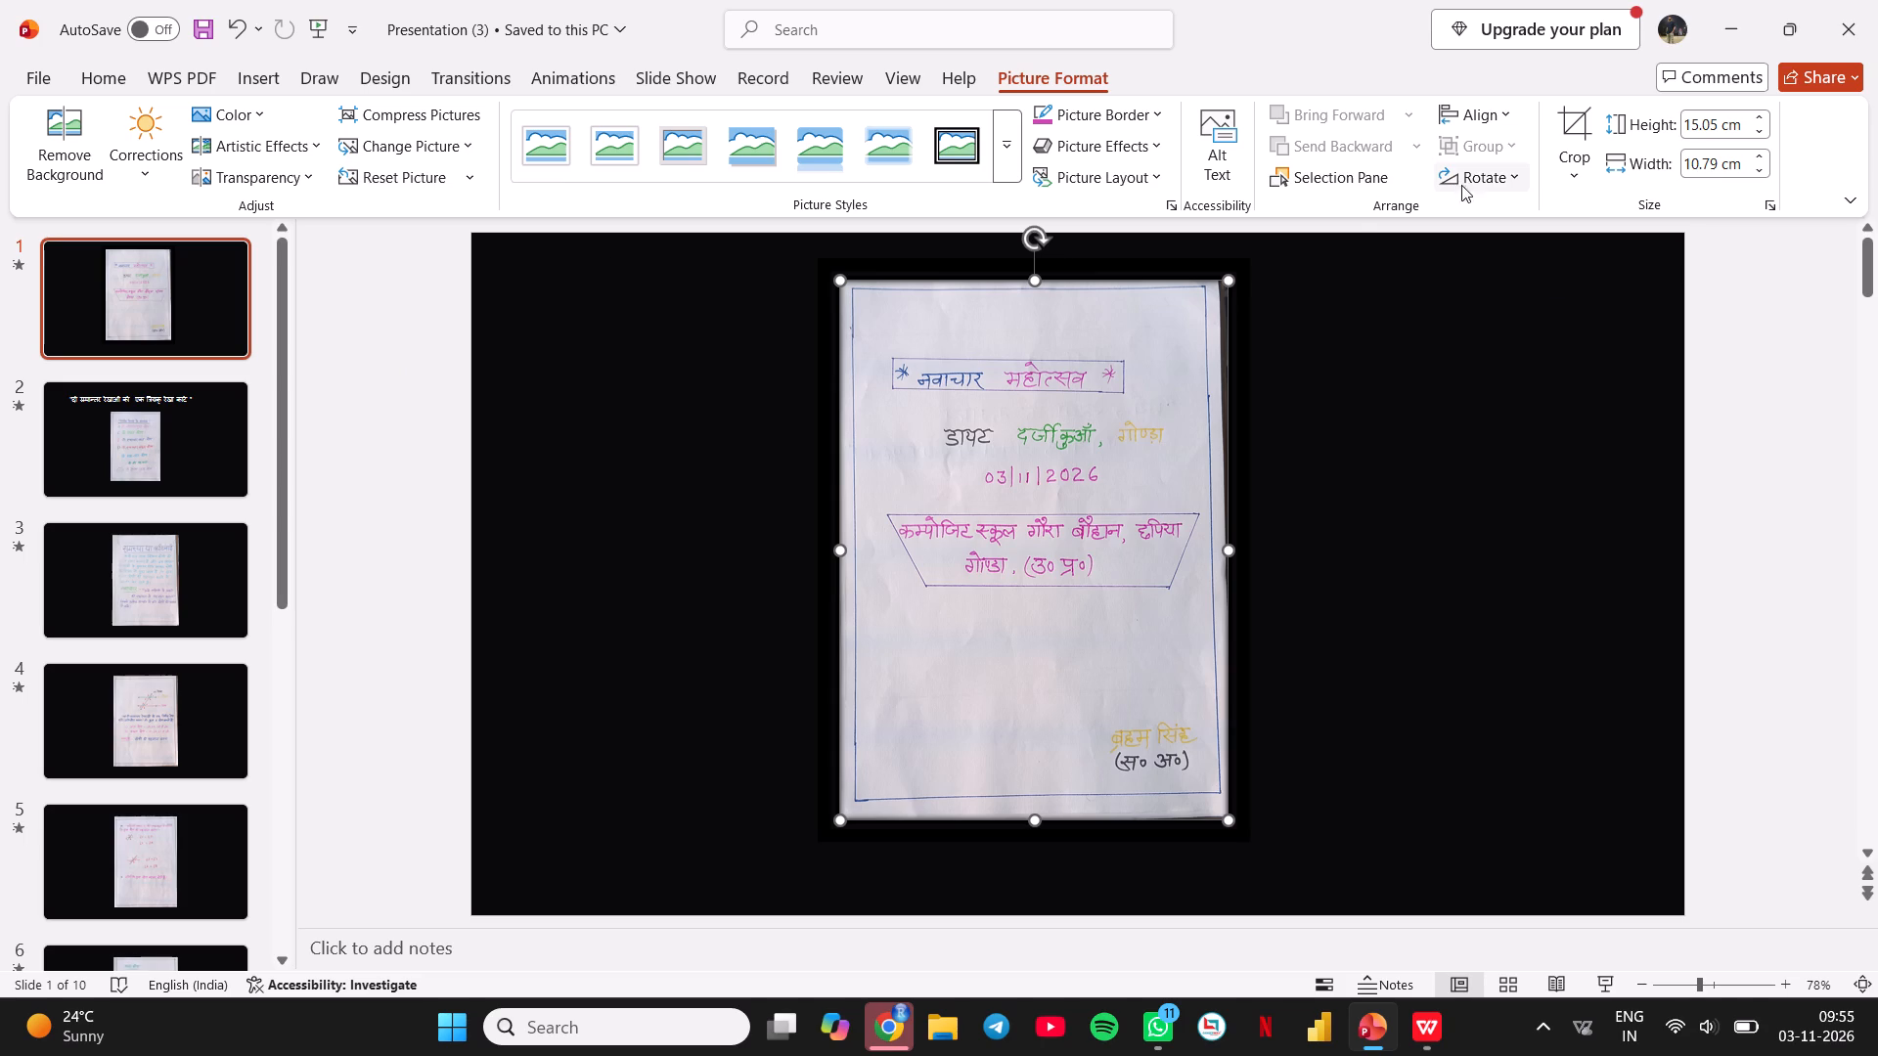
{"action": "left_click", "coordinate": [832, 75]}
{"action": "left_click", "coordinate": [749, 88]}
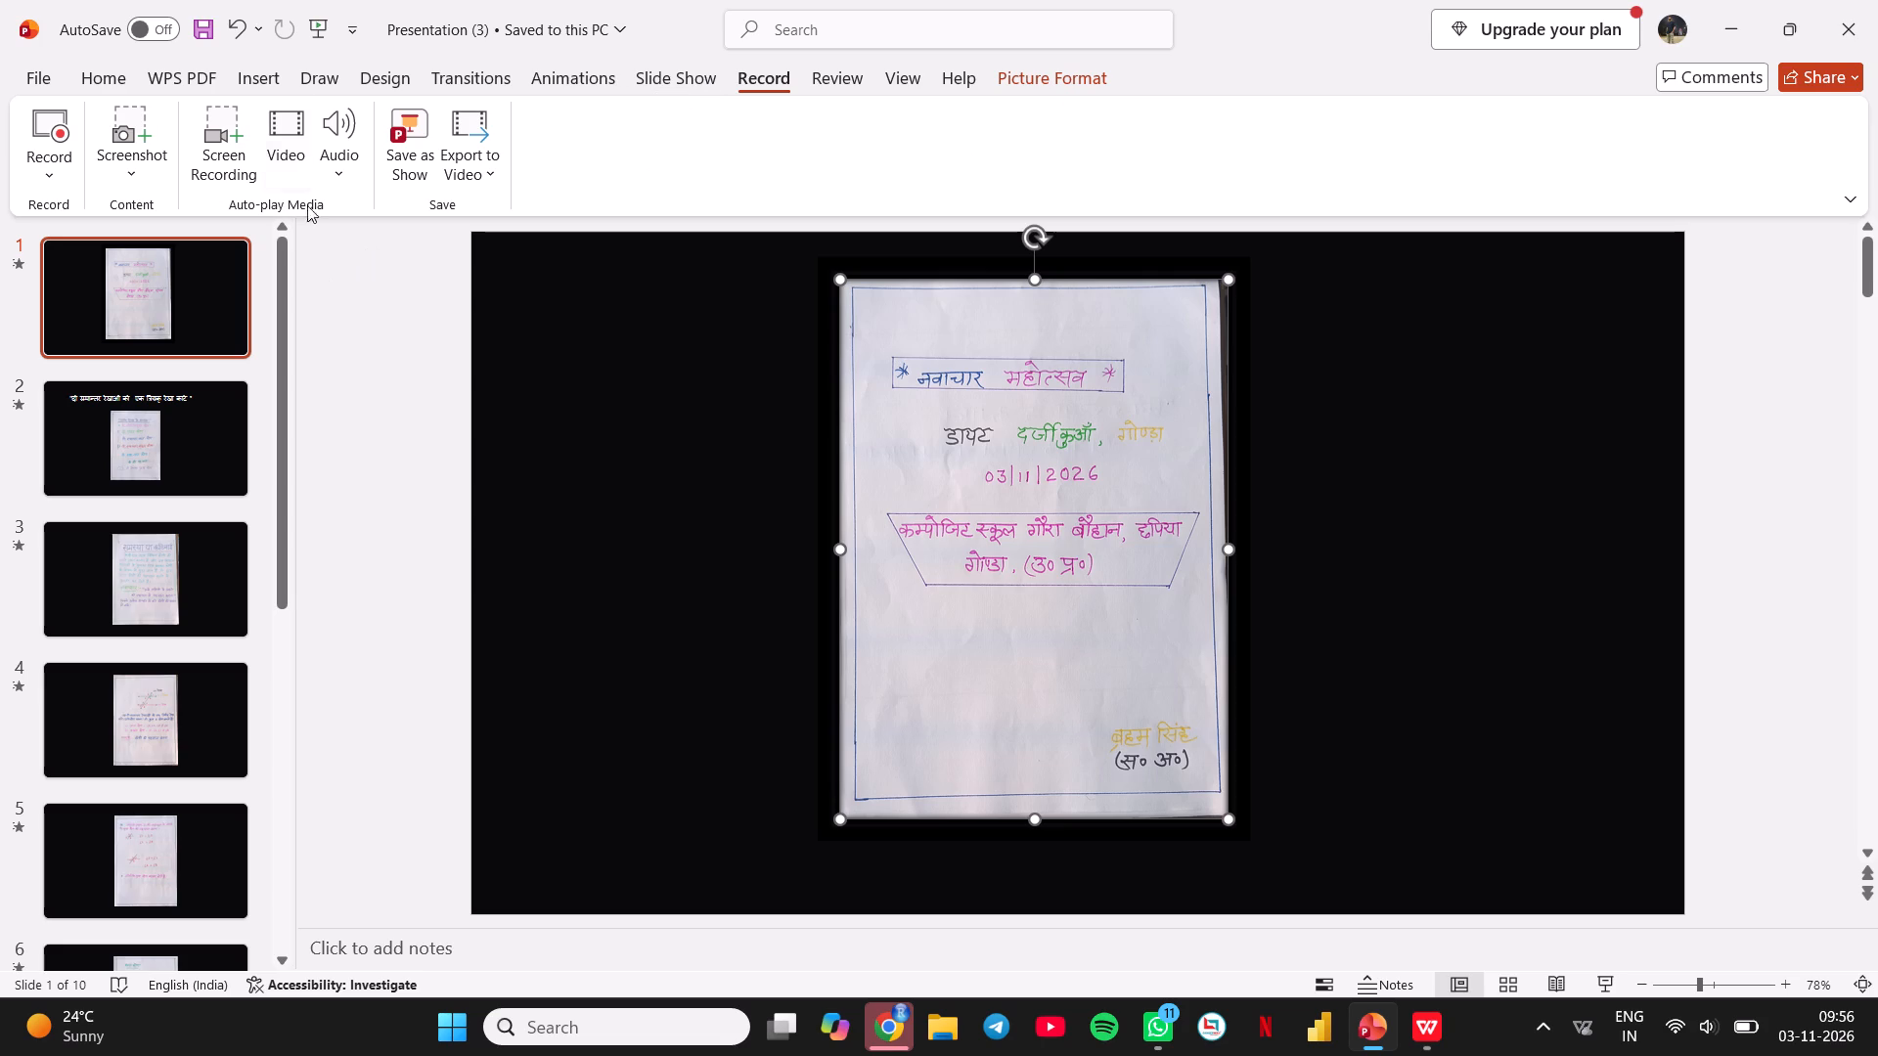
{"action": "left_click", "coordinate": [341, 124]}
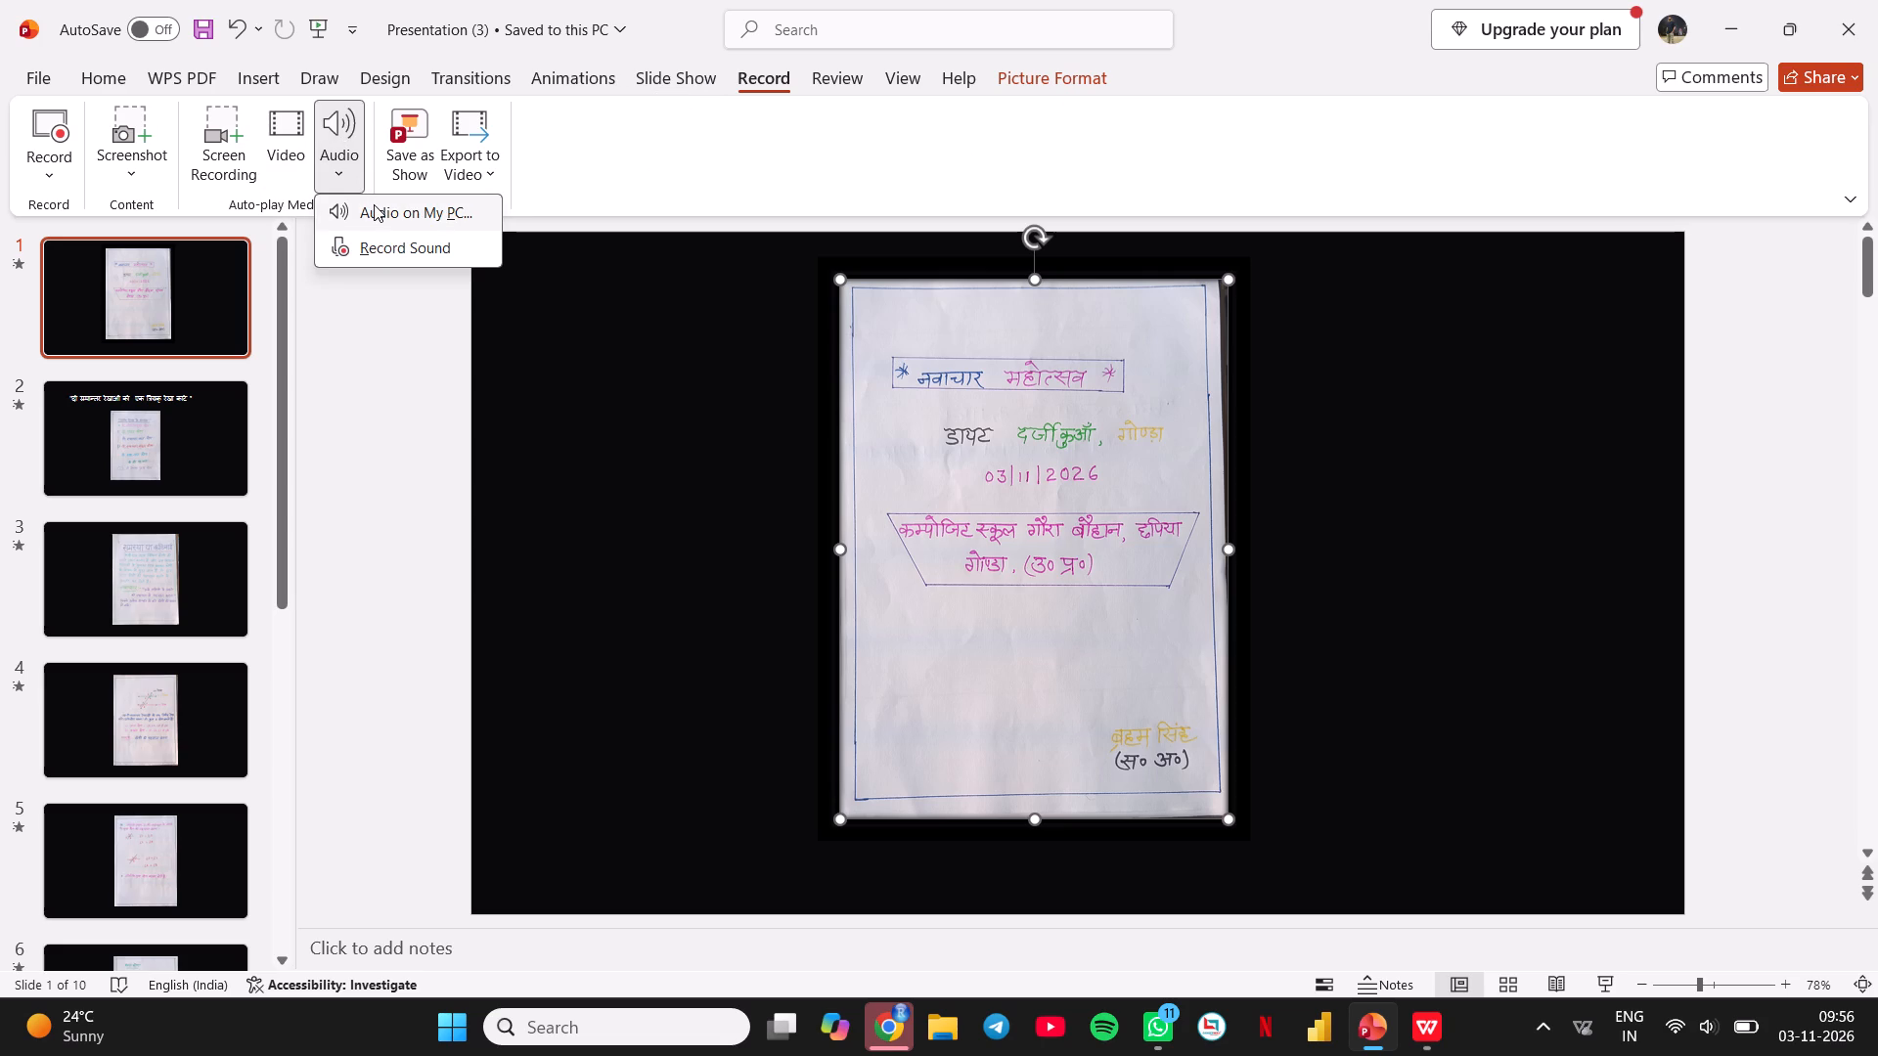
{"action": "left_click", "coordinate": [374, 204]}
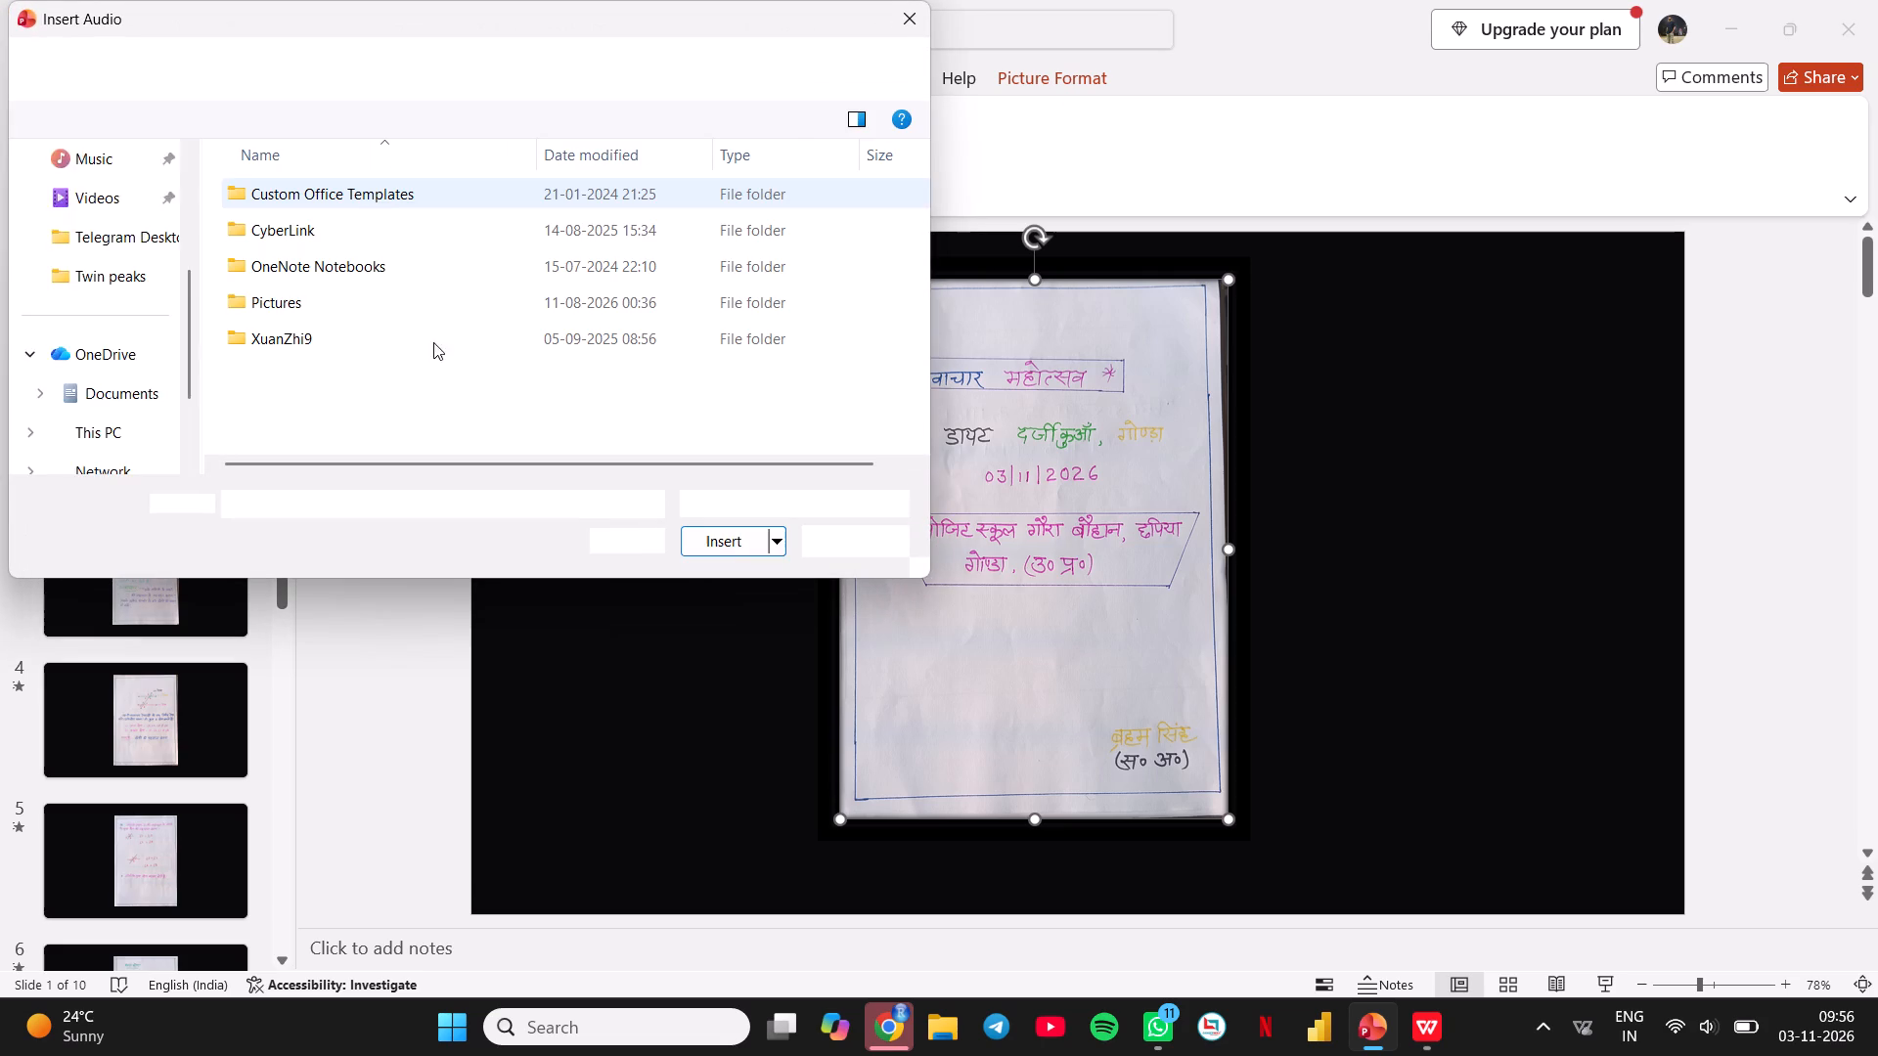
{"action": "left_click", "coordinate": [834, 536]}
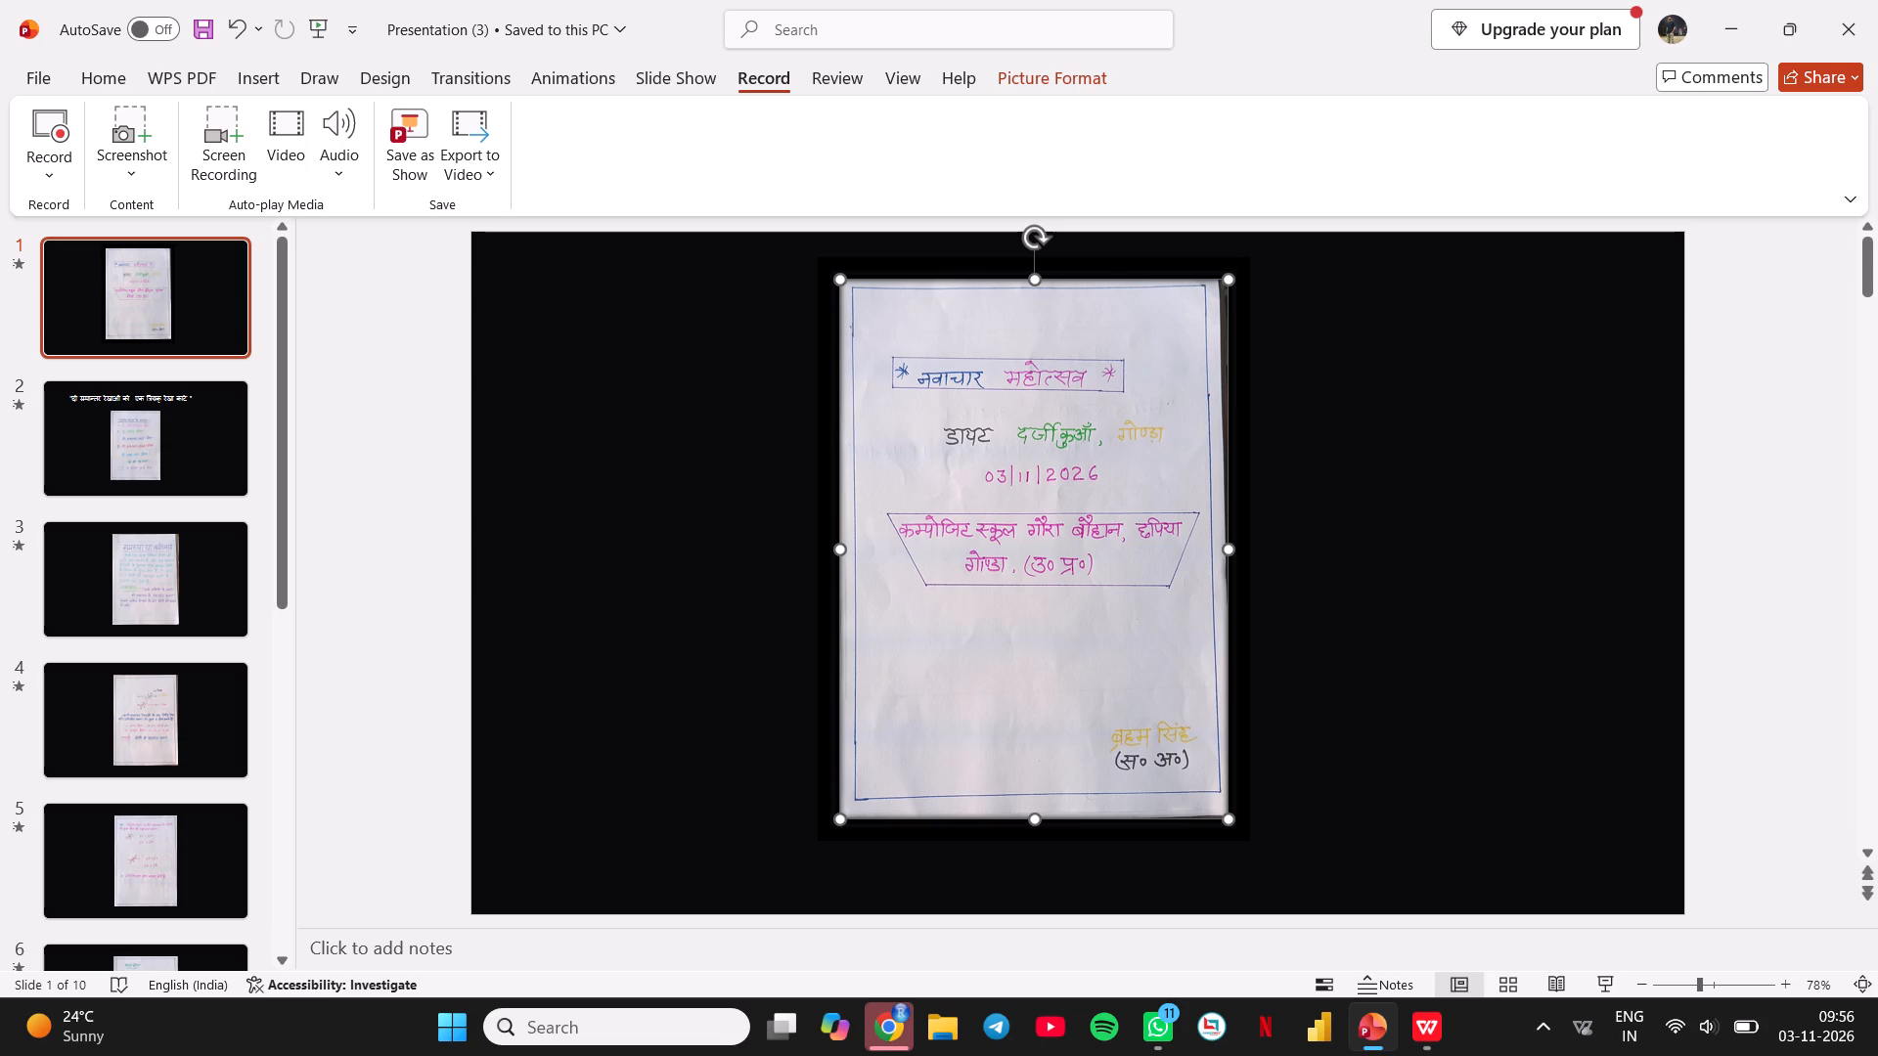
Export the presentation as a Full HD (1080p) video, saved as MPEG-4 file Presentation (3) in the Downloads folder.
{"action": "left_click", "coordinate": [480, 135]}
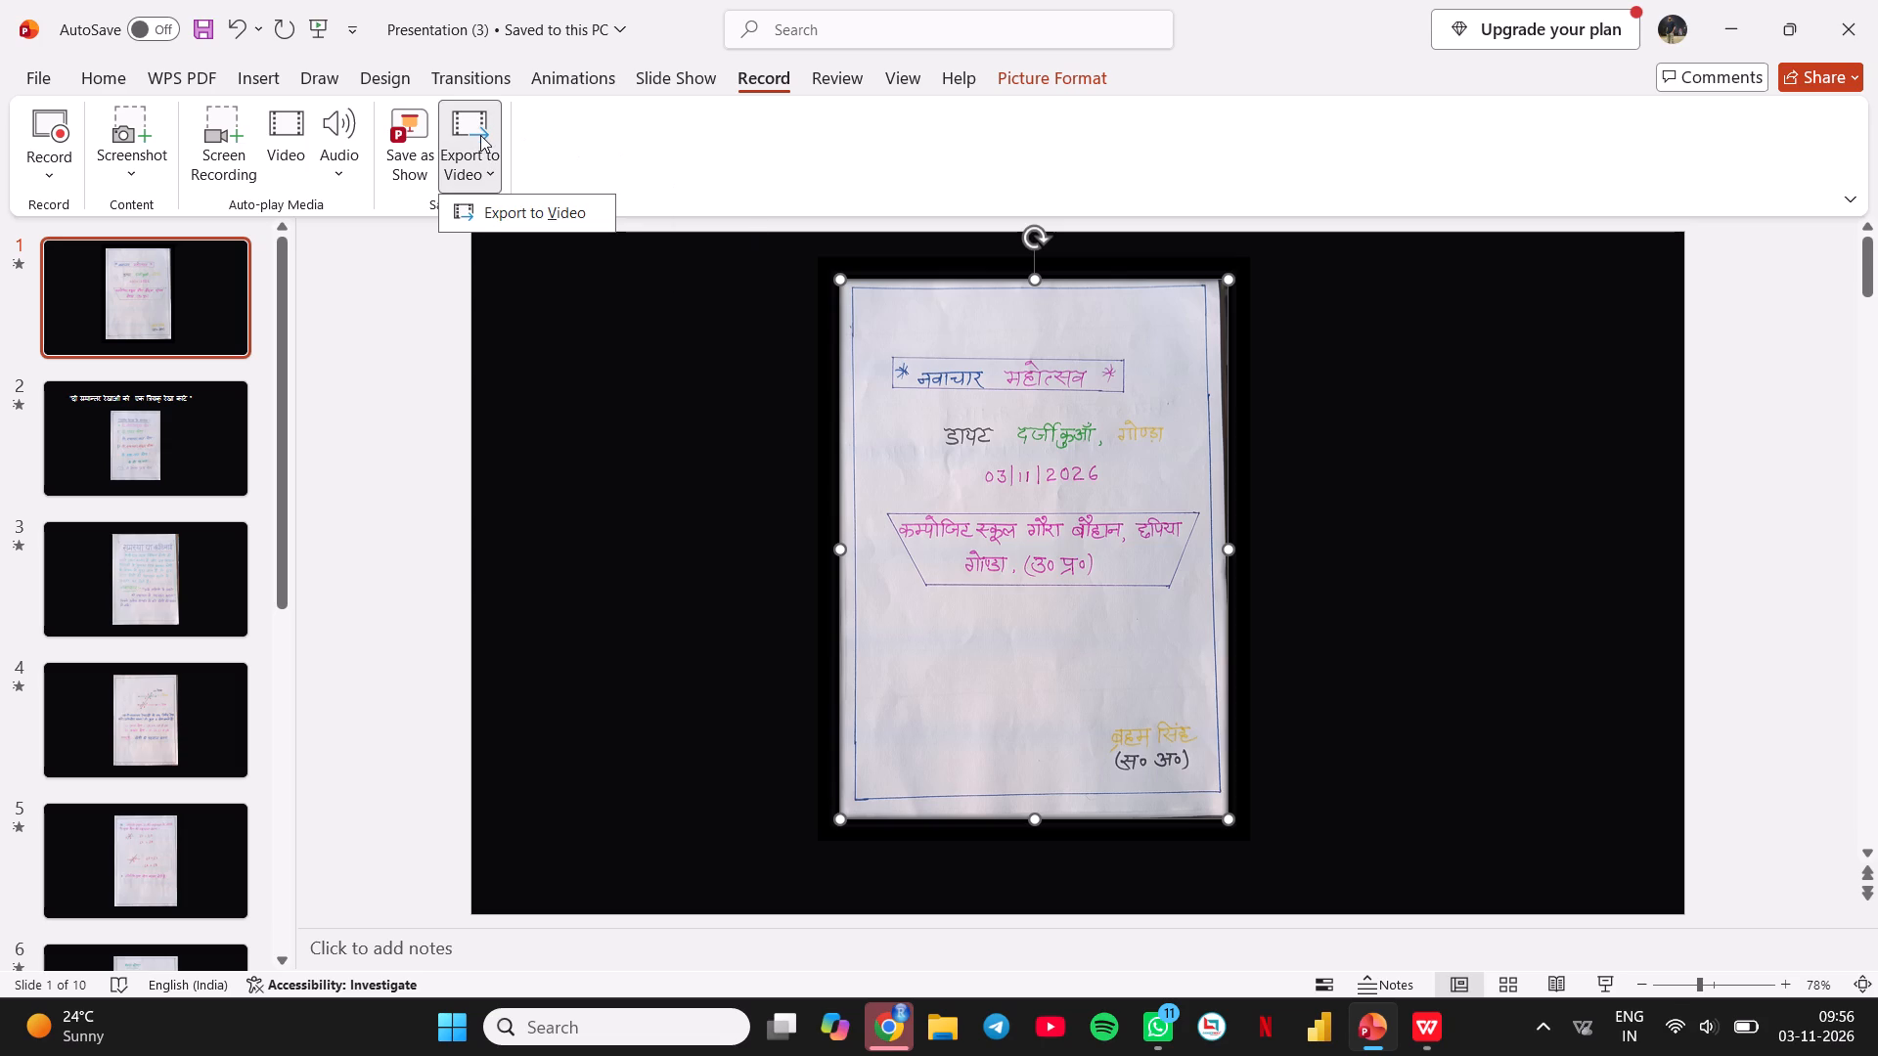
{"action": "left_click", "coordinate": [517, 202]}
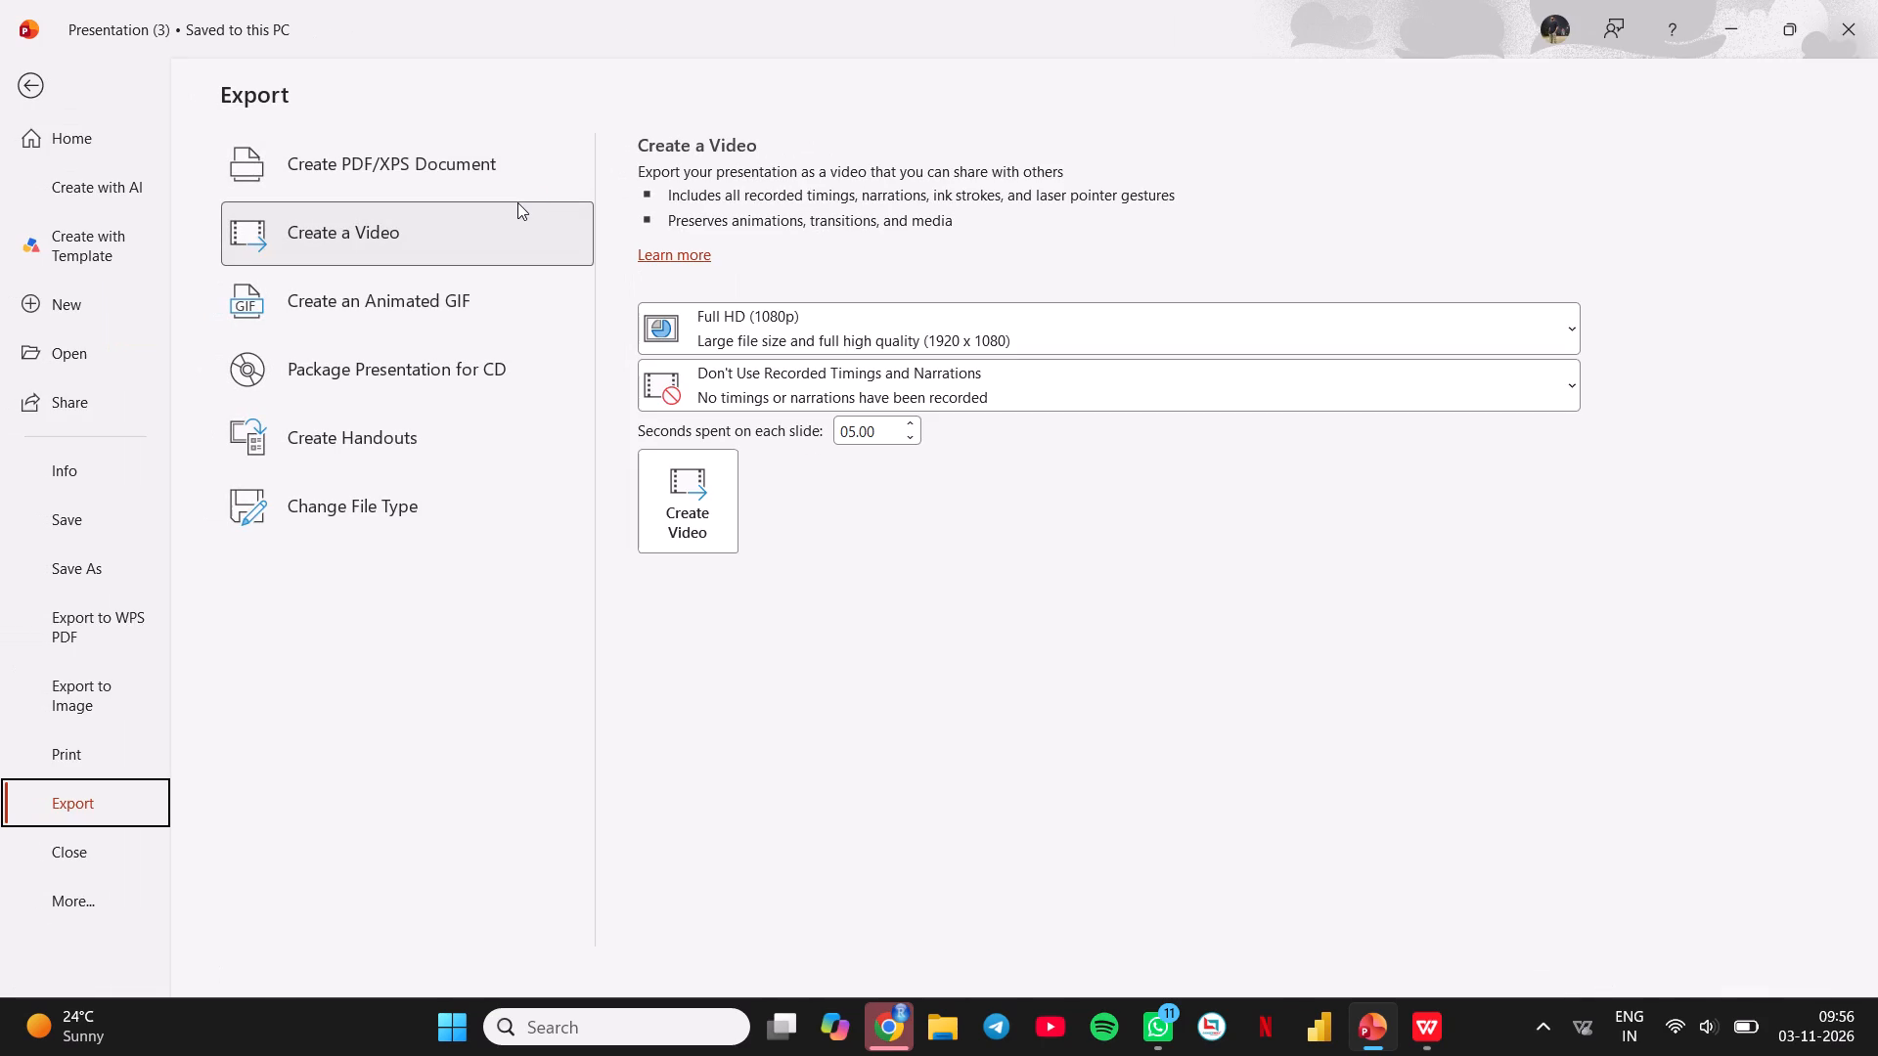
{"action": "left_click", "coordinate": [700, 532]}
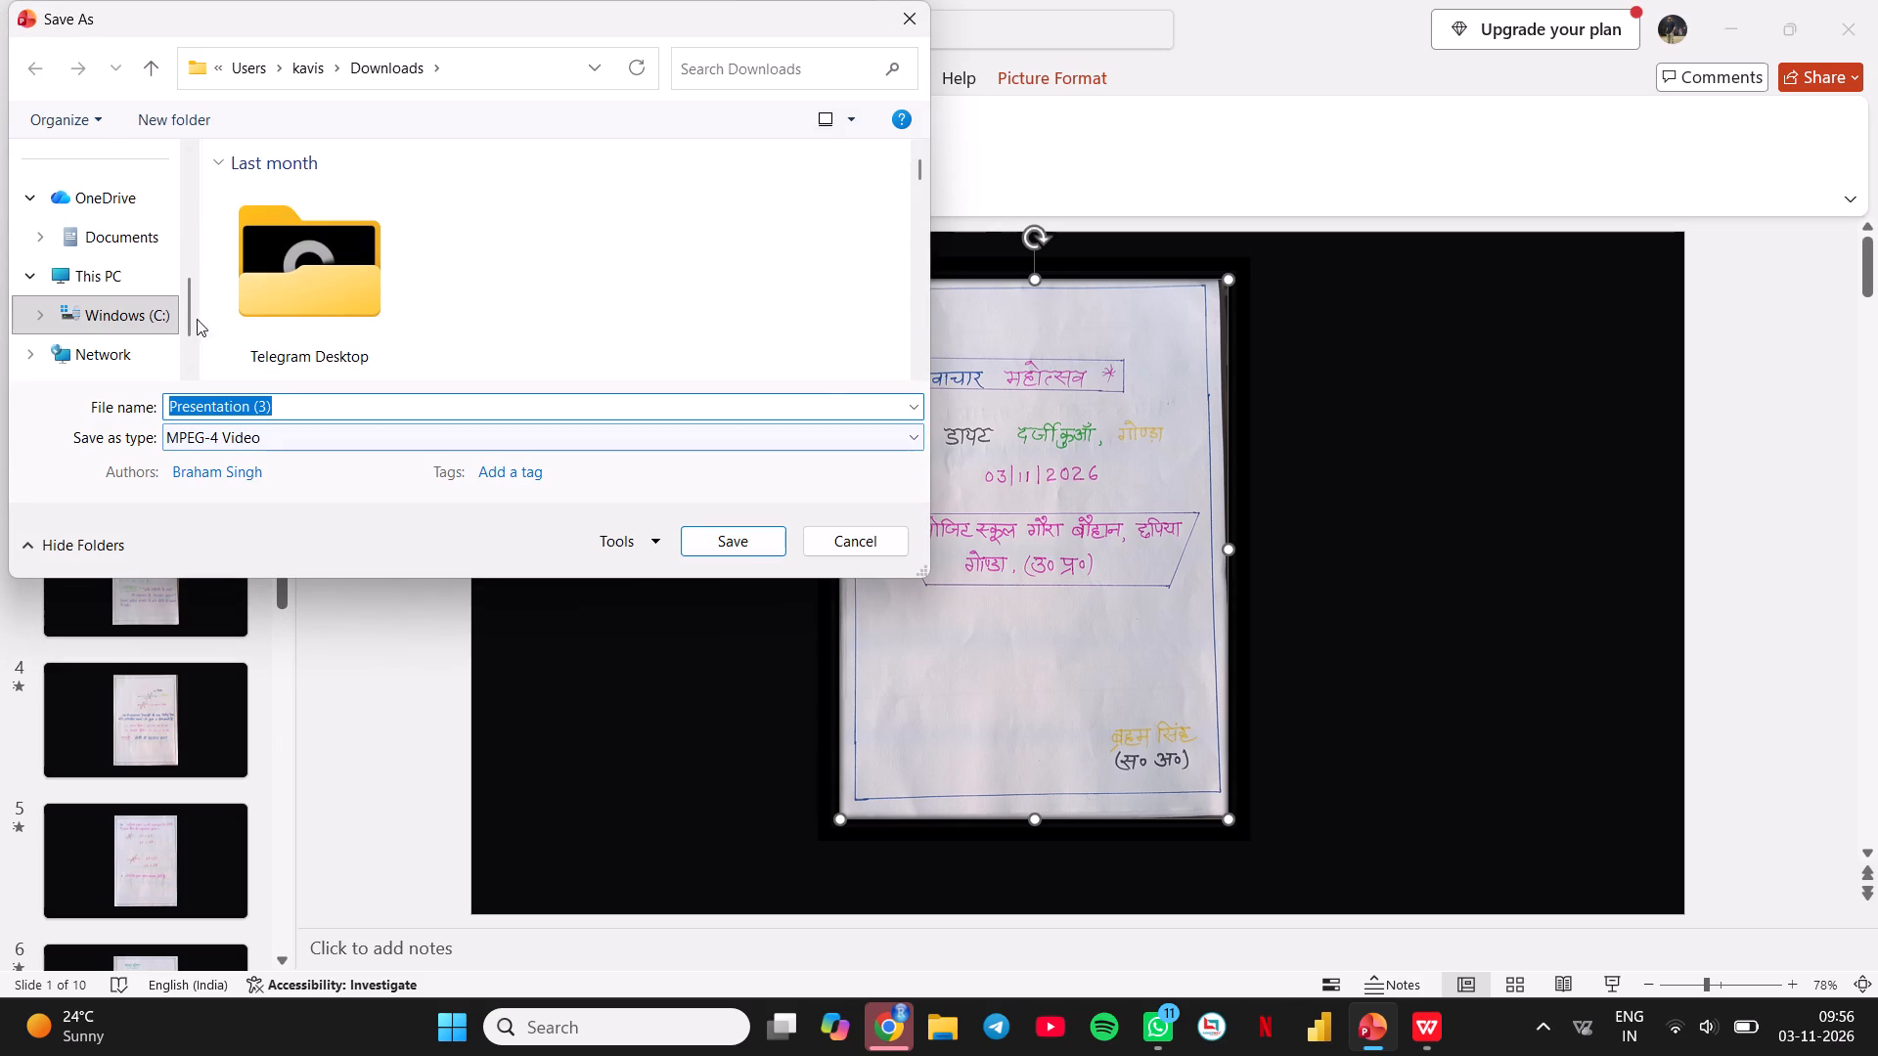
{"action": "scroll", "coordinate": [271, 334], "scroll_direction": "up", "scroll_amount": 1}
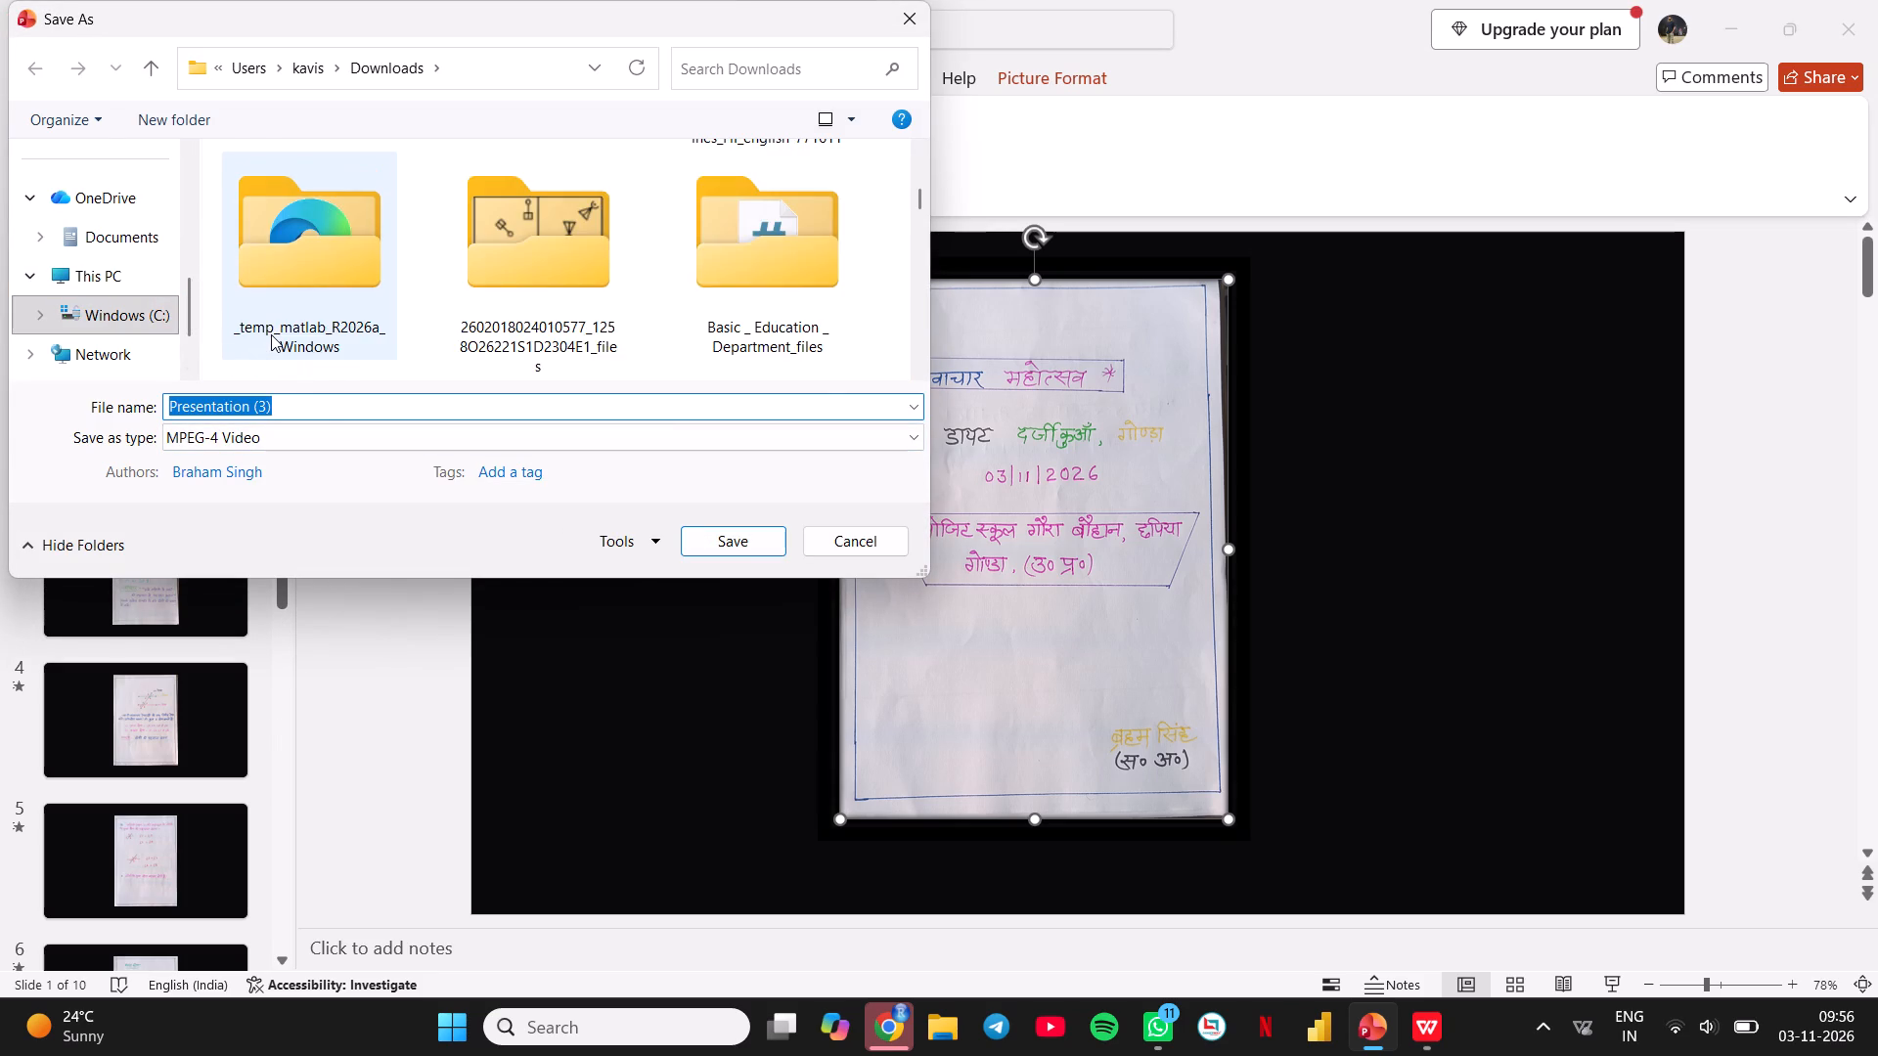
{"action": "scroll", "coordinate": [271, 334], "scroll_direction": "up", "scroll_amount": 1}
{"action": "scroll", "coordinate": [102, 265], "scroll_direction": "down", "scroll_amount": 1}
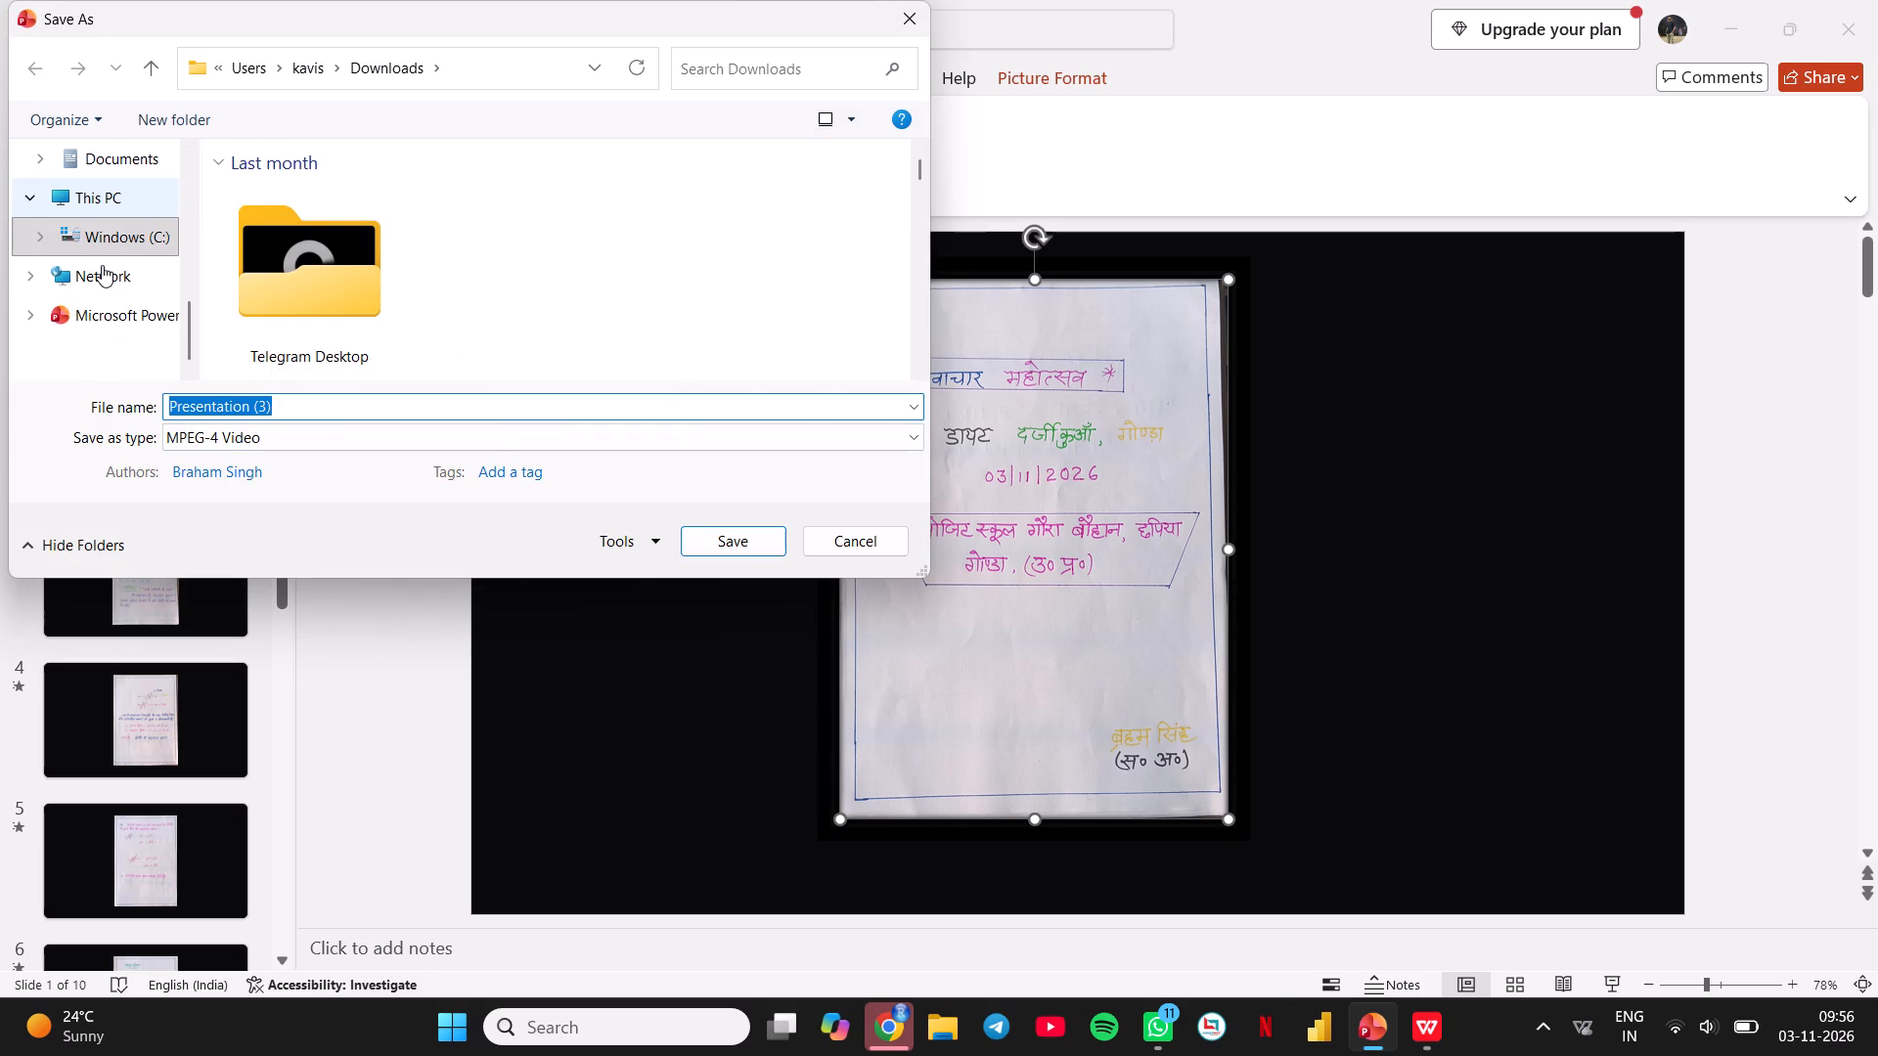
{"action": "scroll", "coordinate": [102, 265], "scroll_direction": "up", "scroll_amount": 2}
{"action": "left_click", "coordinate": [118, 336]}
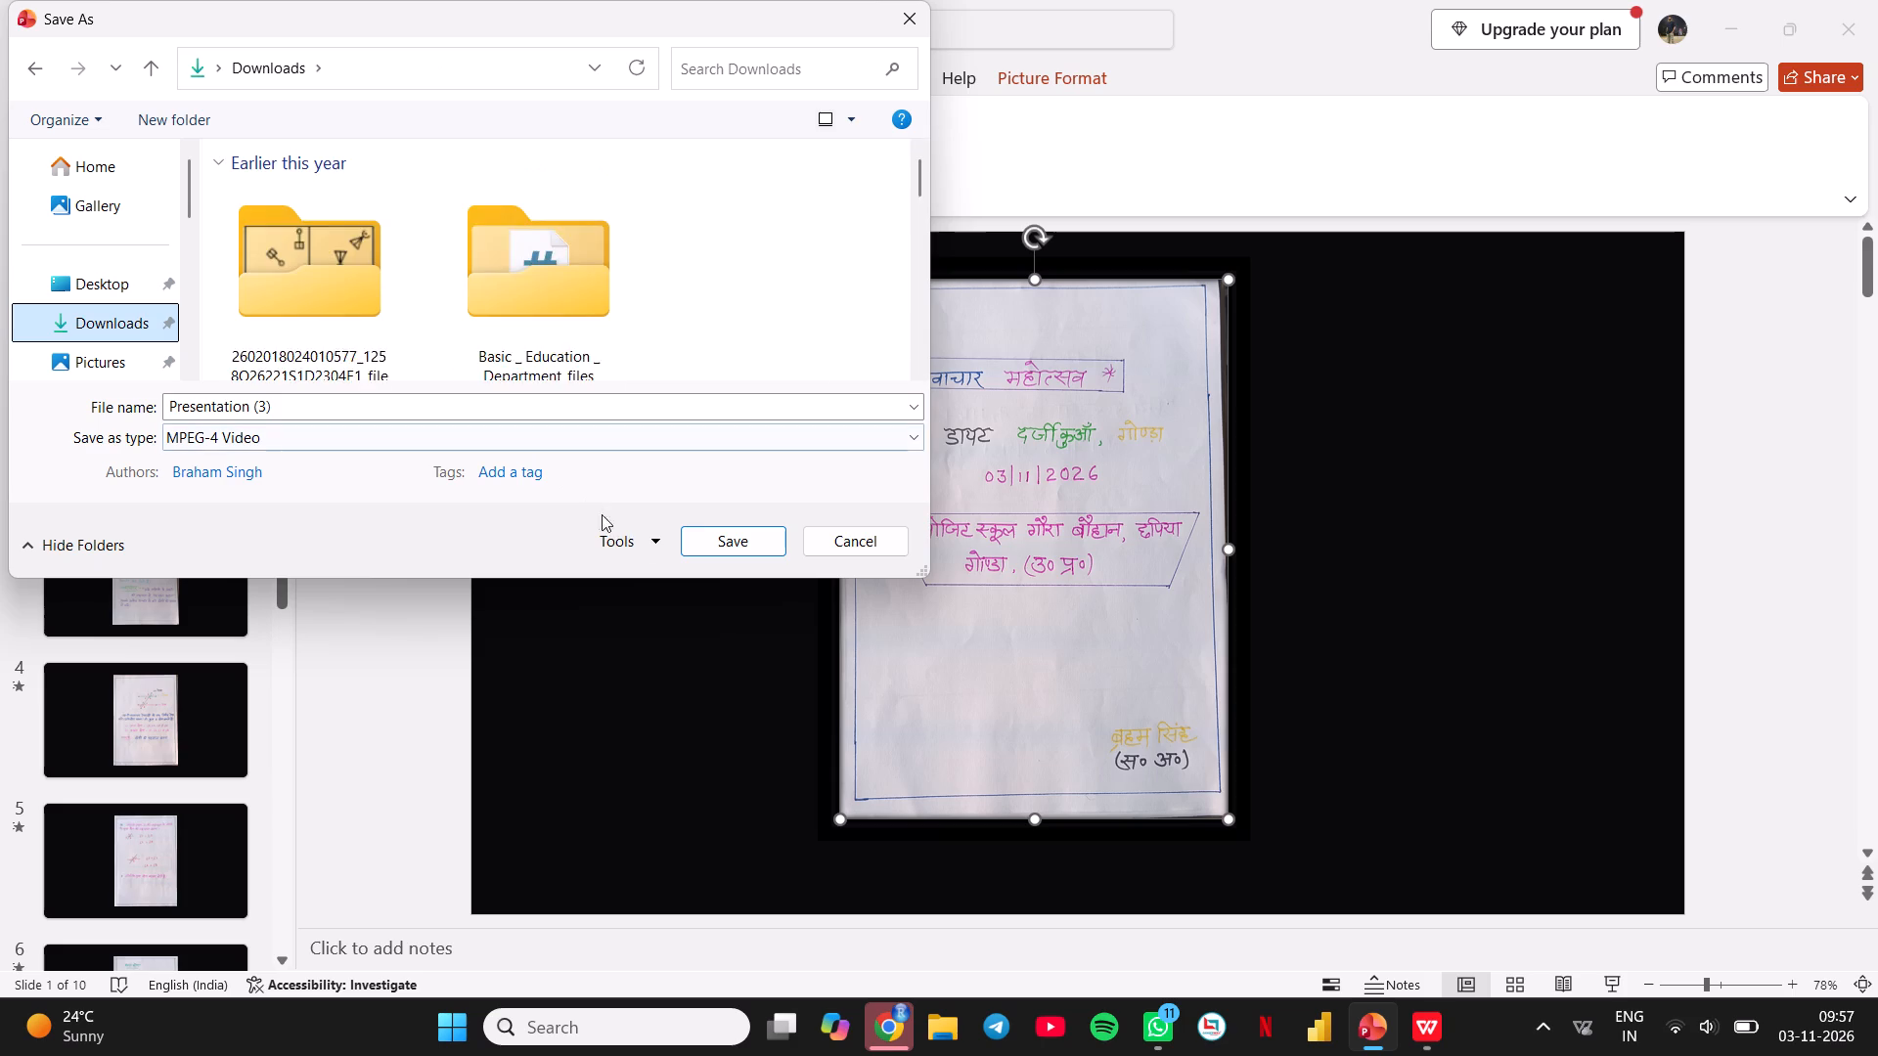
{"action": "left_click", "coordinate": [700, 532]}
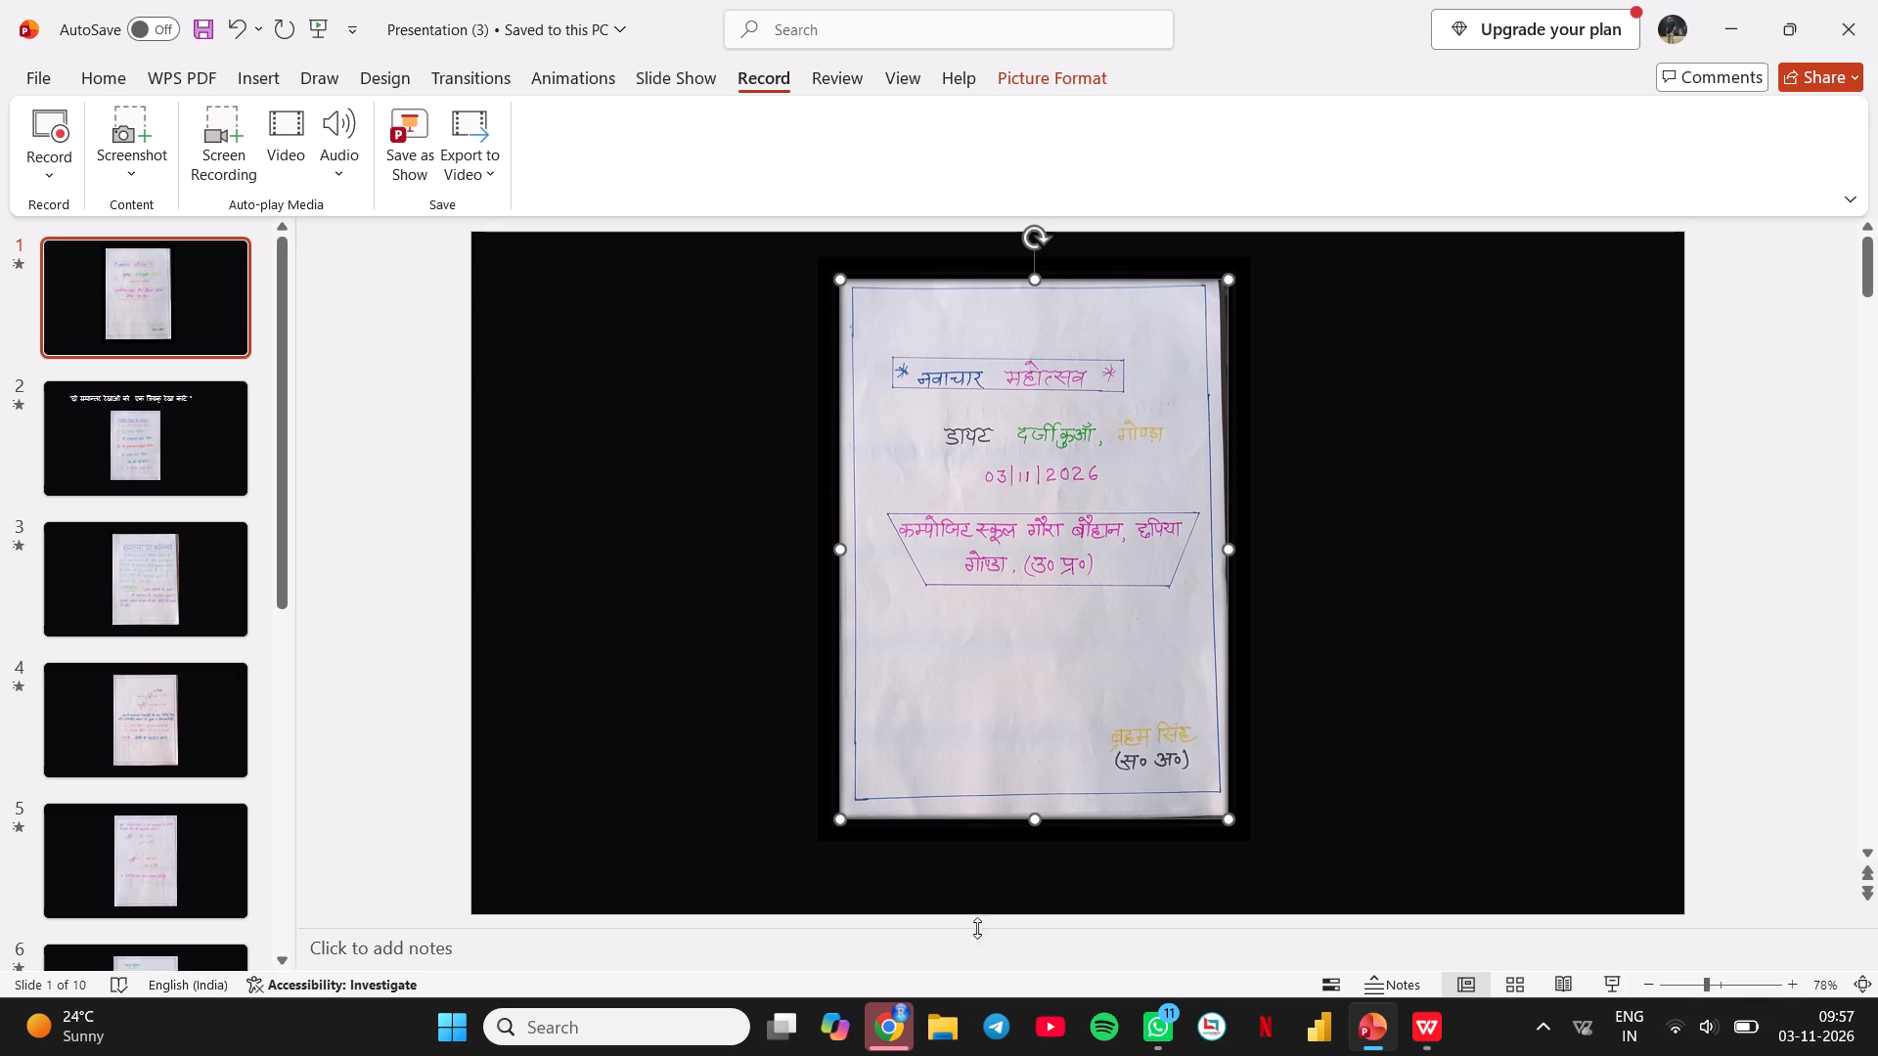
Switch to File Explorer and open the exported Presentation (3) video from Downloads with PotPlayer (64-Bit).
{"action": "left_click", "coordinate": [951, 1033]}
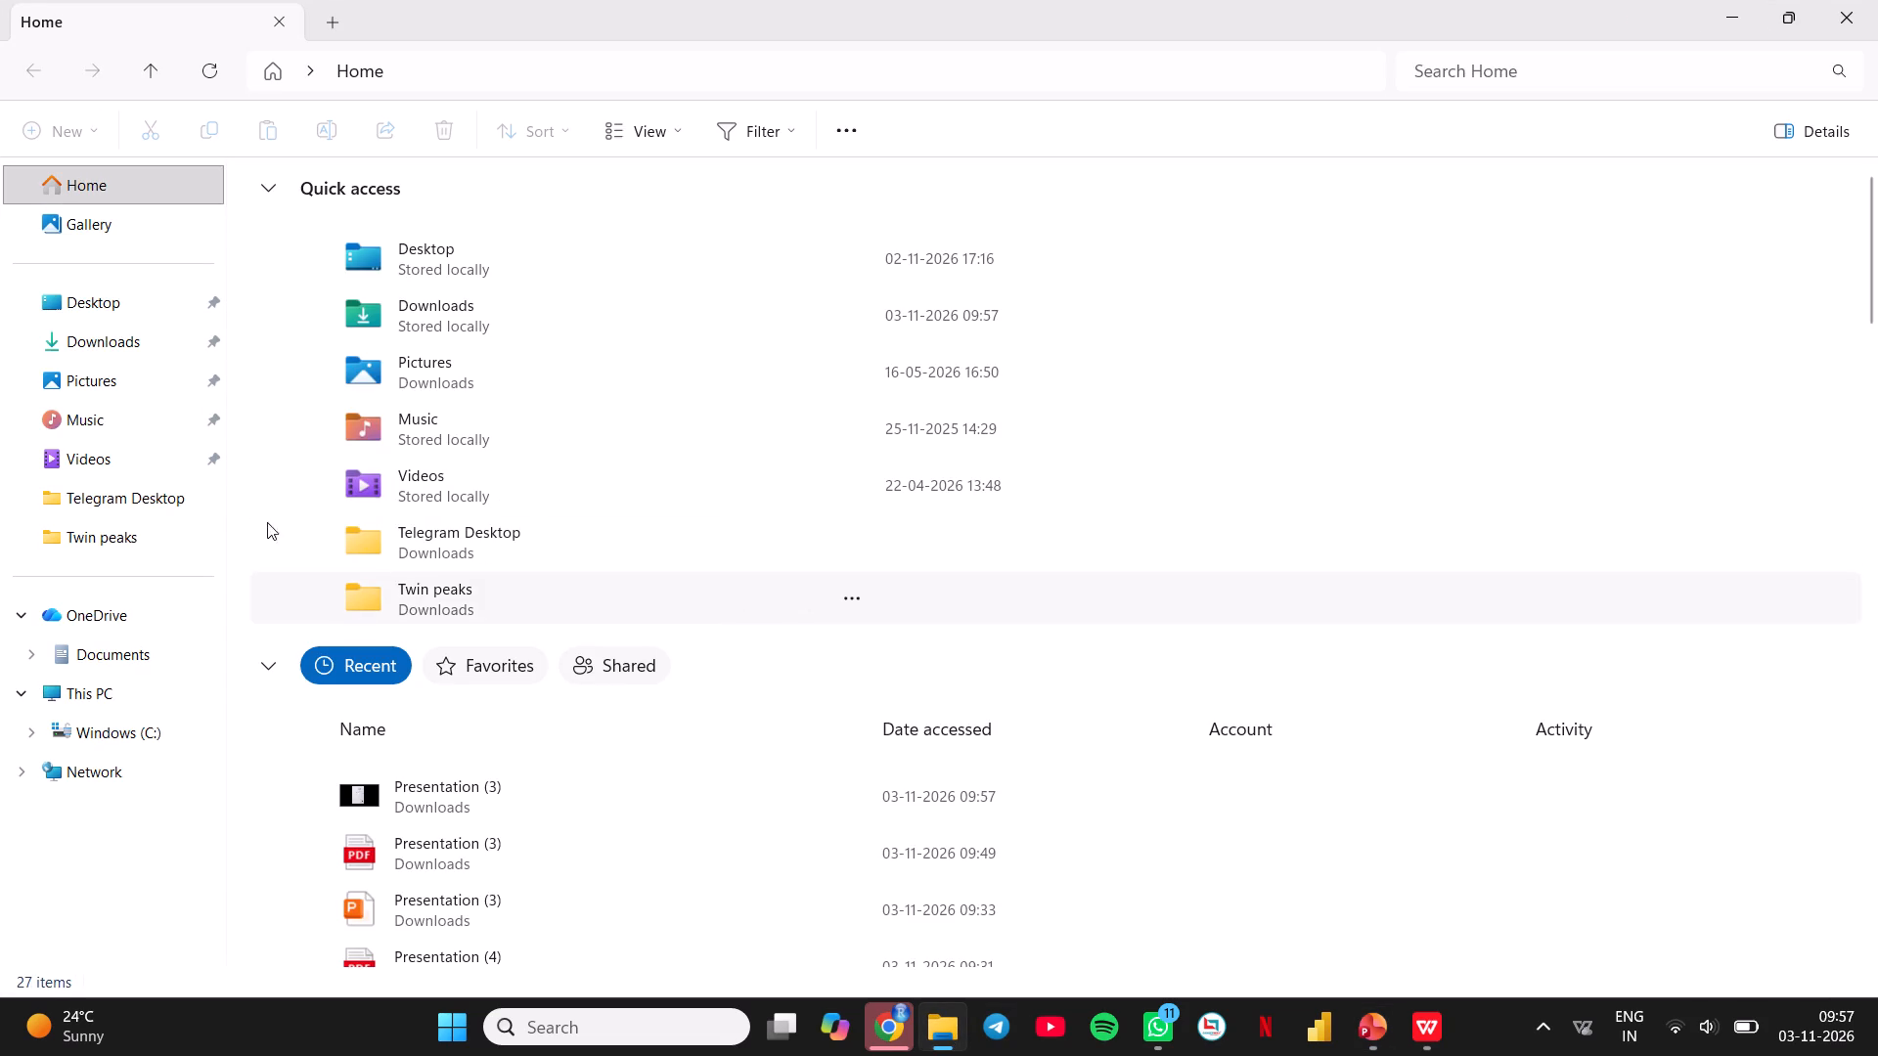
{"action": "left_click", "coordinate": [197, 345]}
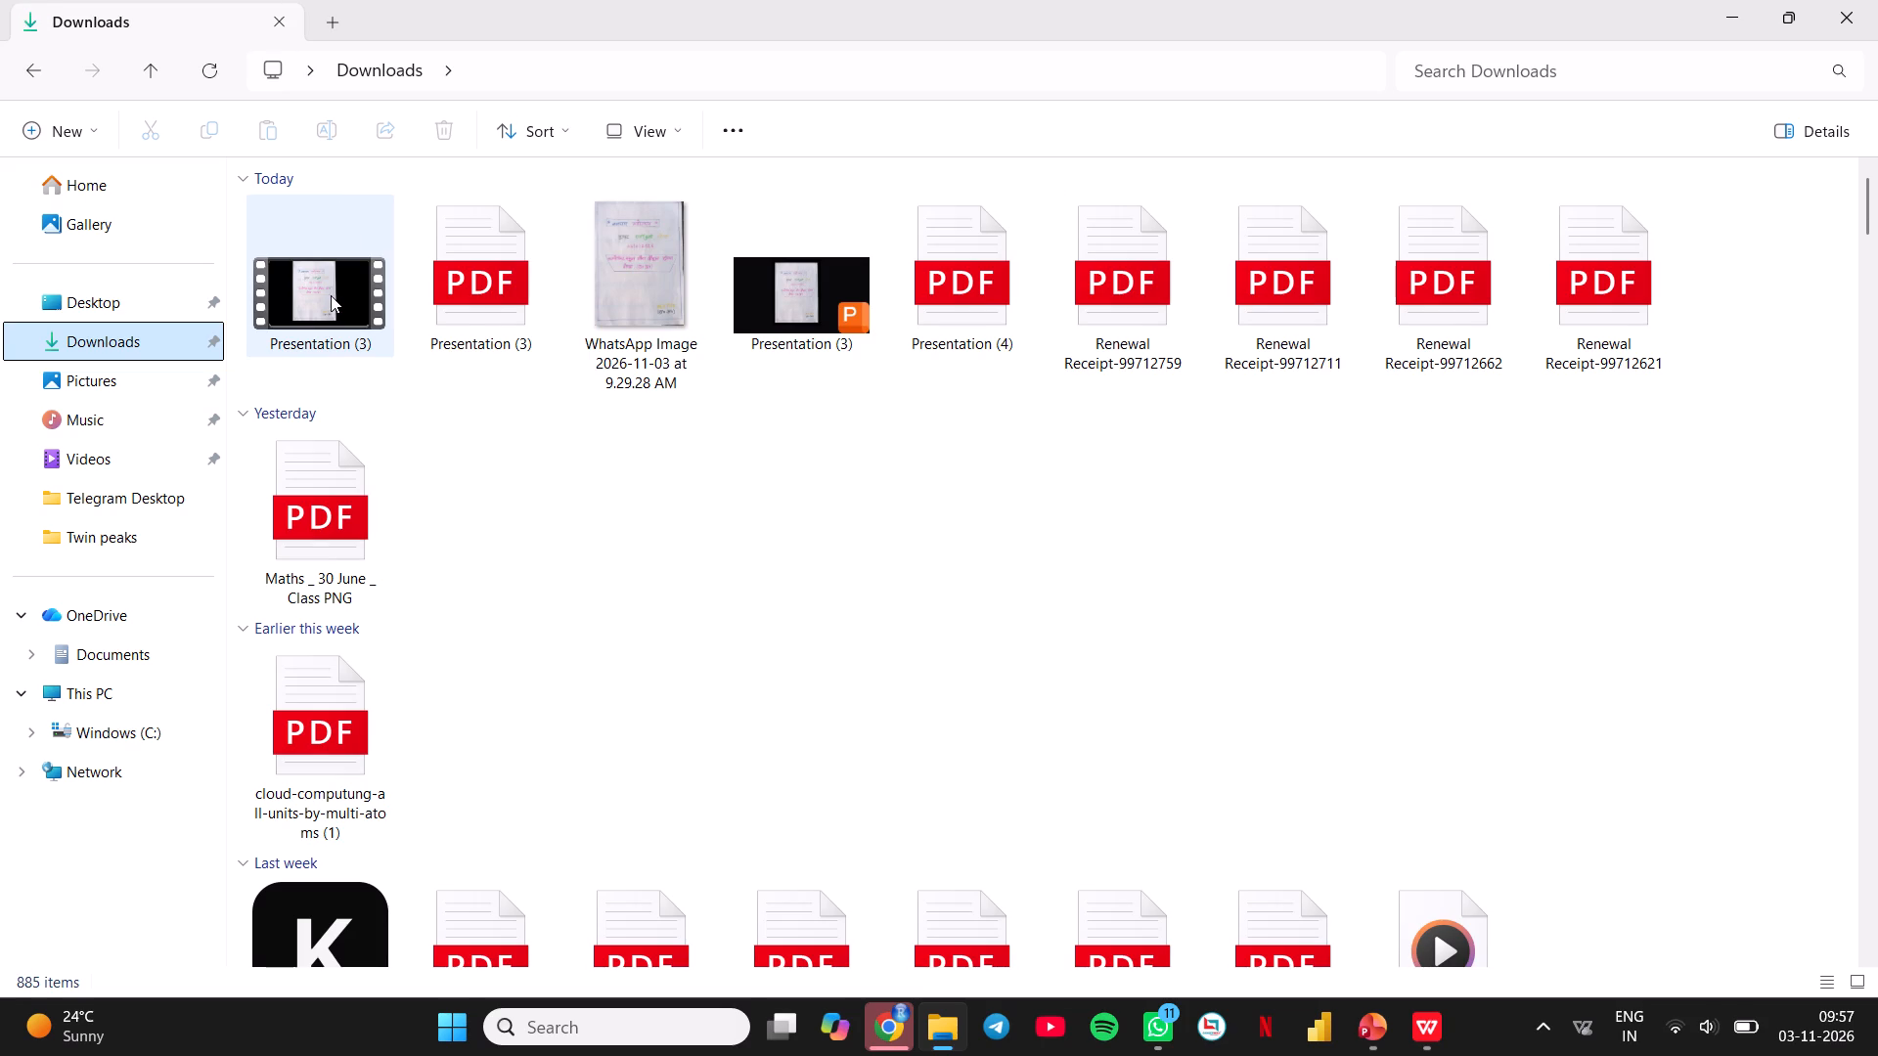
{"action": "left_click", "coordinate": [331, 295]}
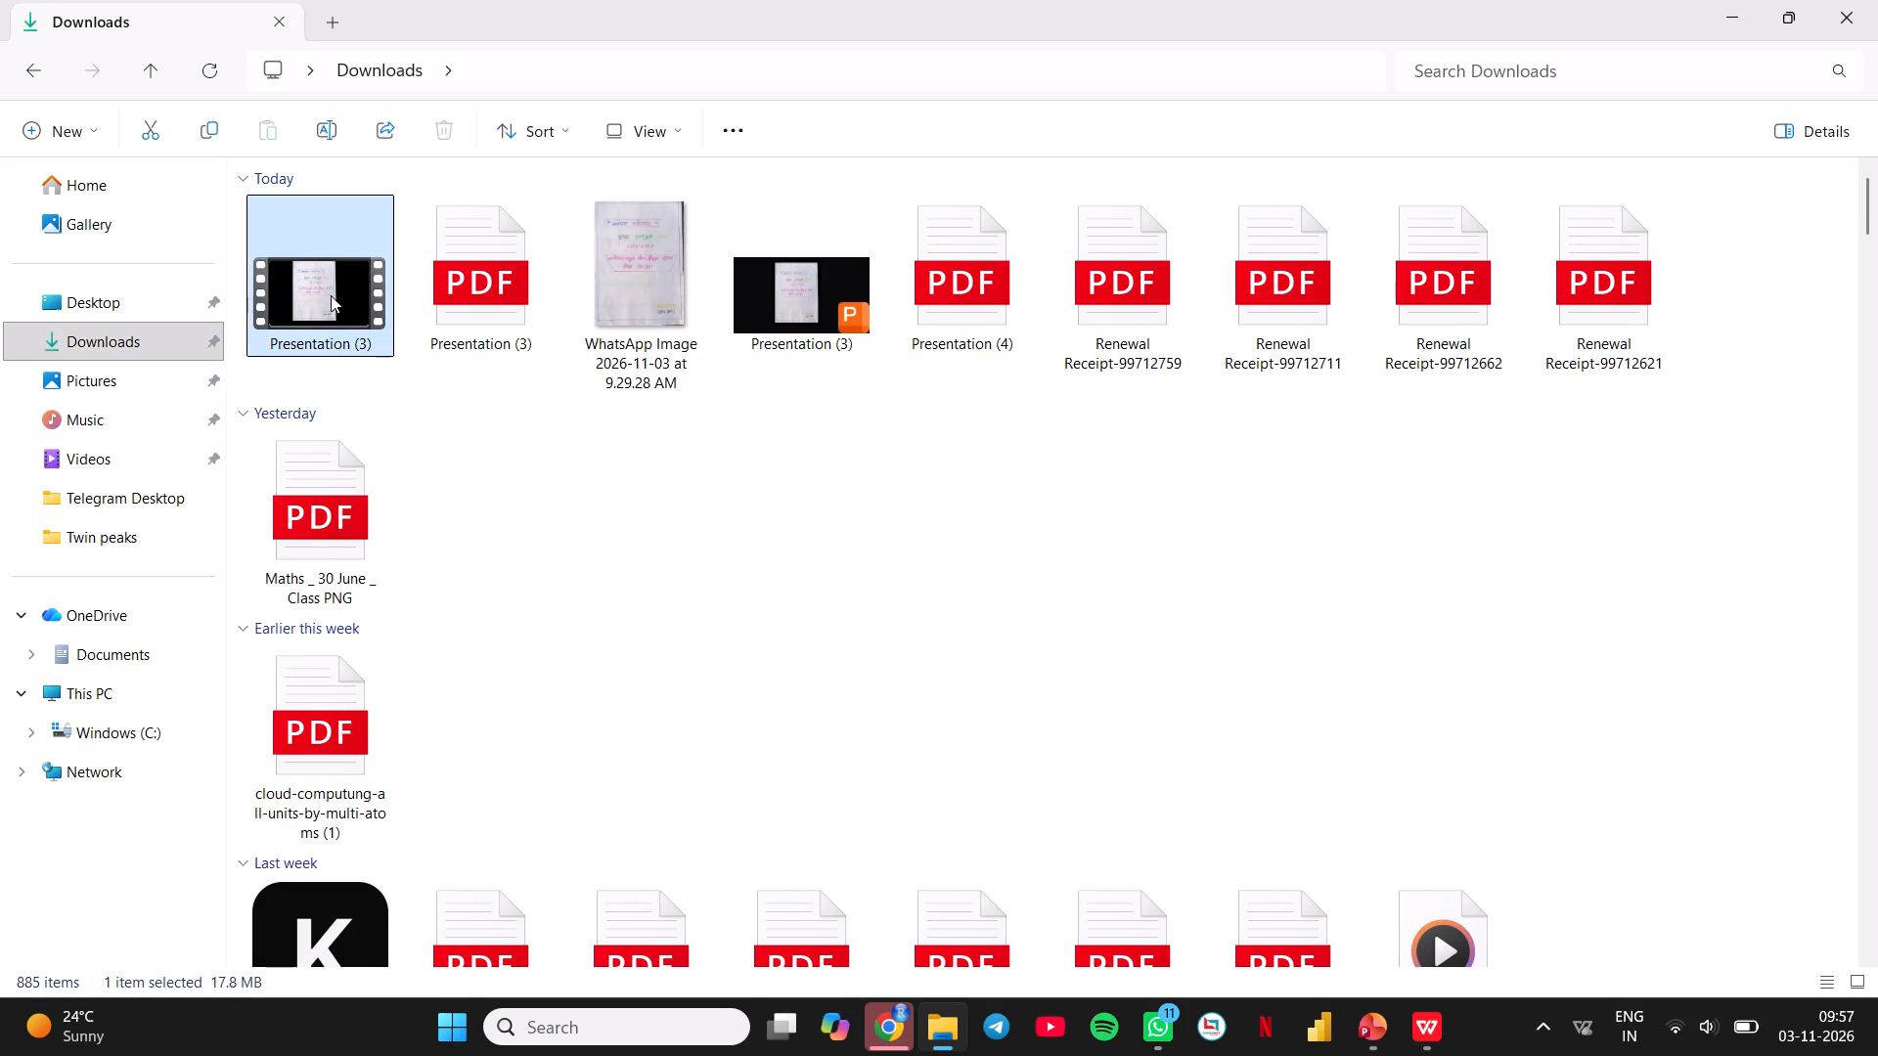
{"action": "right_click", "coordinate": [331, 300]}
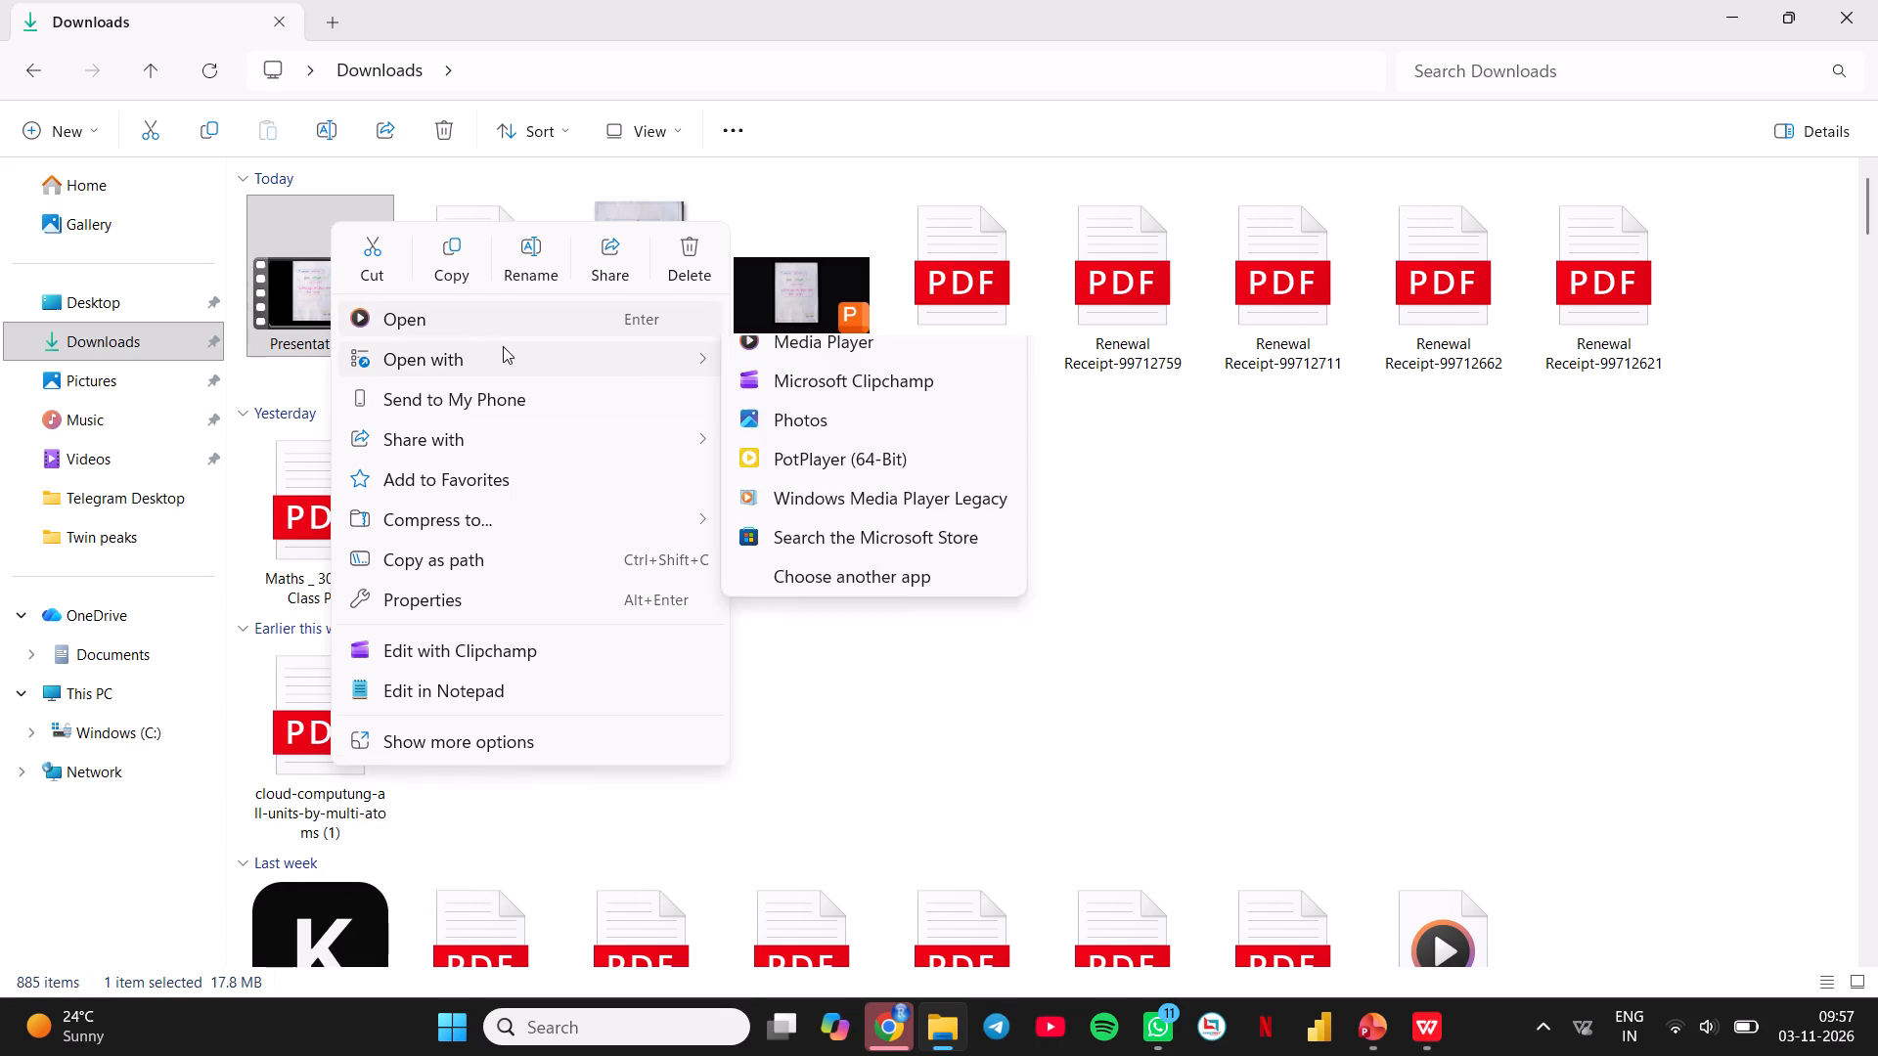
{"action": "left_click", "coordinate": [829, 533]}
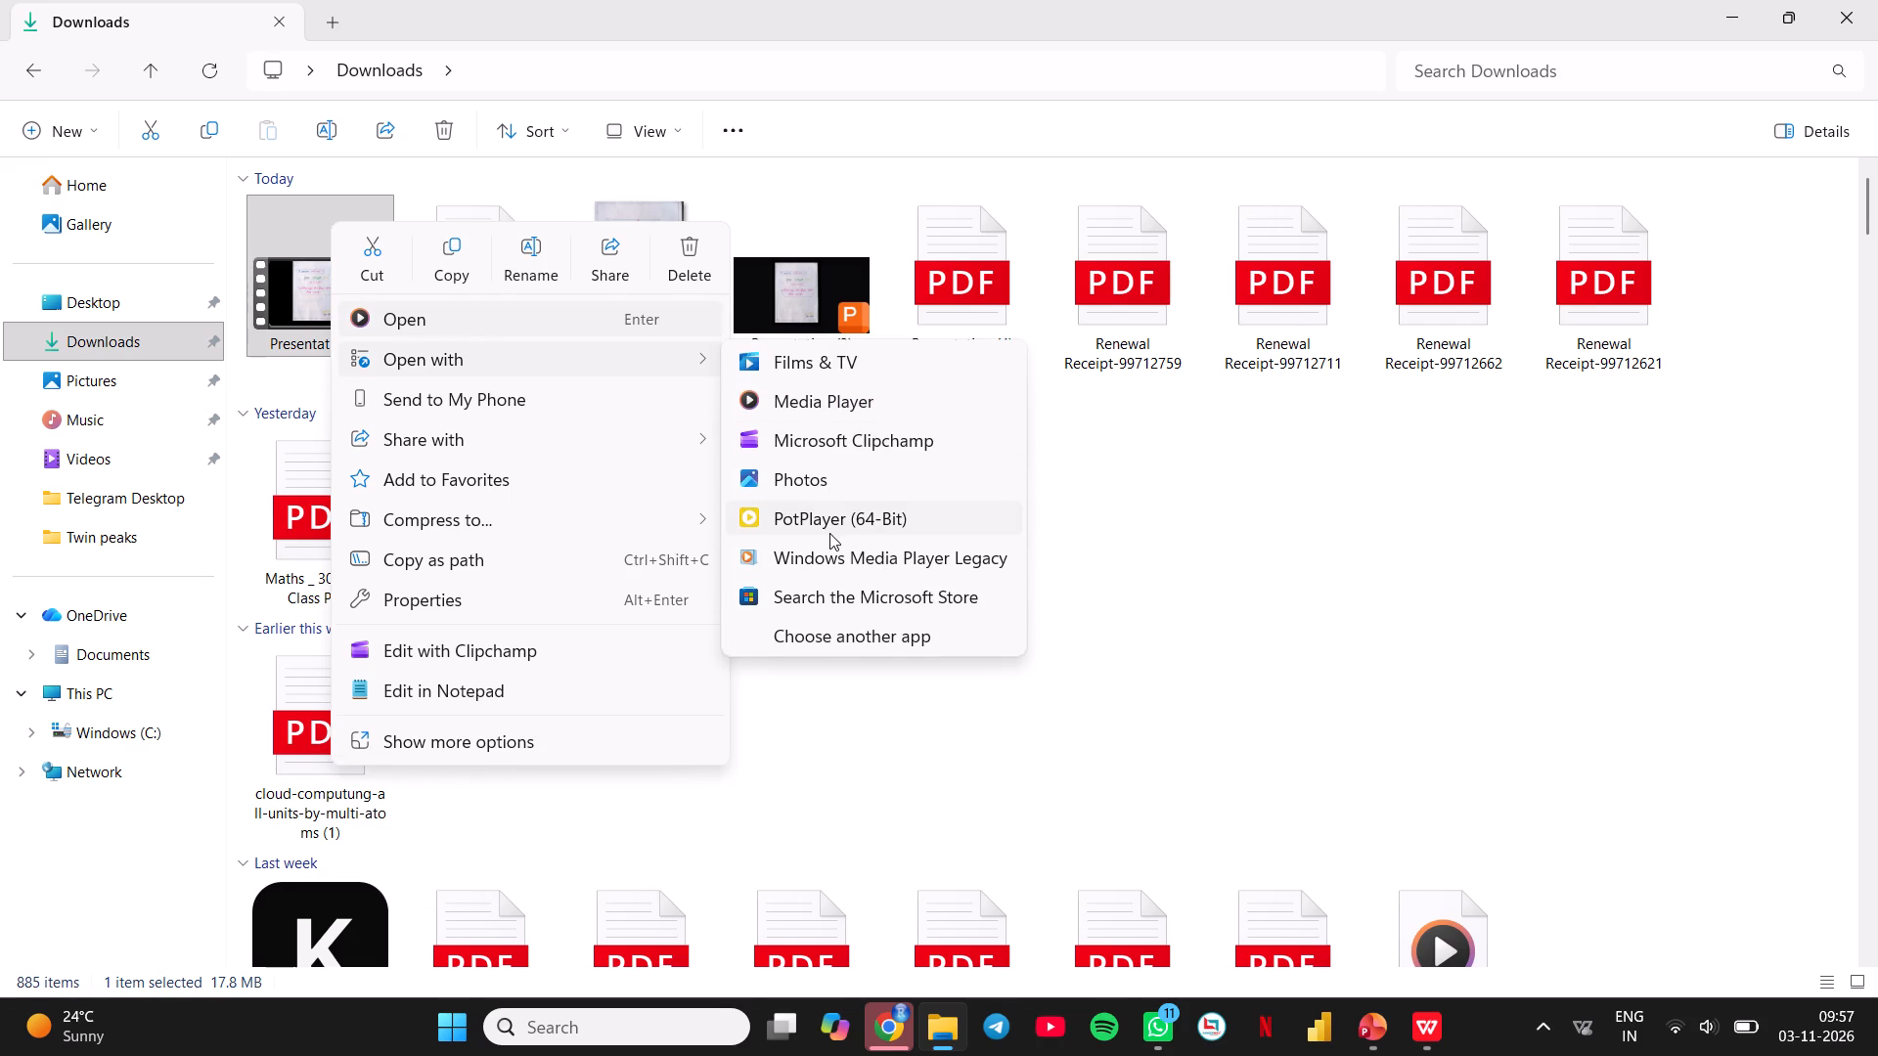
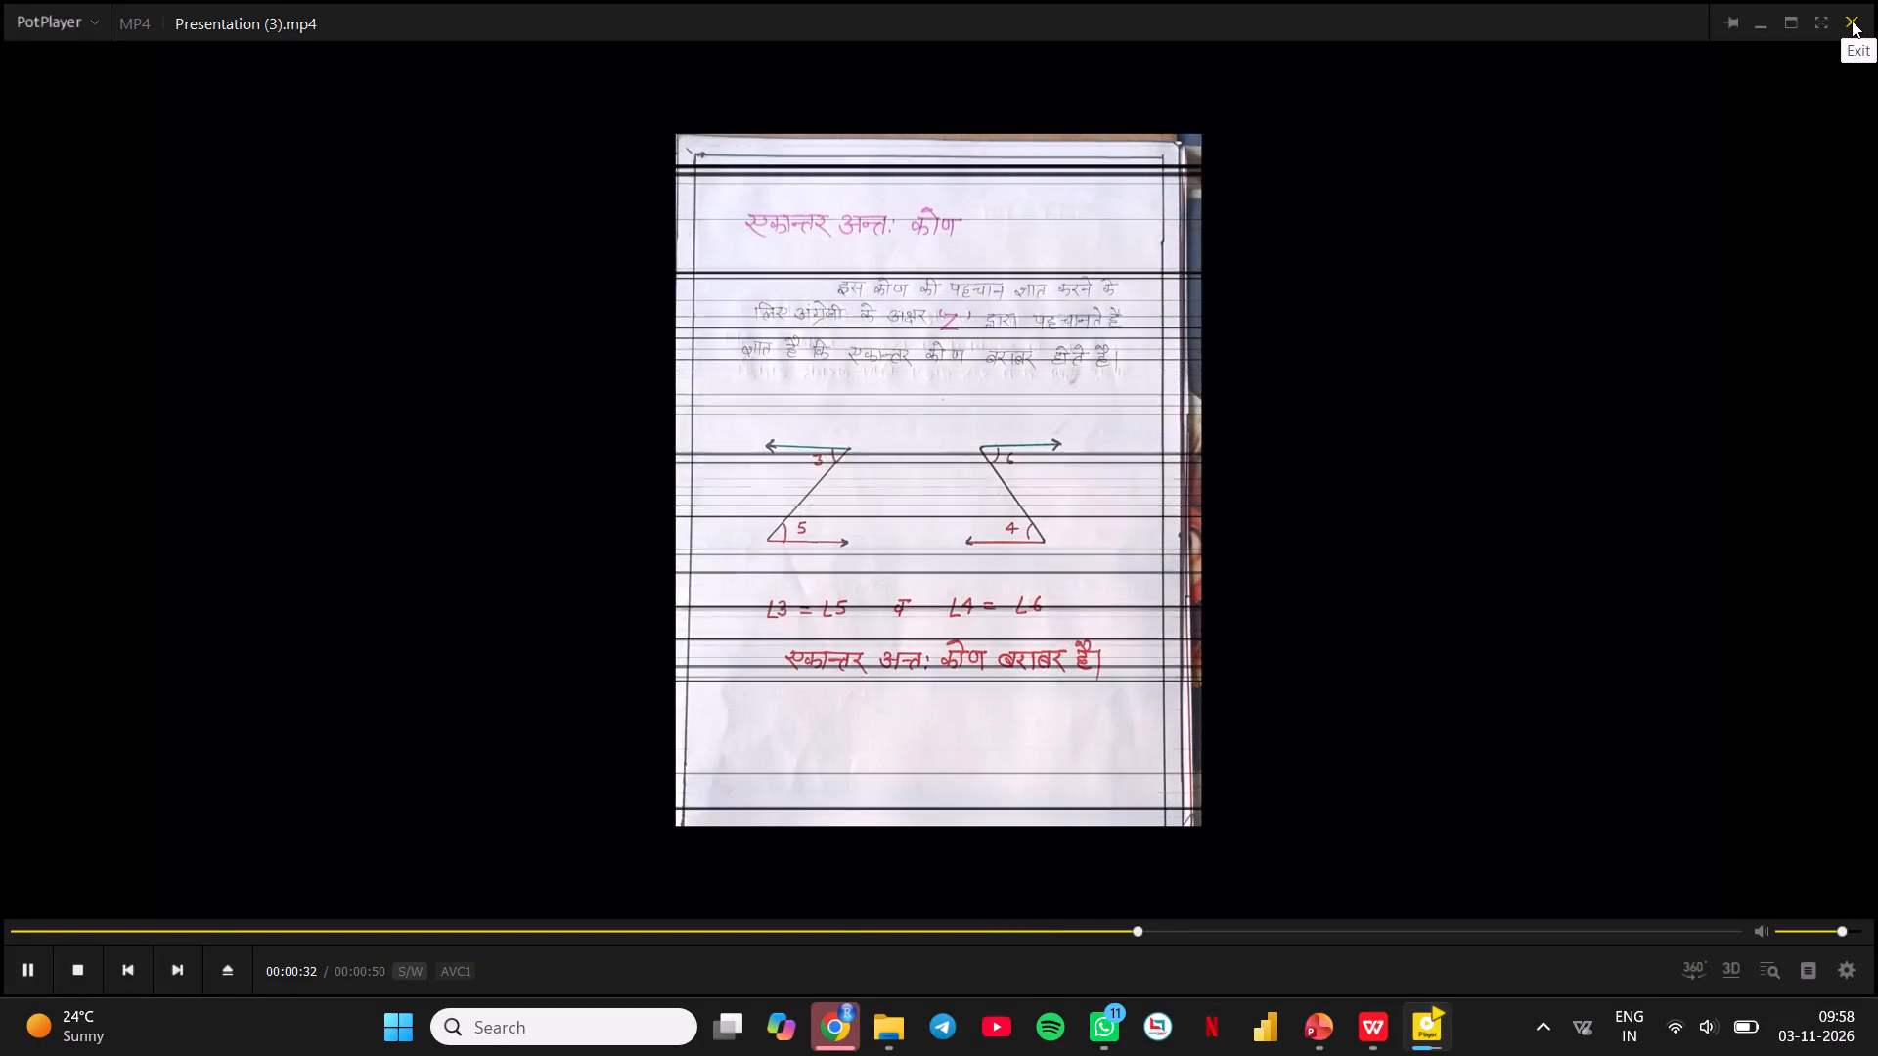
Close the Presentation (3) video and exit the player.
{"action": "left_click", "coordinate": [1852, 21]}
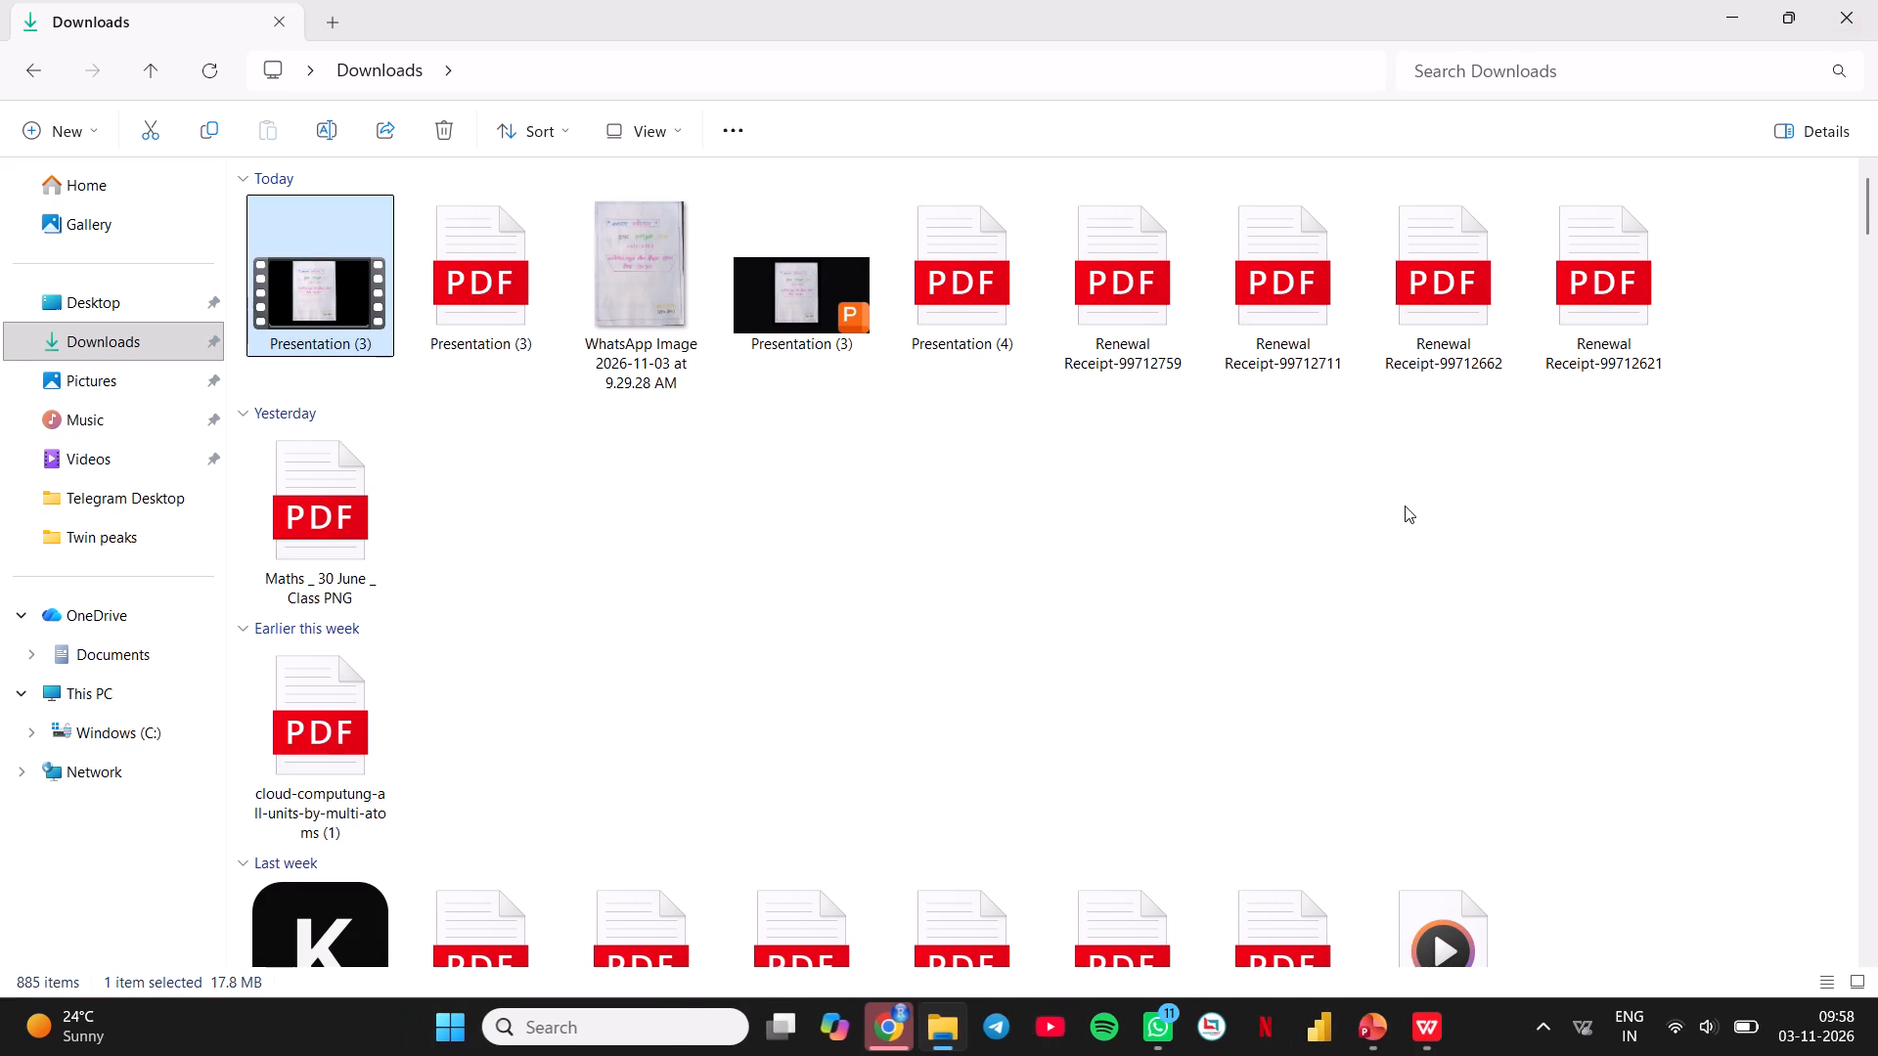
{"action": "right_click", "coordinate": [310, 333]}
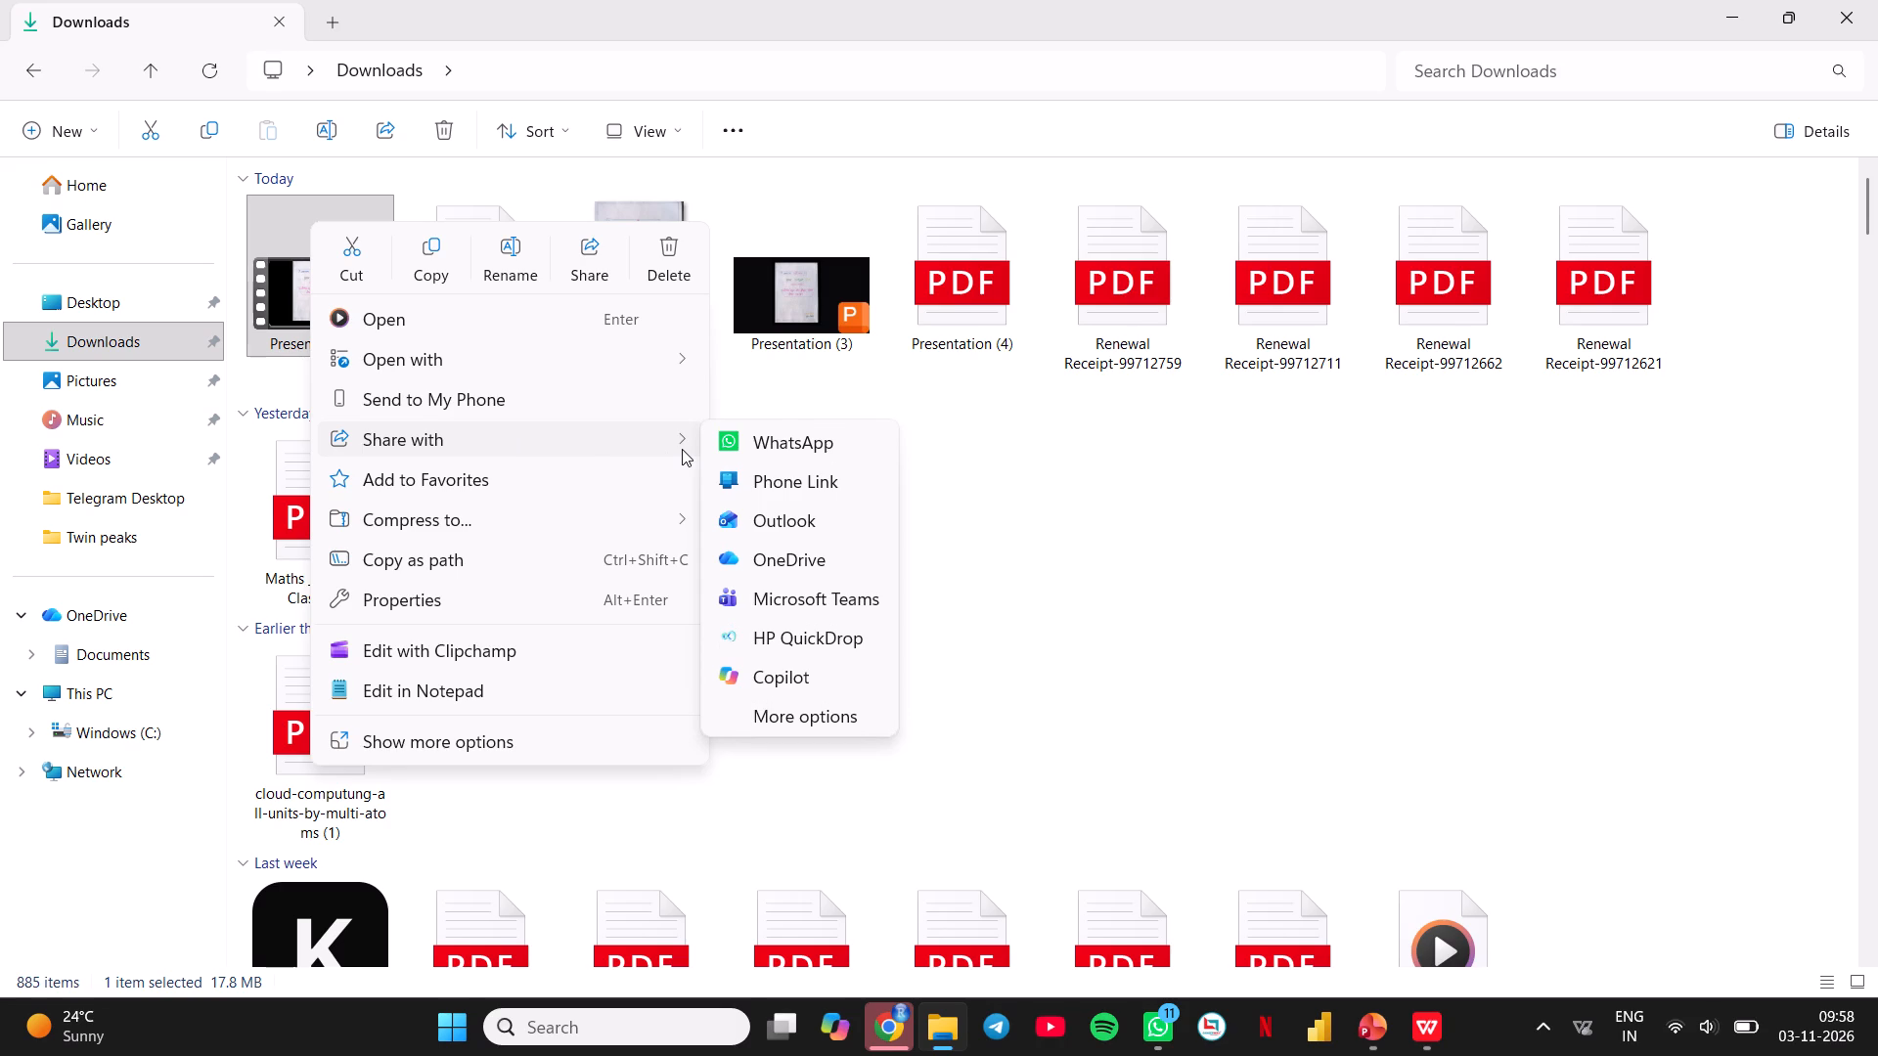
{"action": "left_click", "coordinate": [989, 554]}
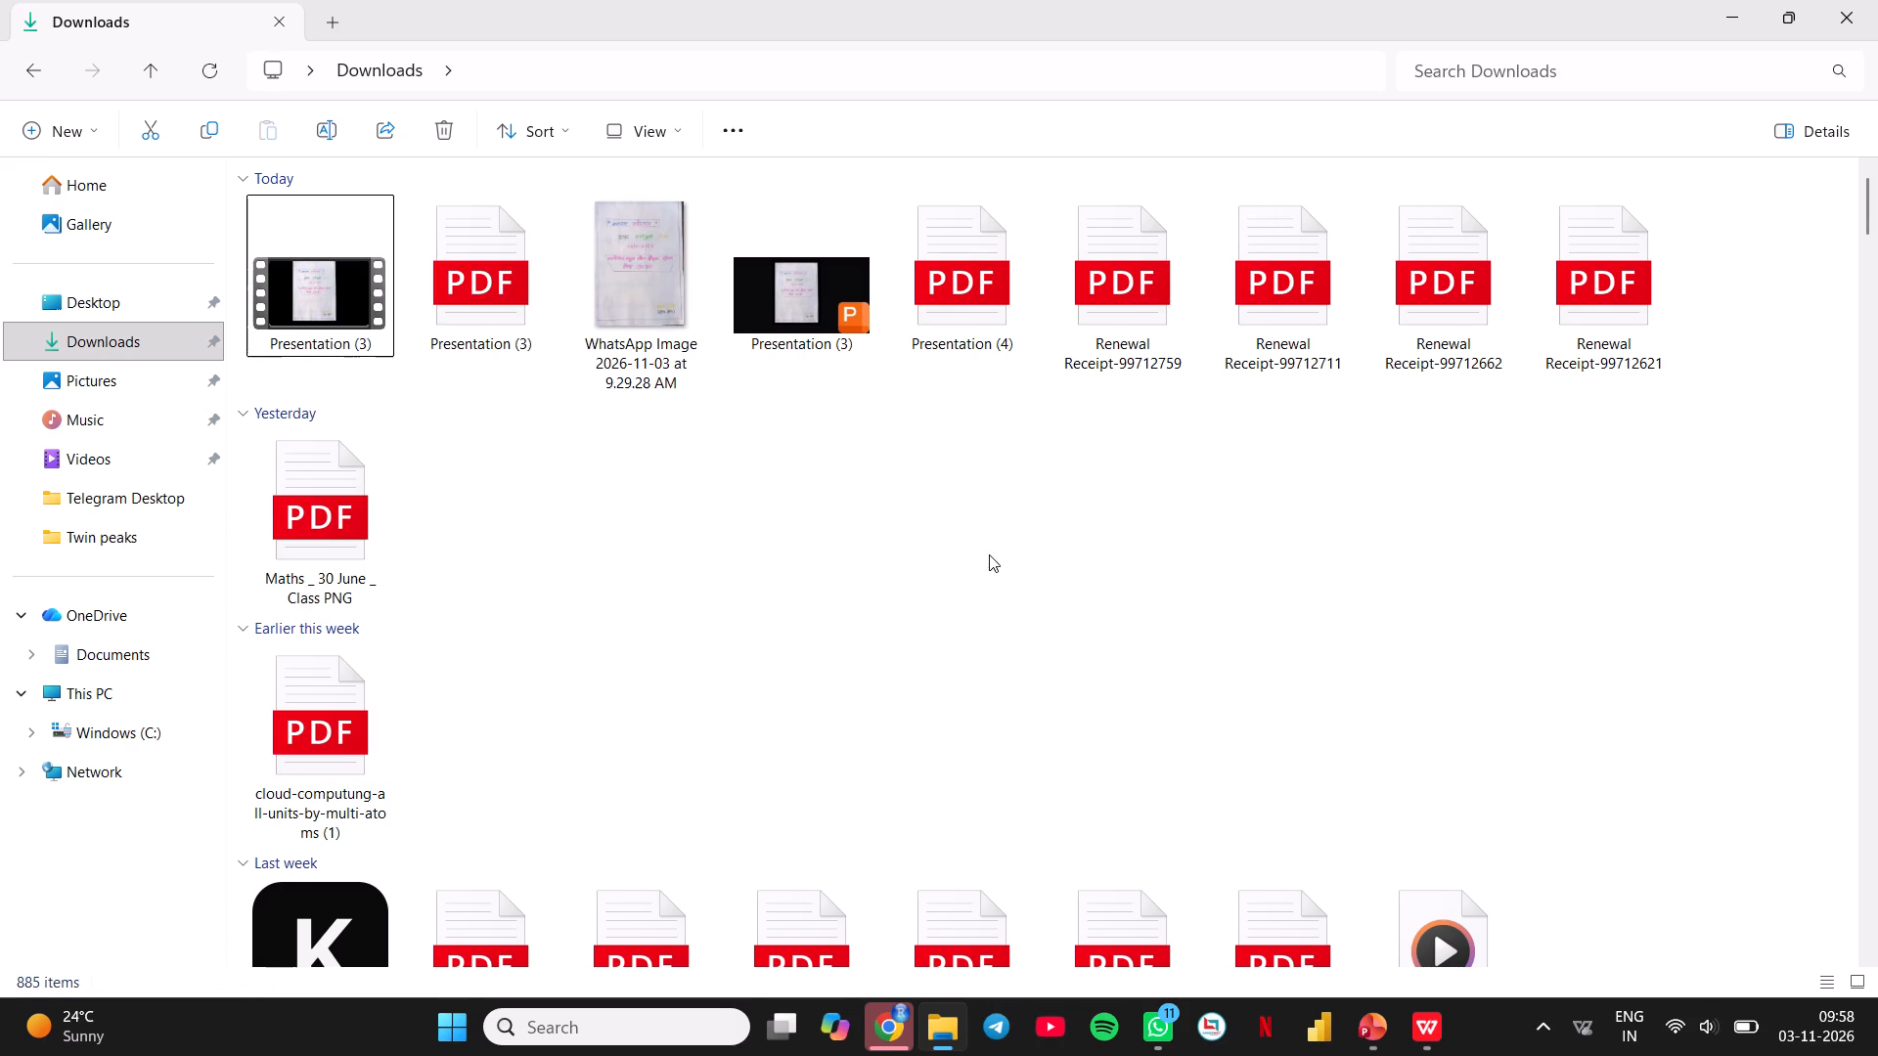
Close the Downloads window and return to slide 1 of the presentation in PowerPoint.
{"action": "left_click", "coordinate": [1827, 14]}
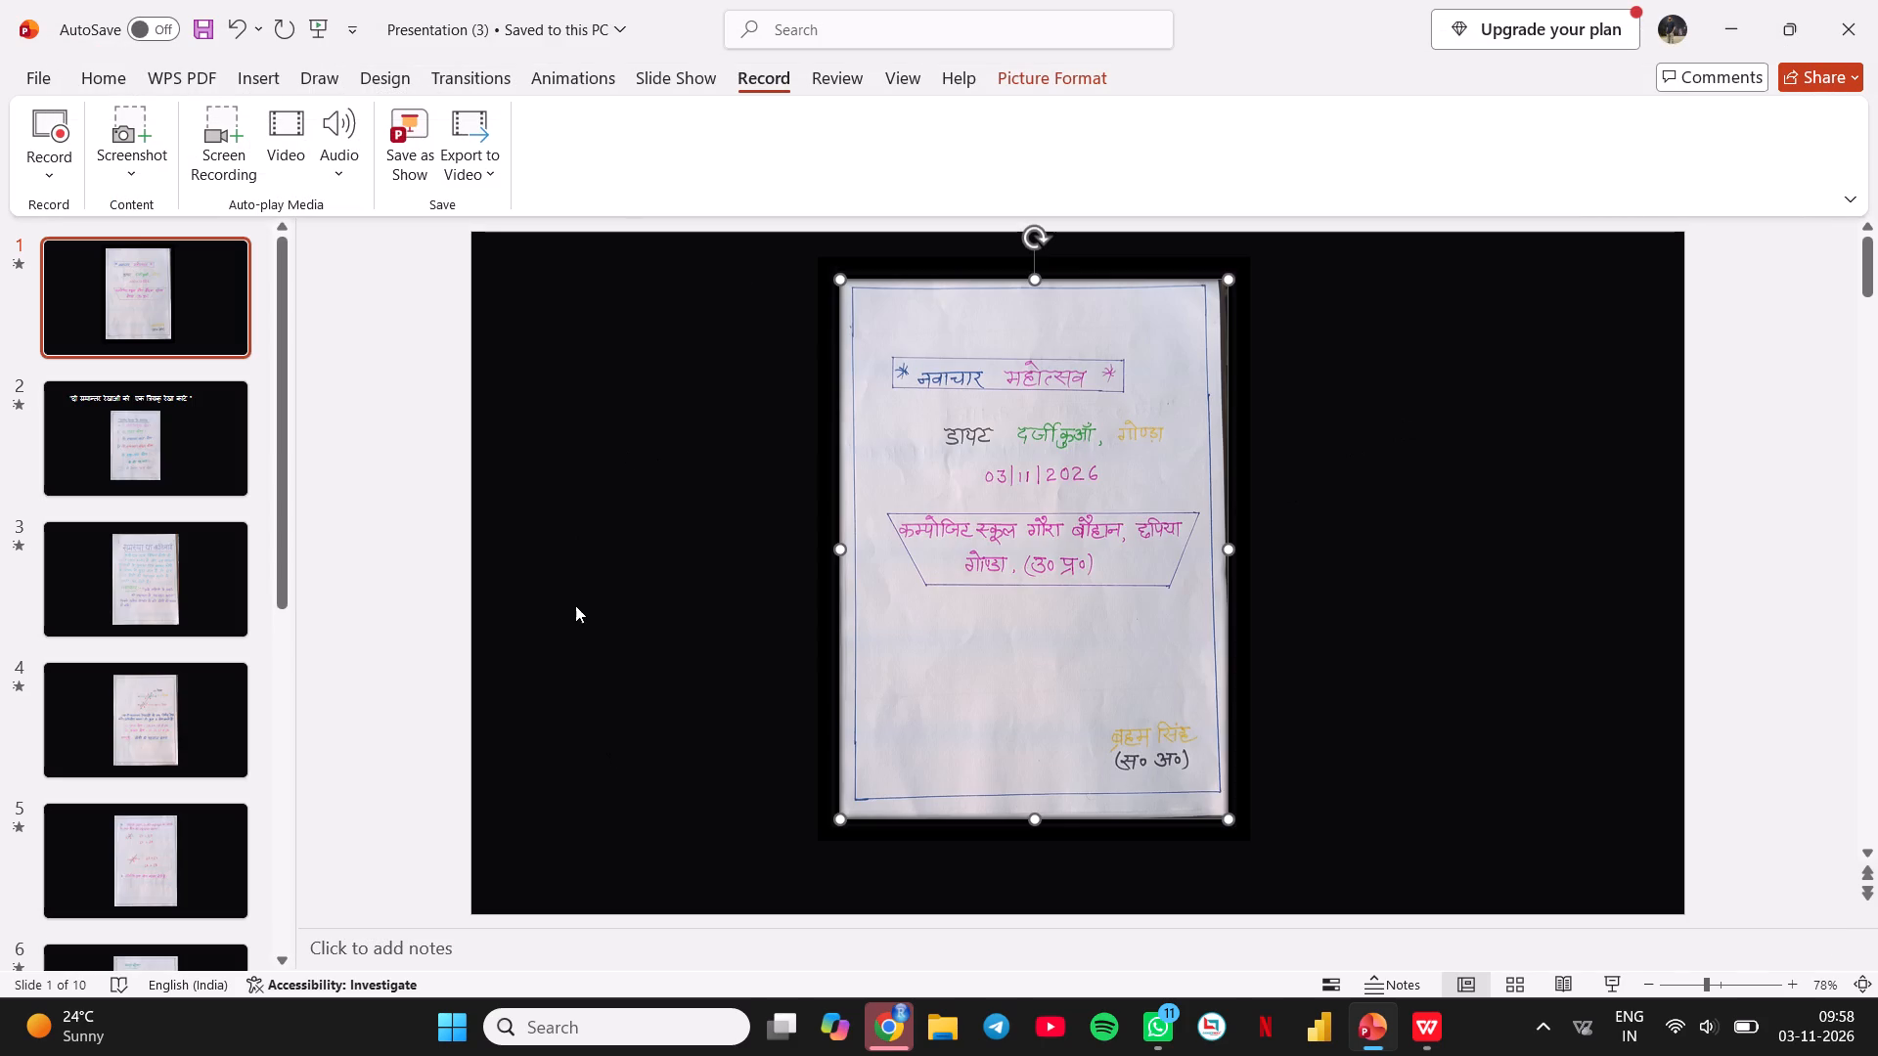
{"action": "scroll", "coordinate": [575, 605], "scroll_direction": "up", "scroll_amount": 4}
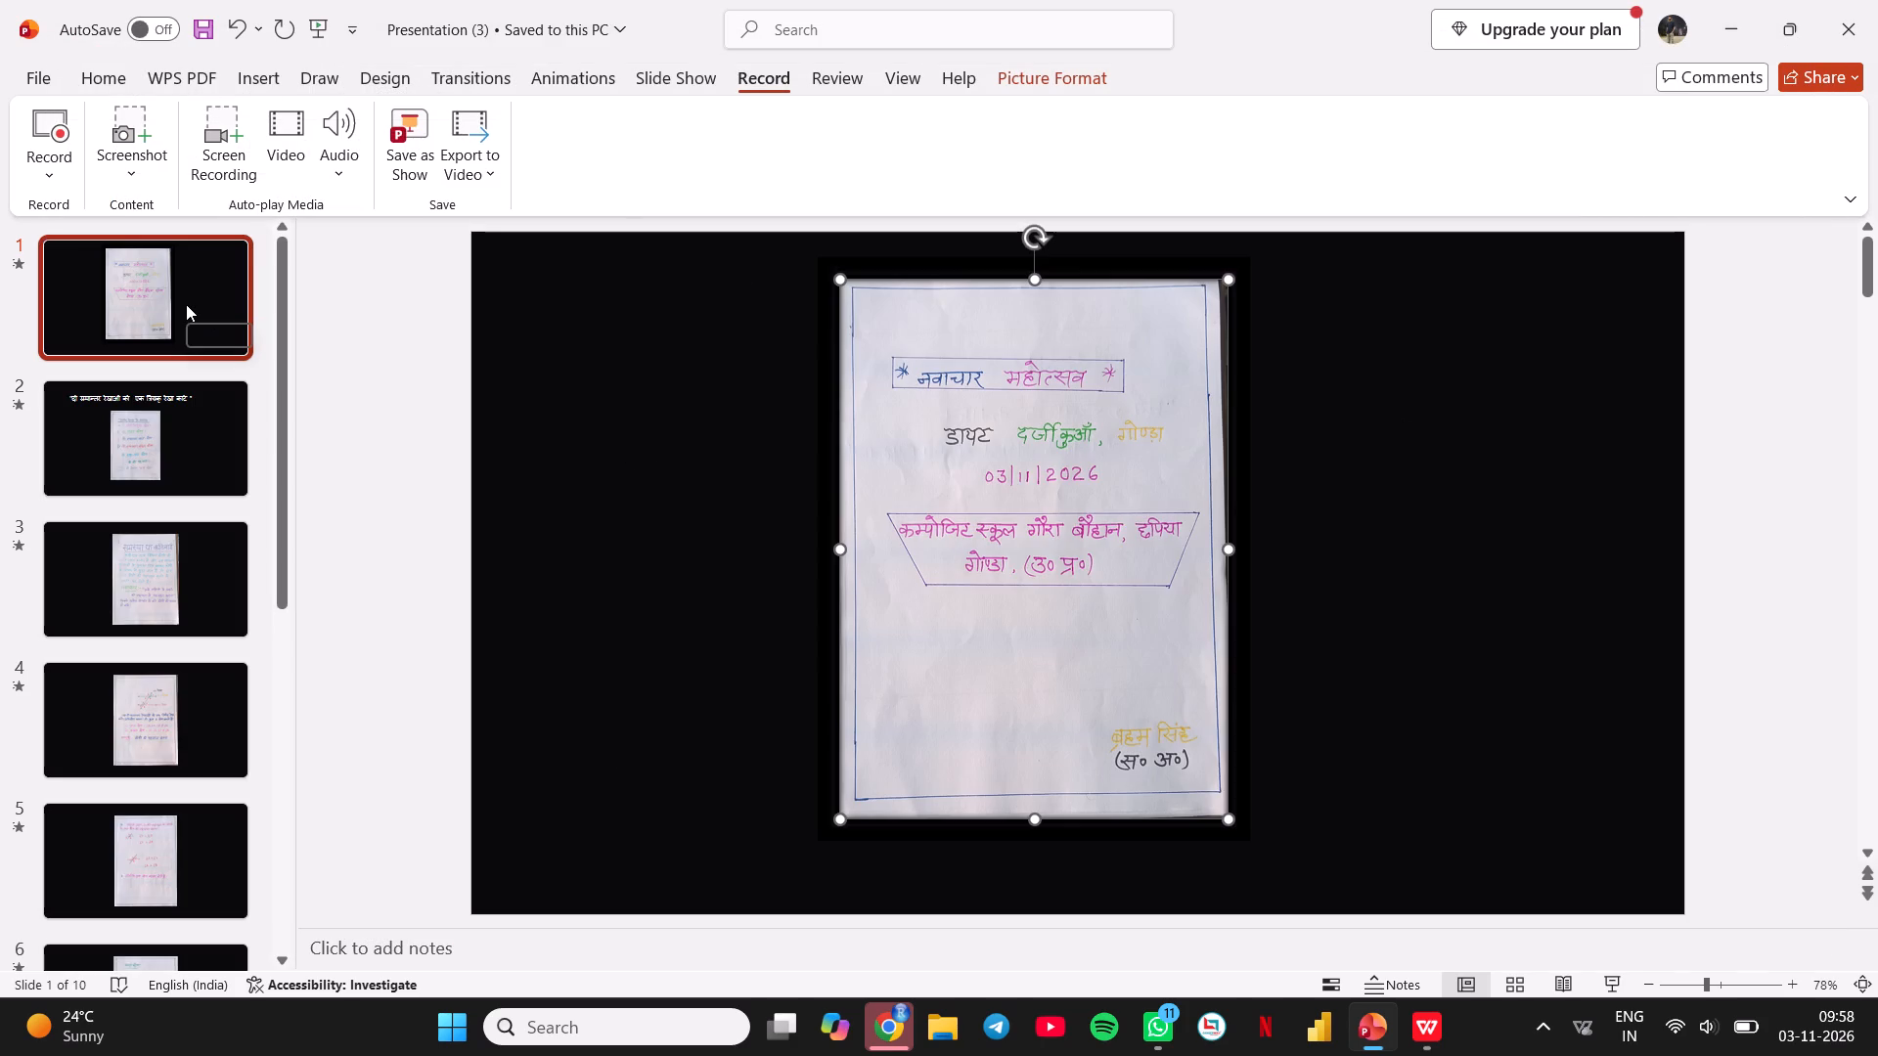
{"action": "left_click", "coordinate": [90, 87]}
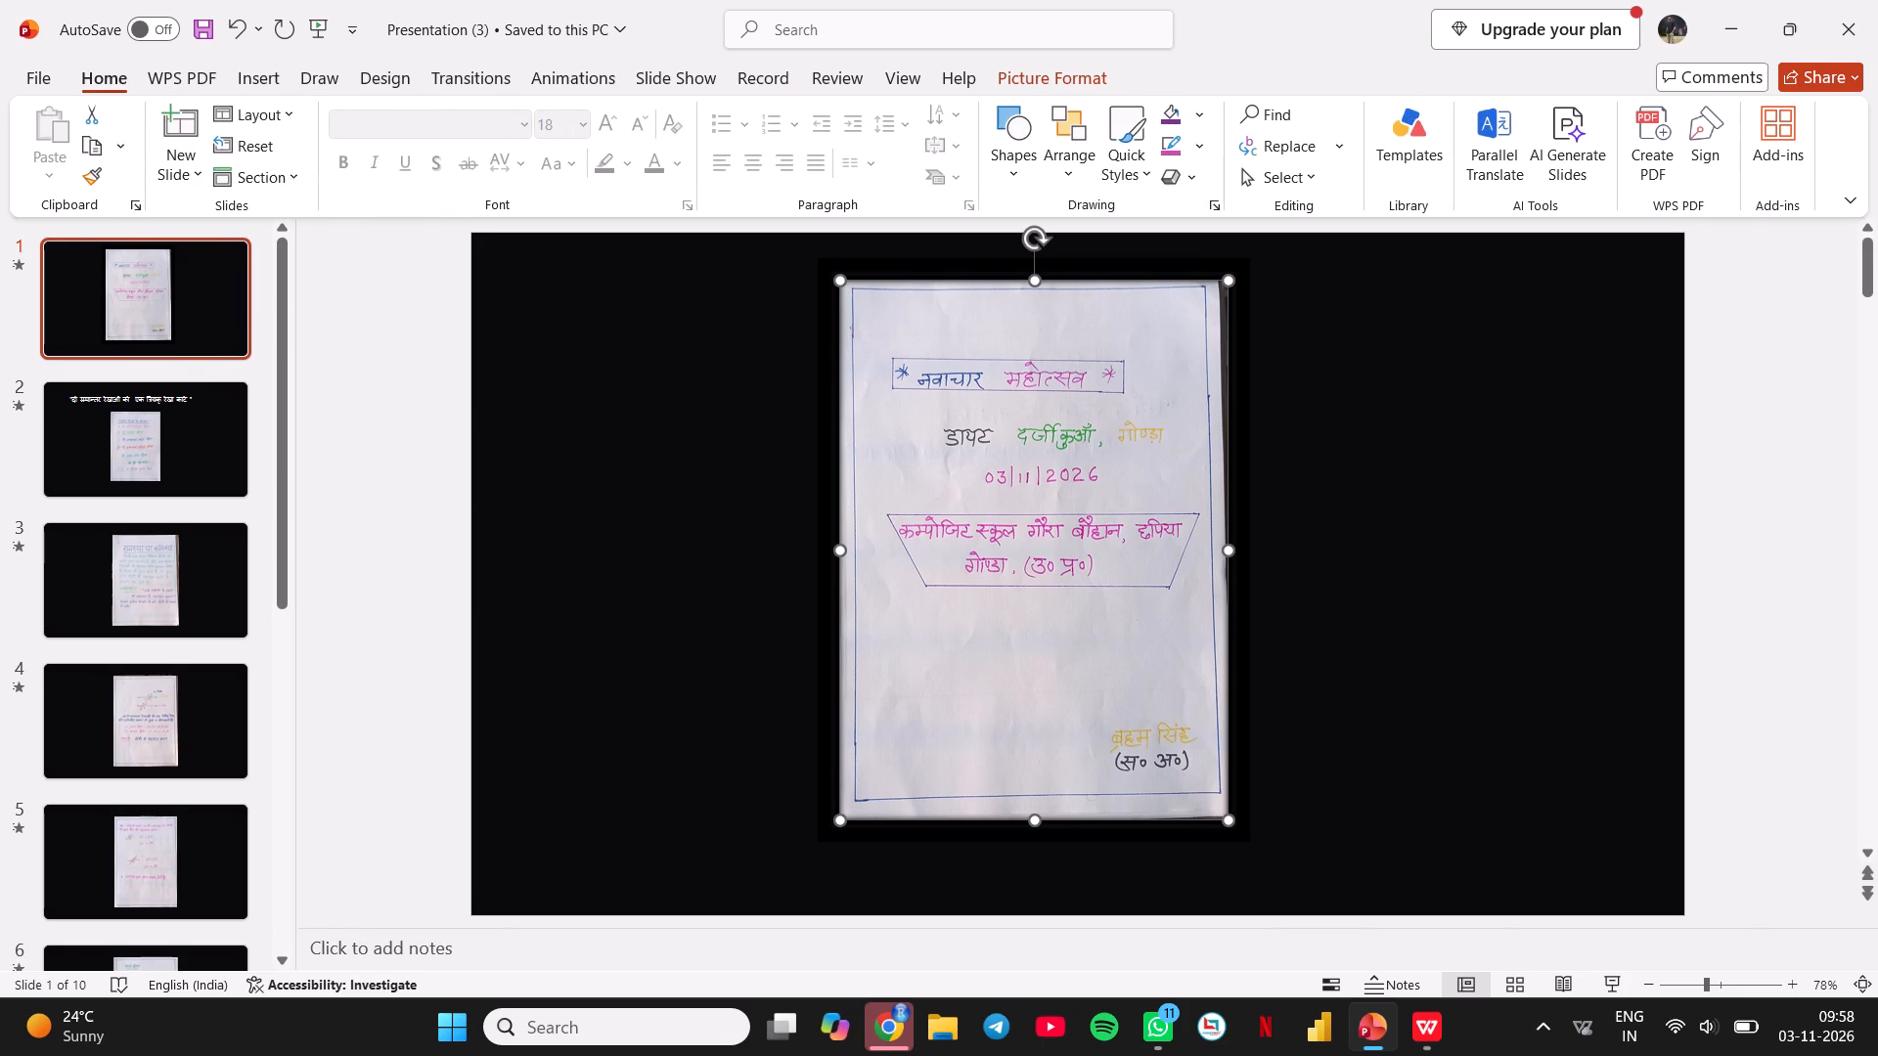
Switch to File Explorer and share the exported Presentation (3) video from the Downloads folder using WhatsApp.
{"action": "left_click", "coordinate": [944, 1045]}
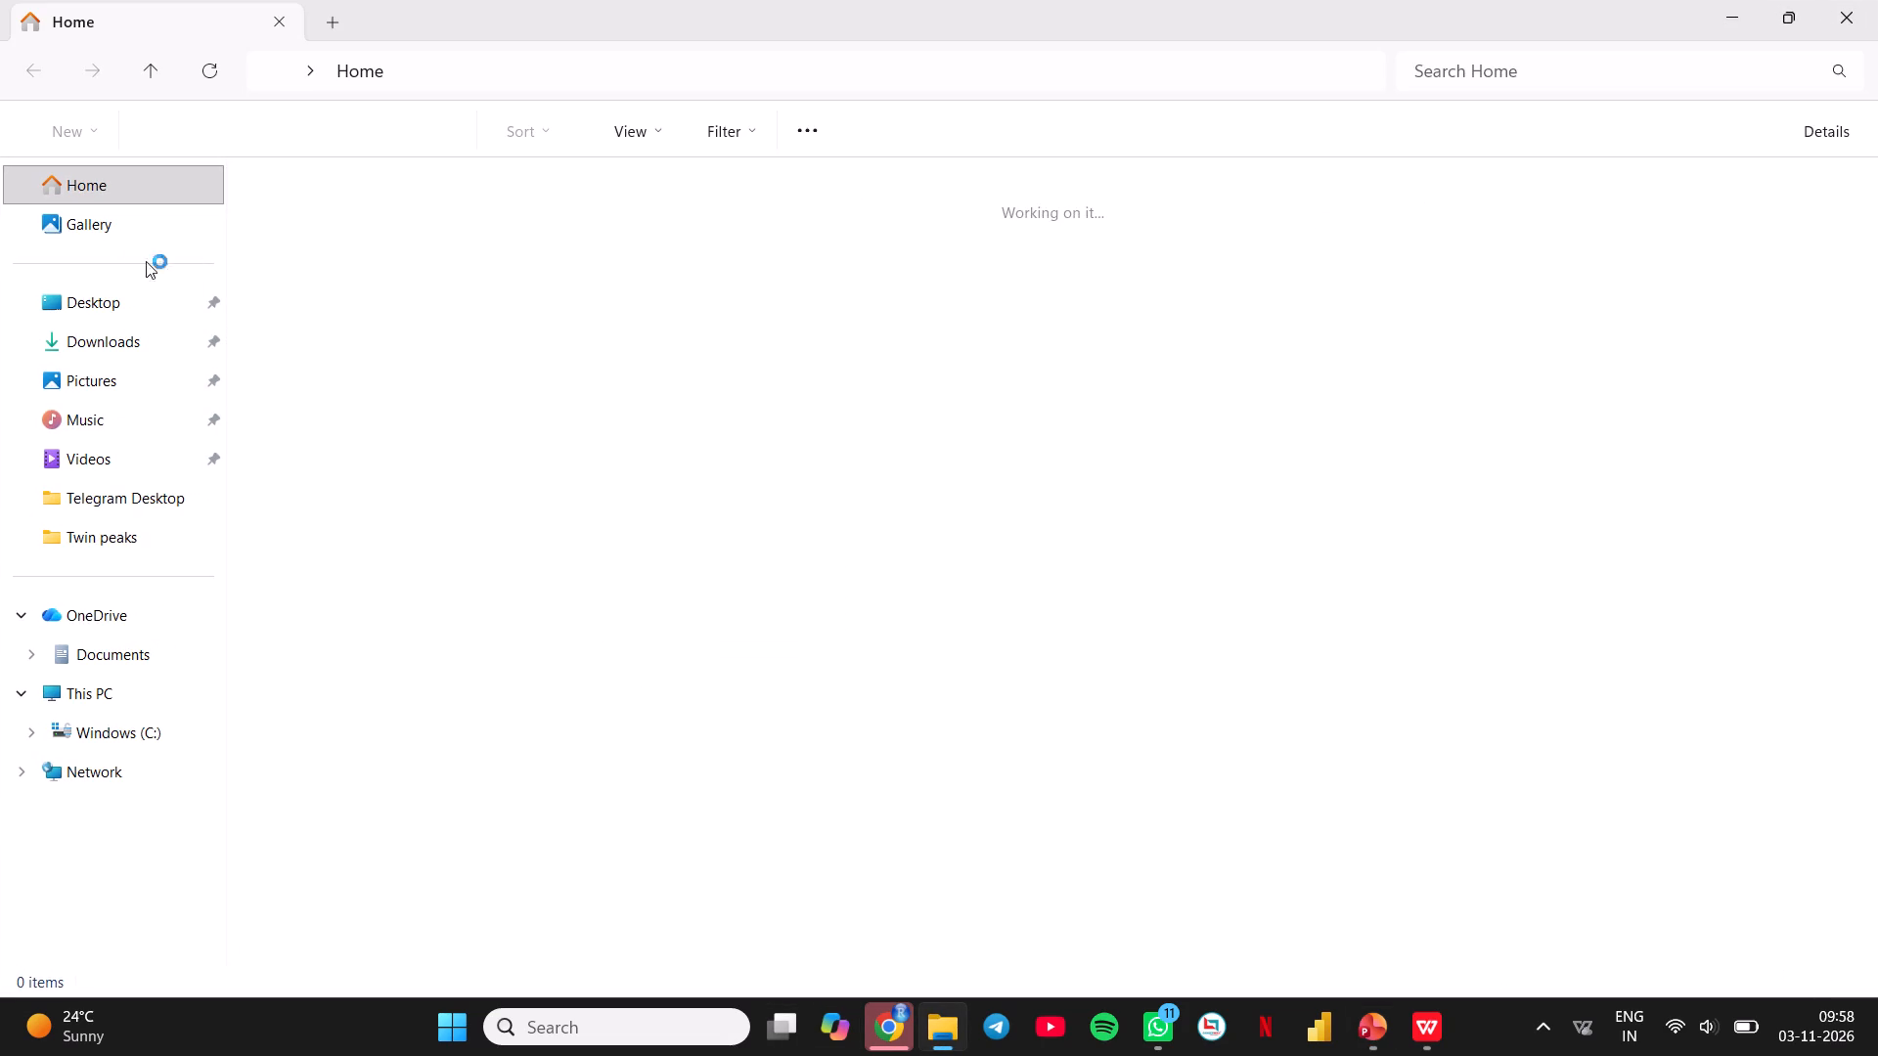
{"action": "left_click", "coordinate": [163, 342]}
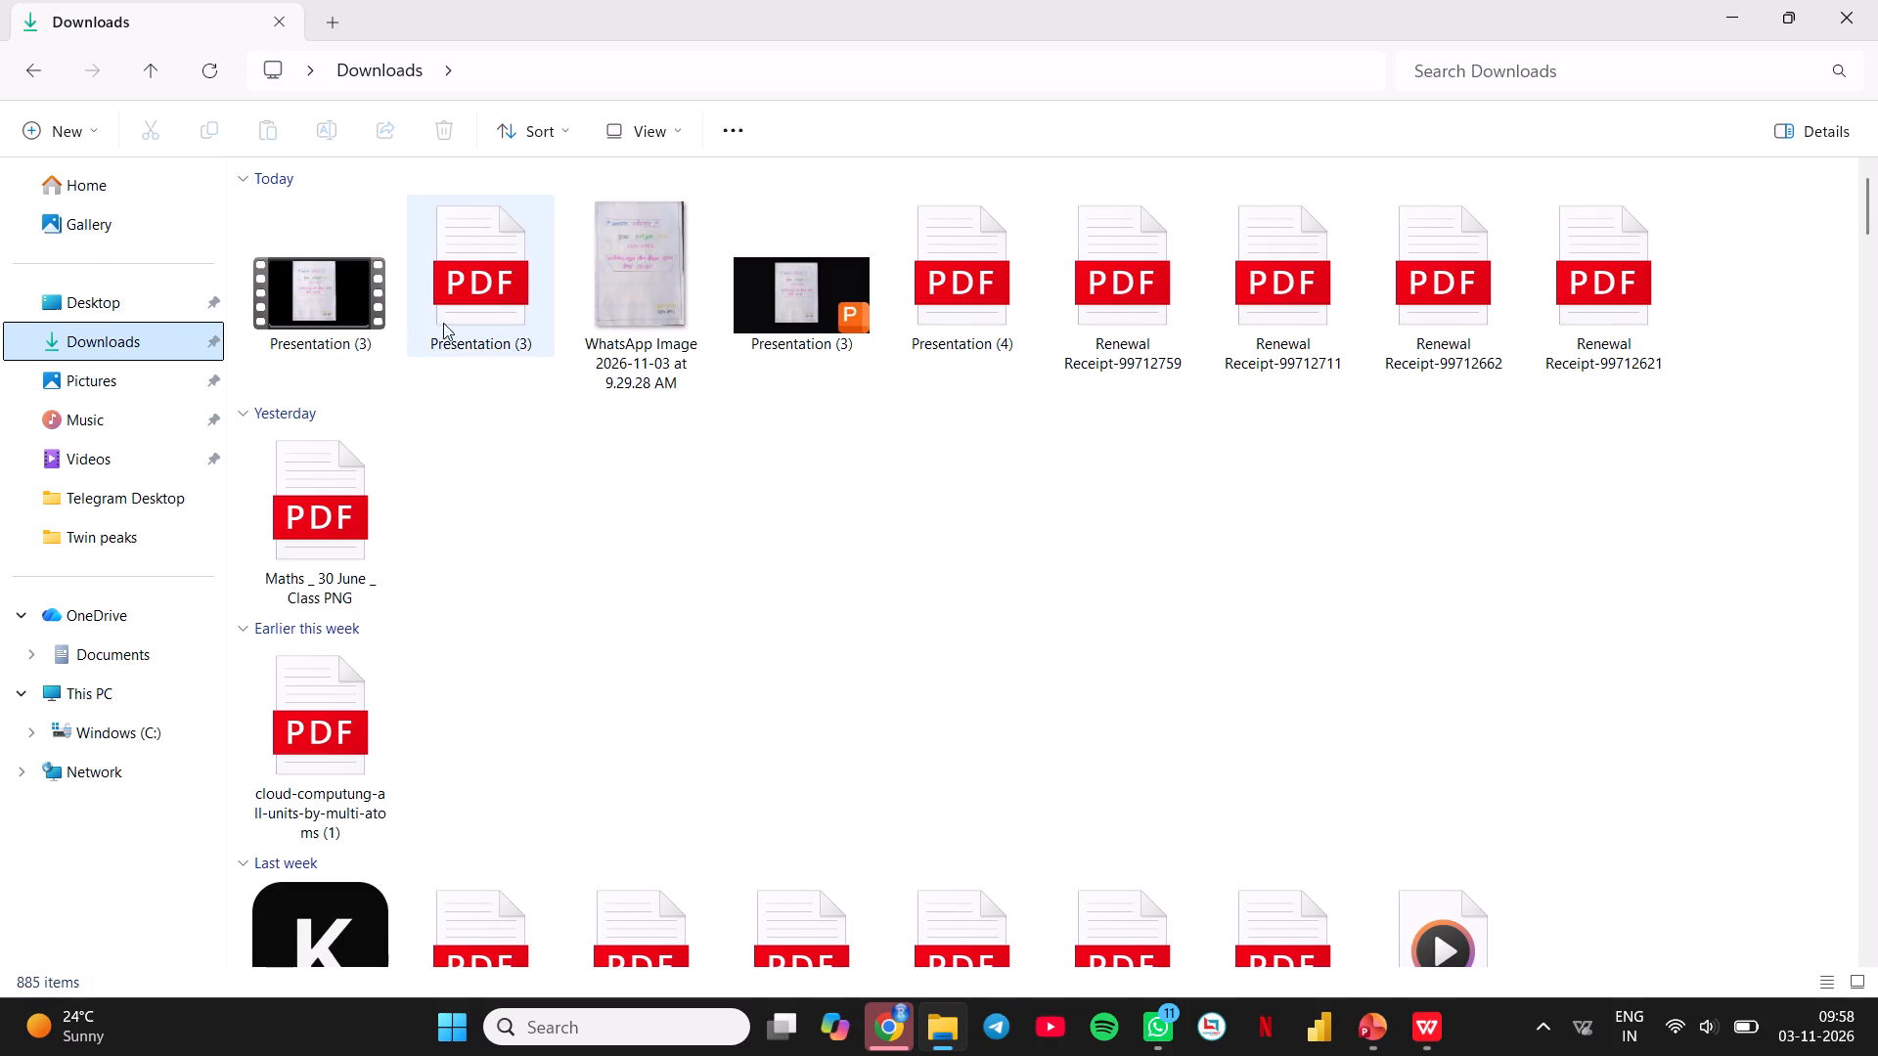
{"action": "left_click", "coordinate": [374, 307]}
{"action": "left_click", "coordinate": [392, 127]}
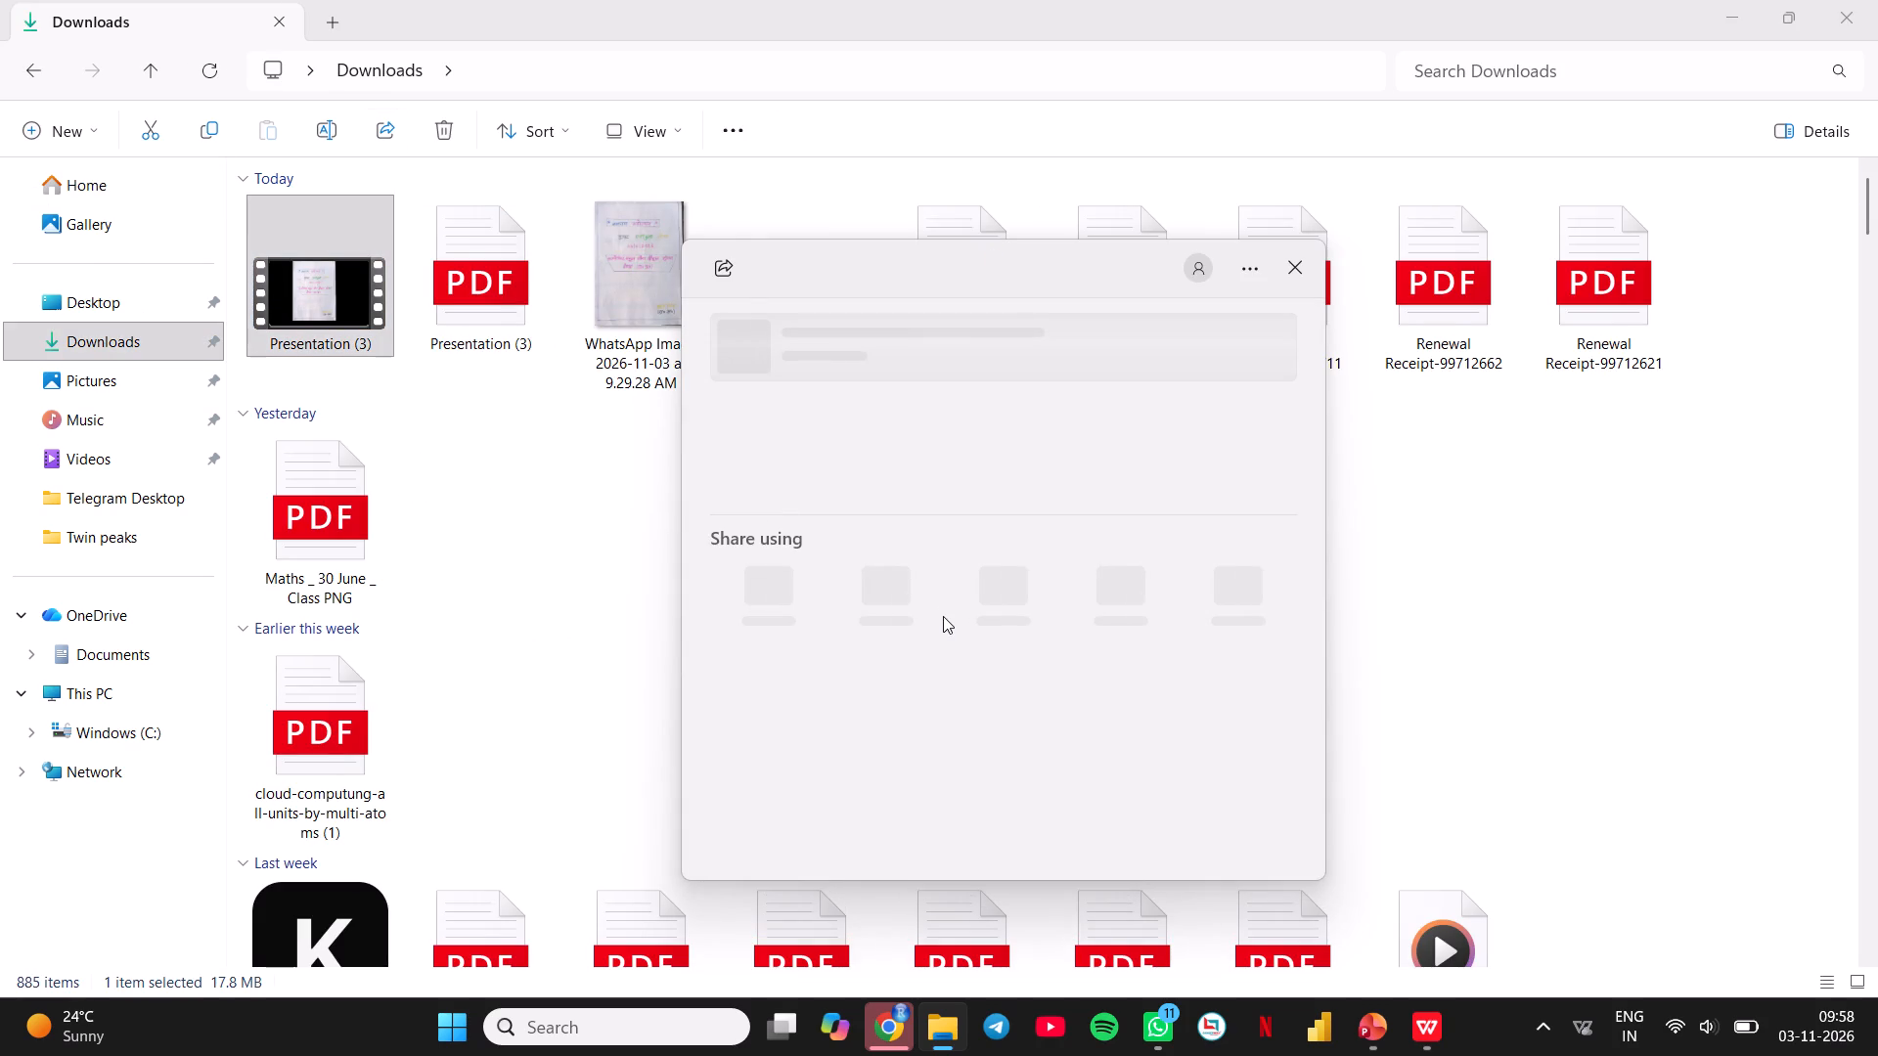
{"action": "left_click", "coordinate": [878, 616]}
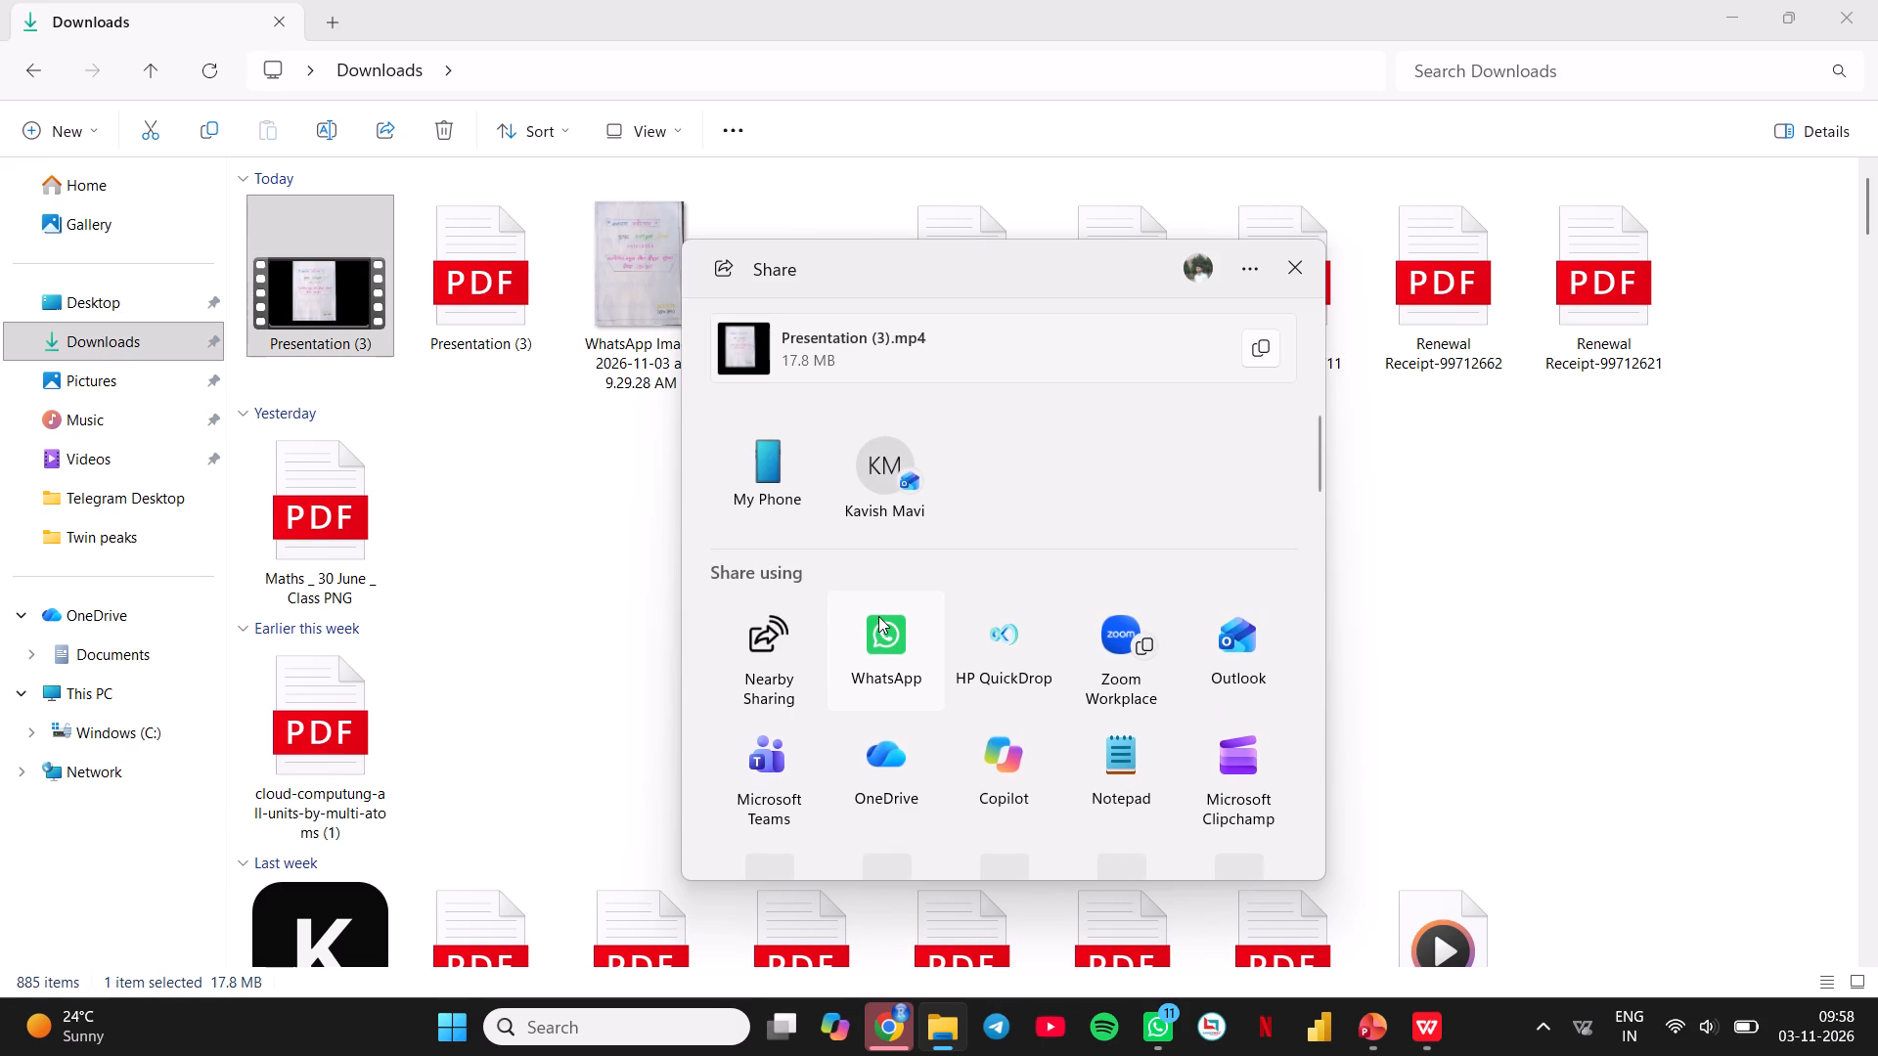